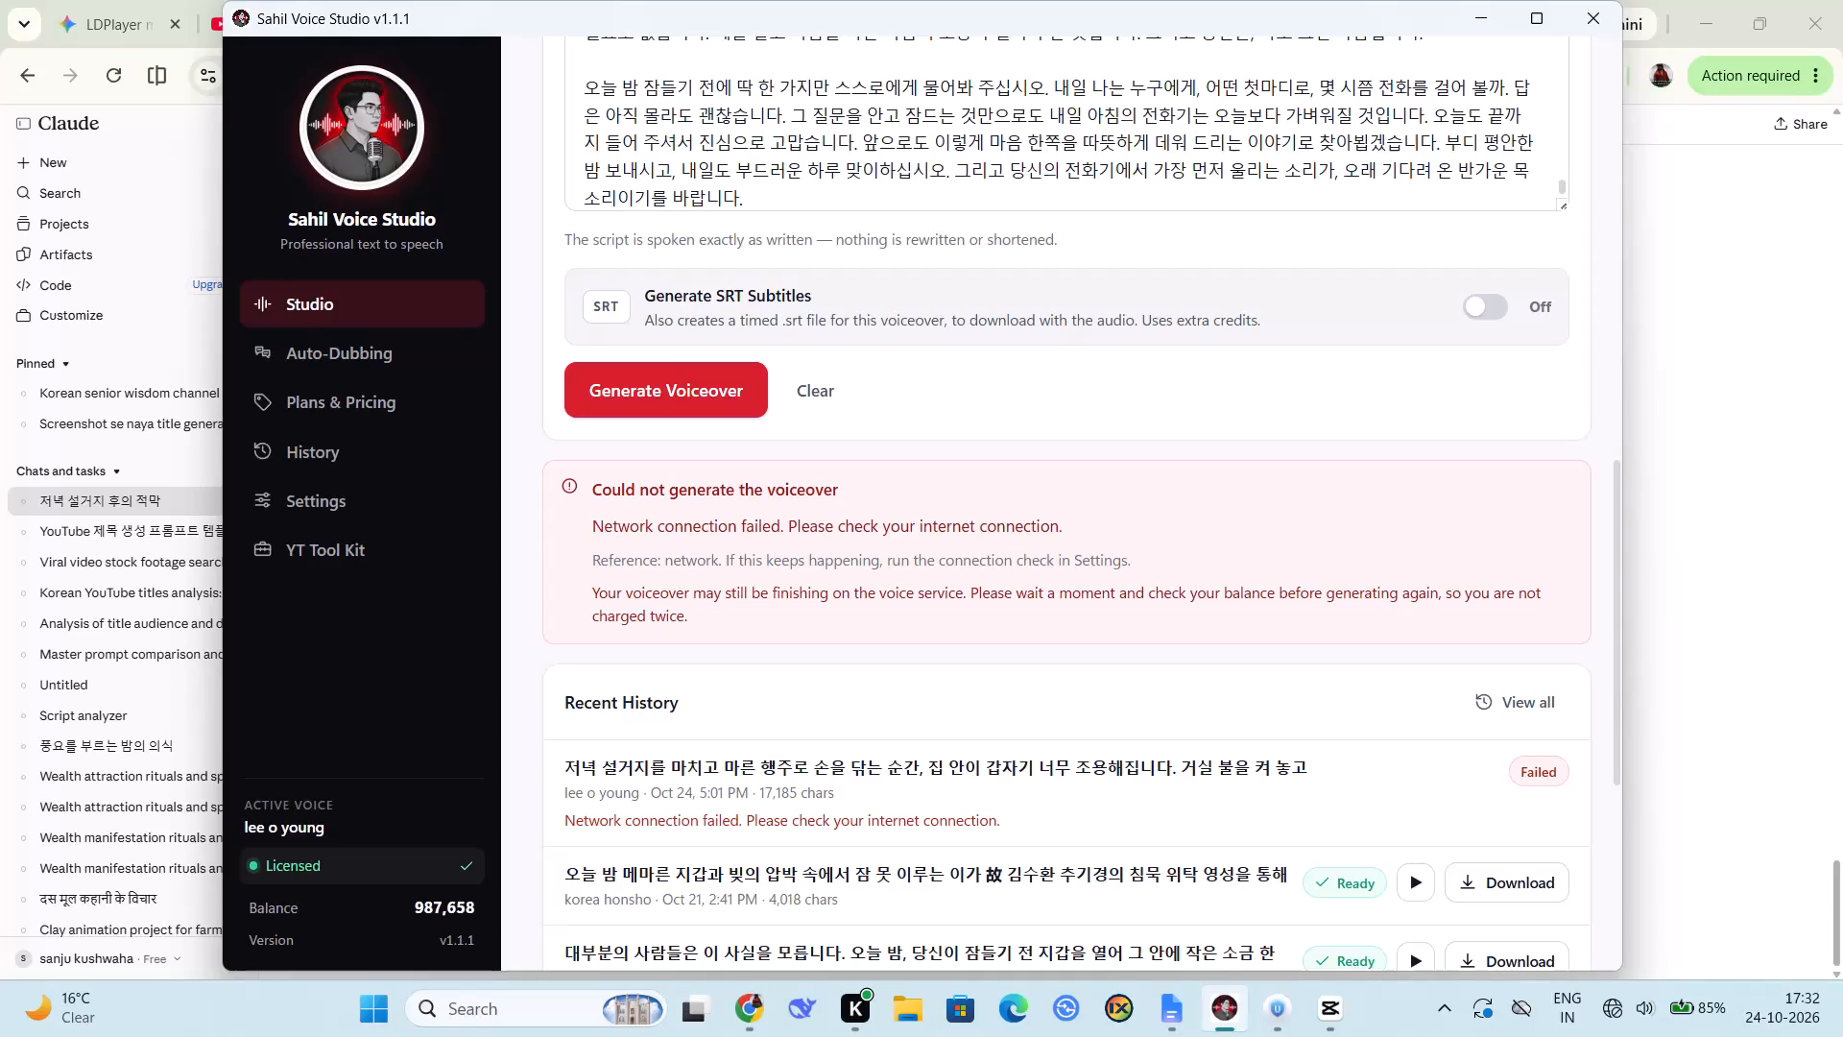
Connect the computer to the secured Airtel Wi-Fi network through the Windows quick settings.
left_click(1626, 1003)
left_click(1522, 567)
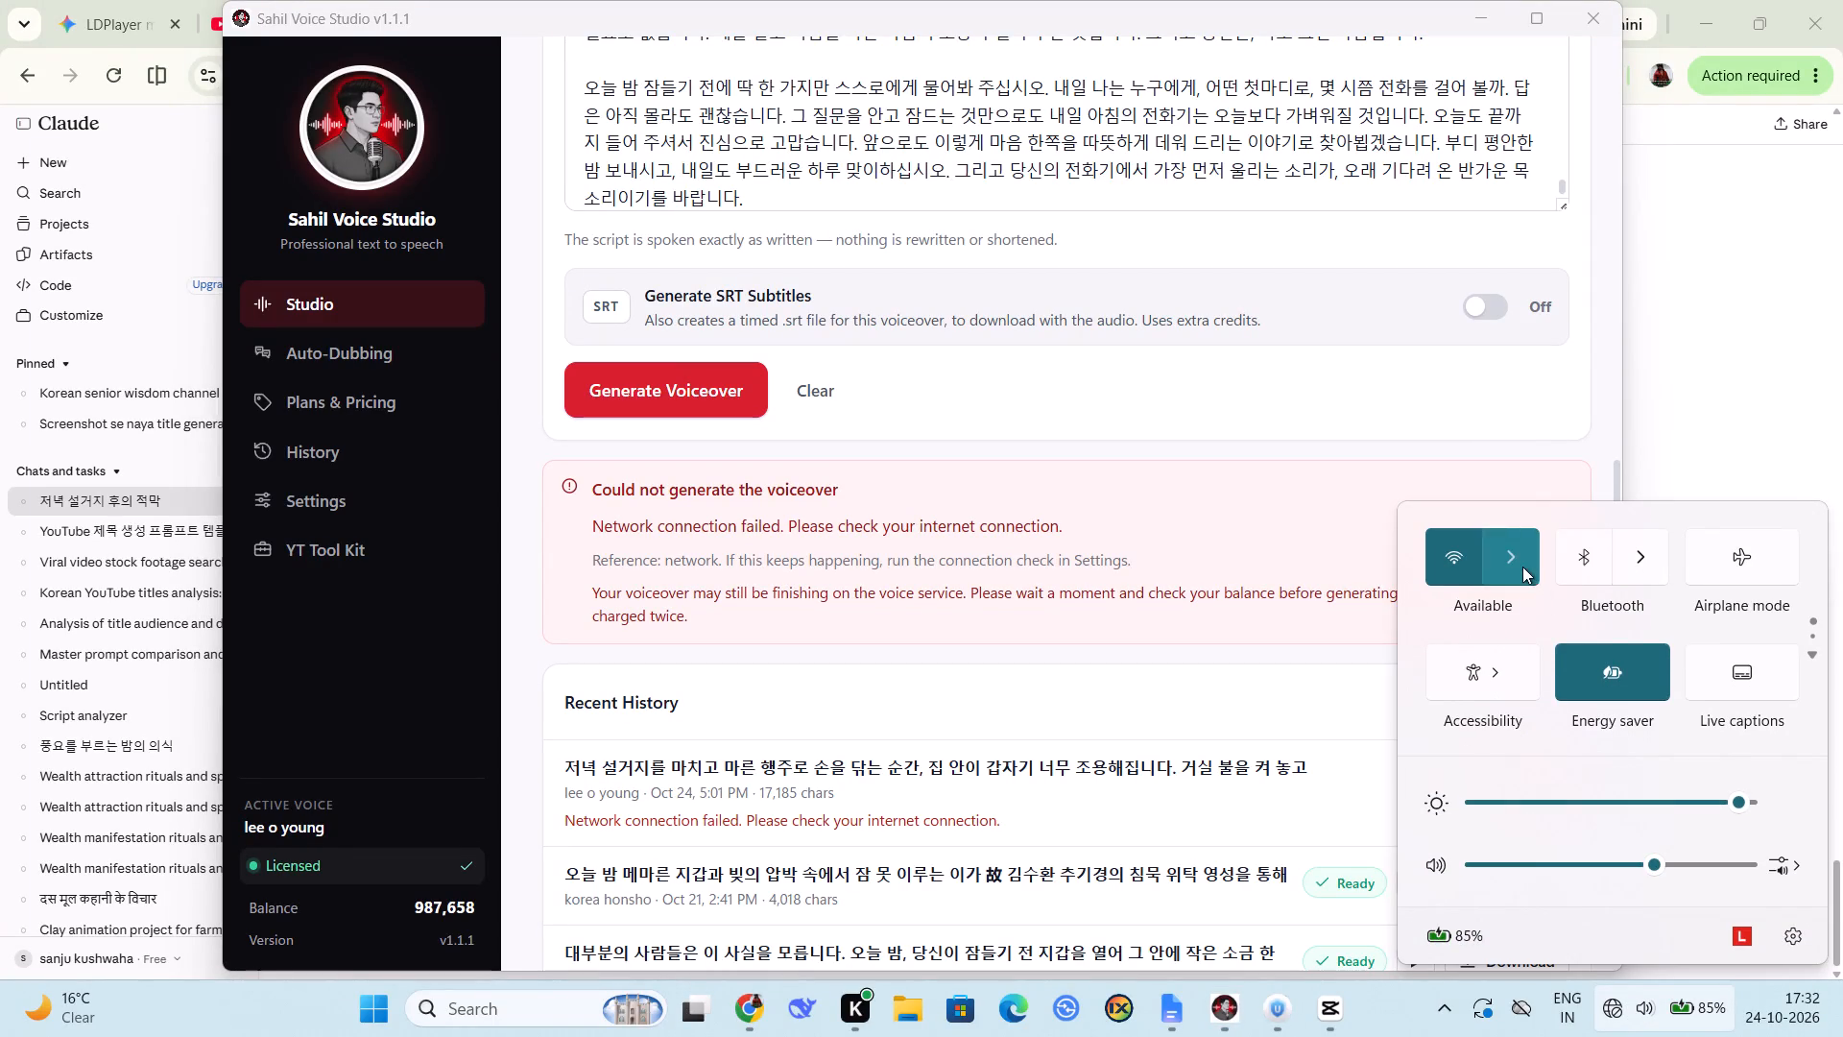
left_click(1534, 568)
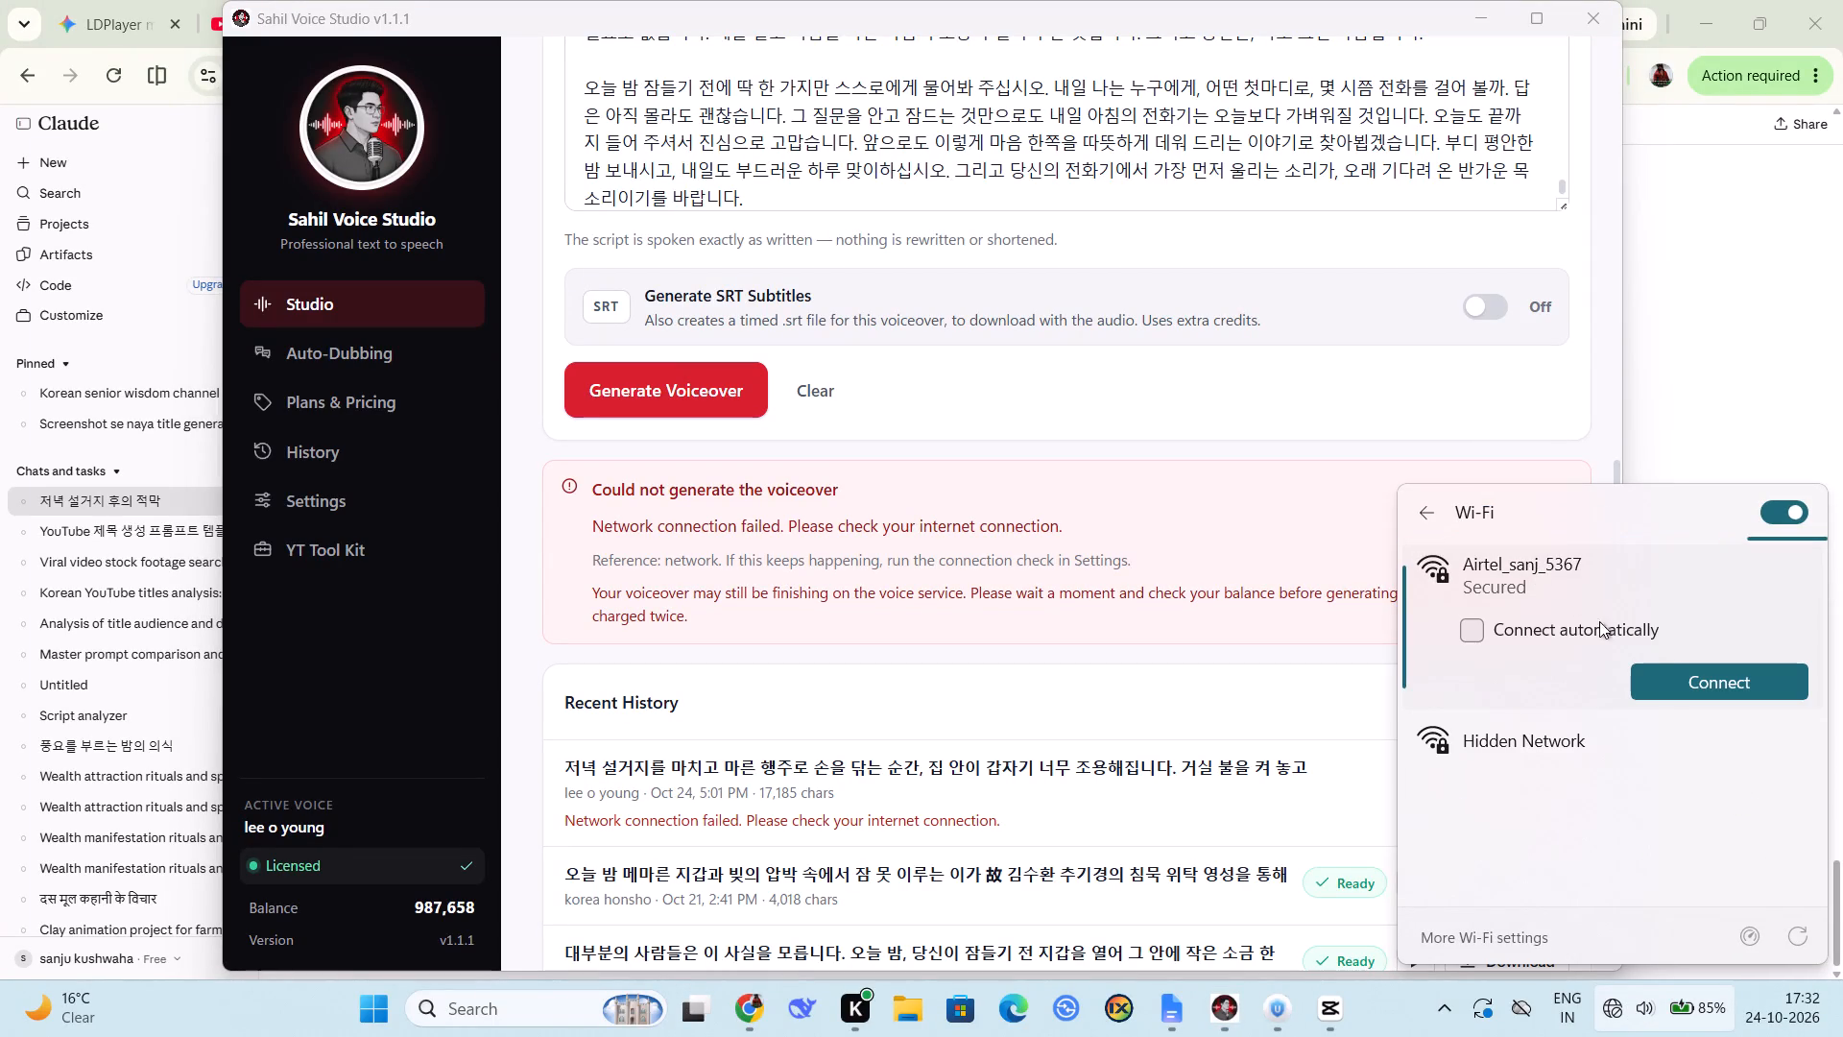
left_click(1661, 663)
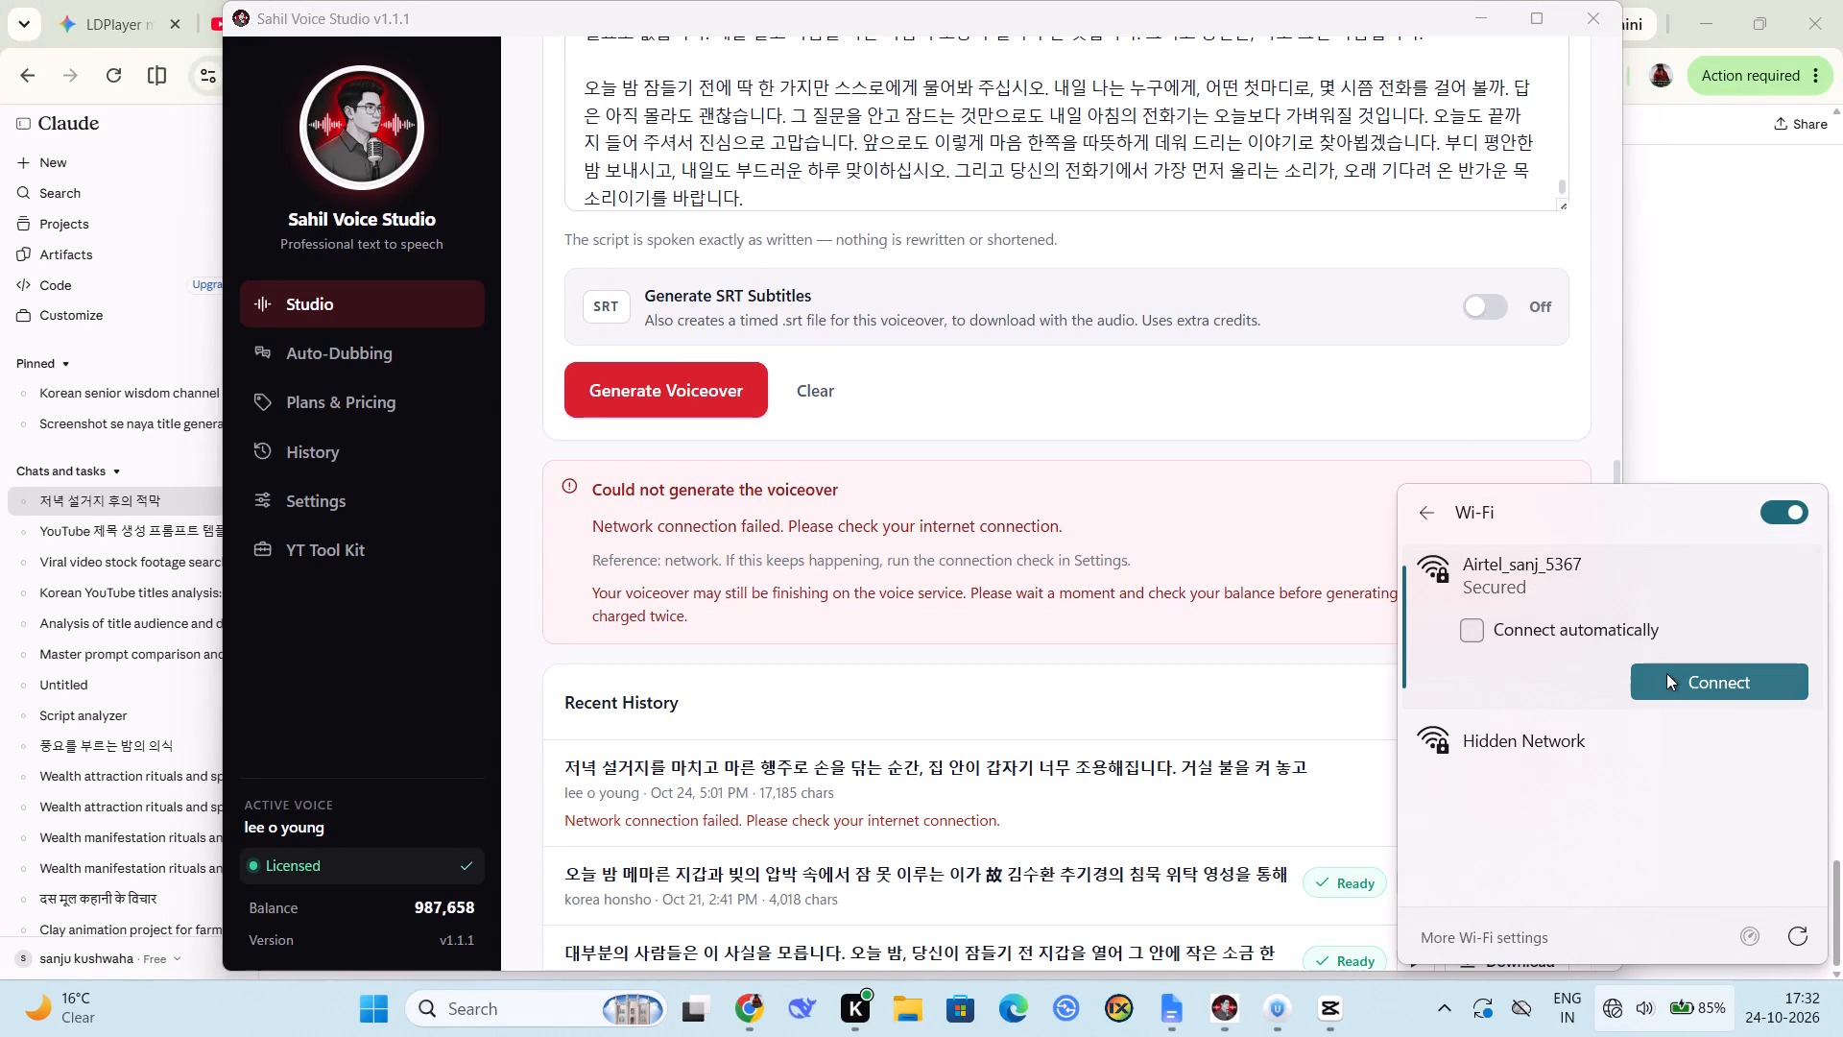
left_click(1666, 673)
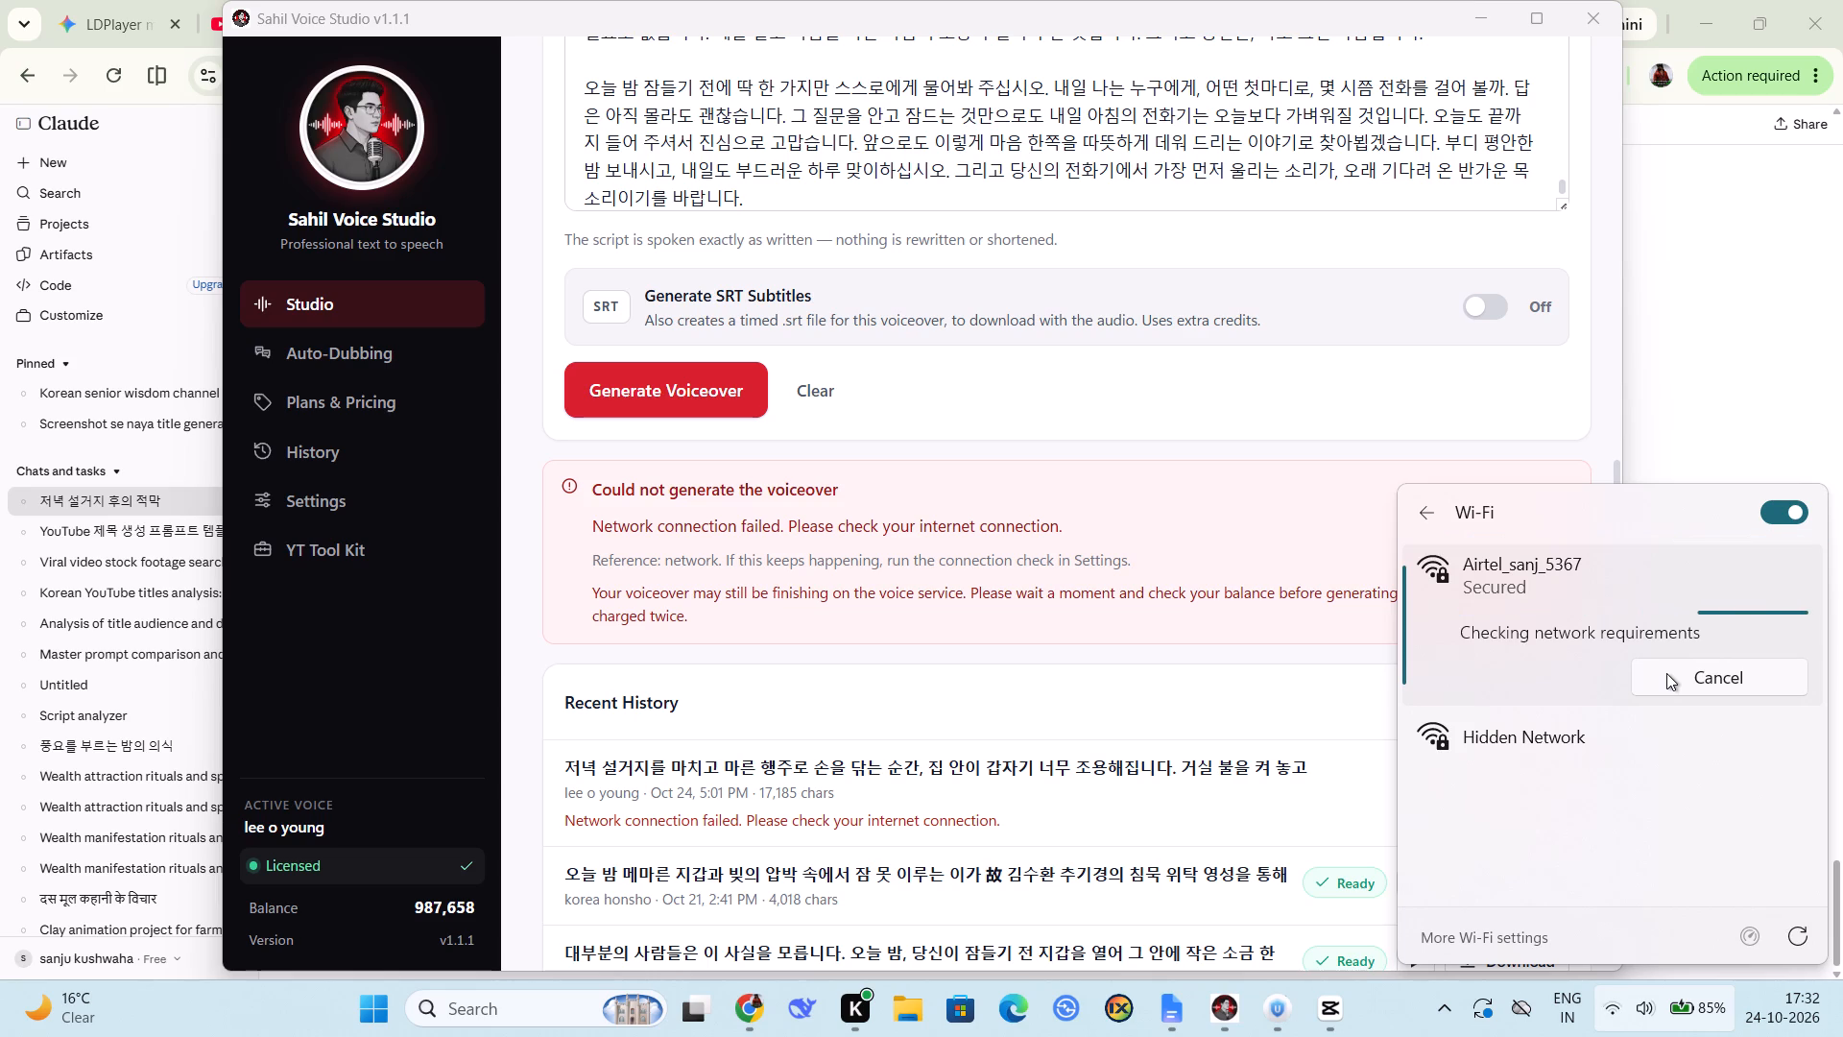
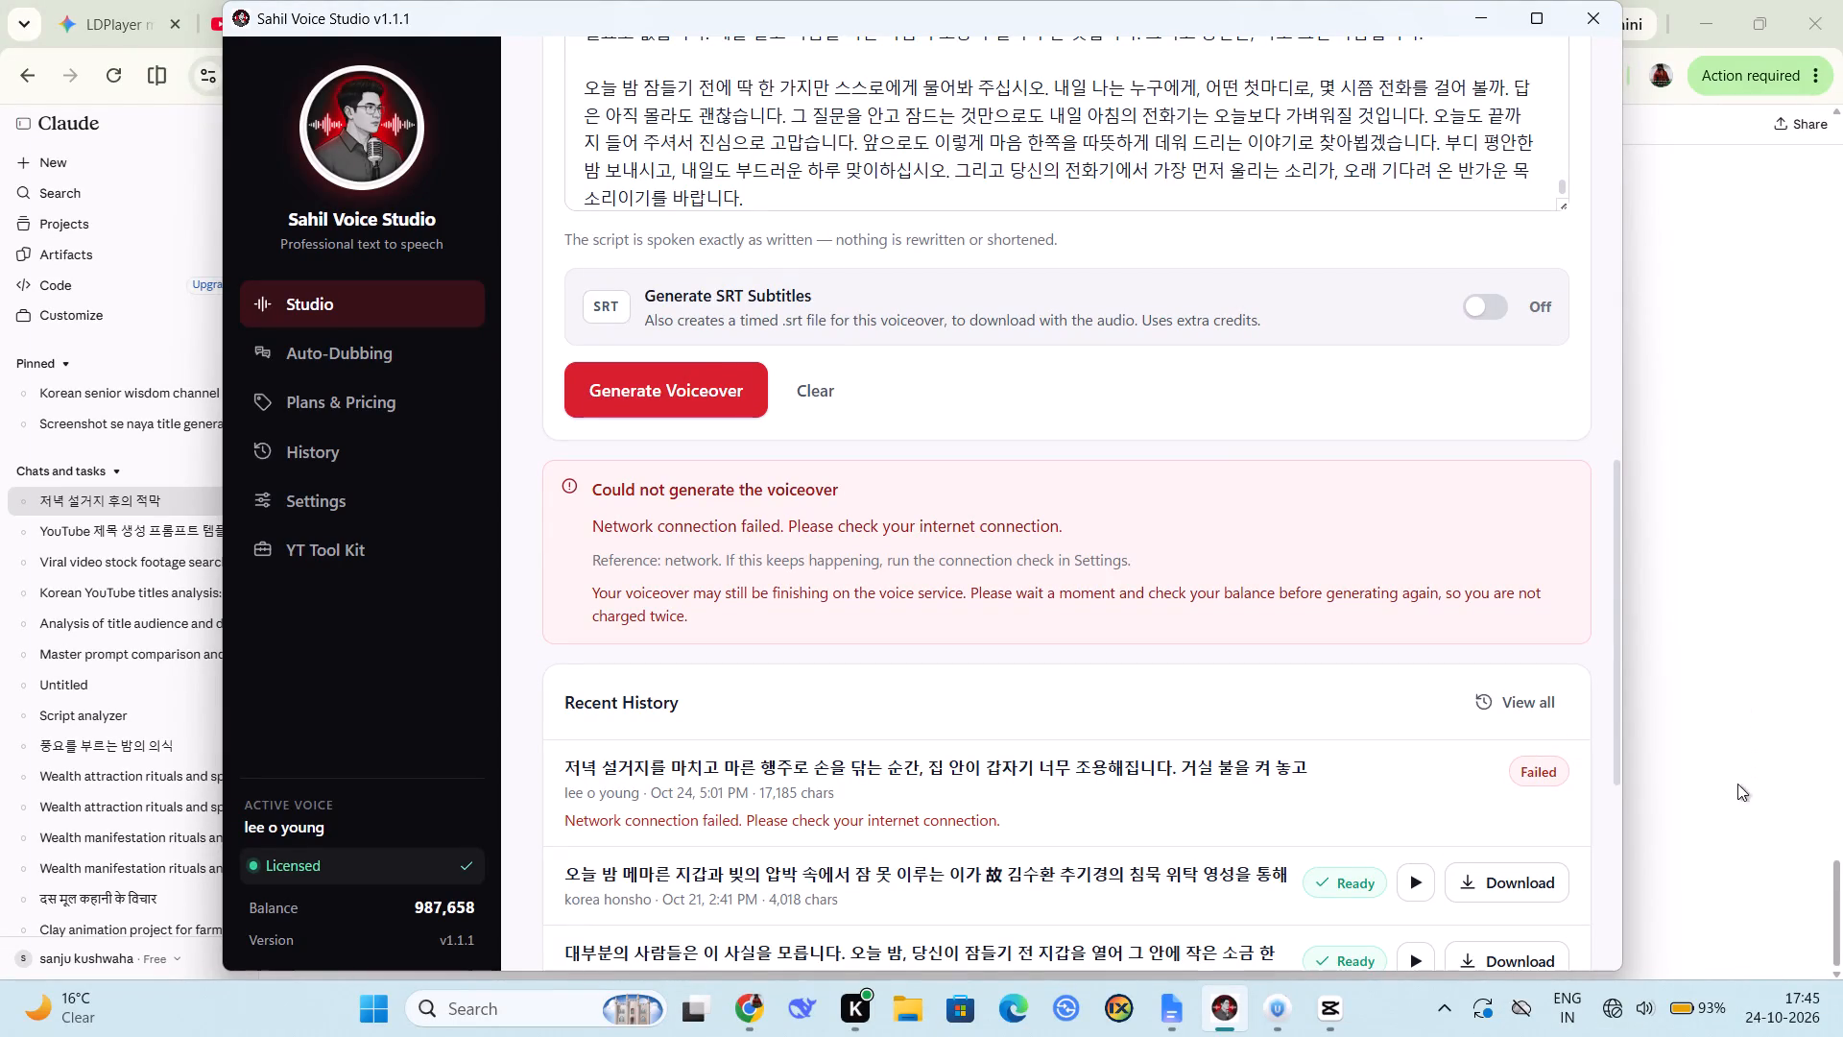
Connect the computer to the available secured Airtel Wi-Fi network, leaving automatic connection off.
left_click(1615, 1002)
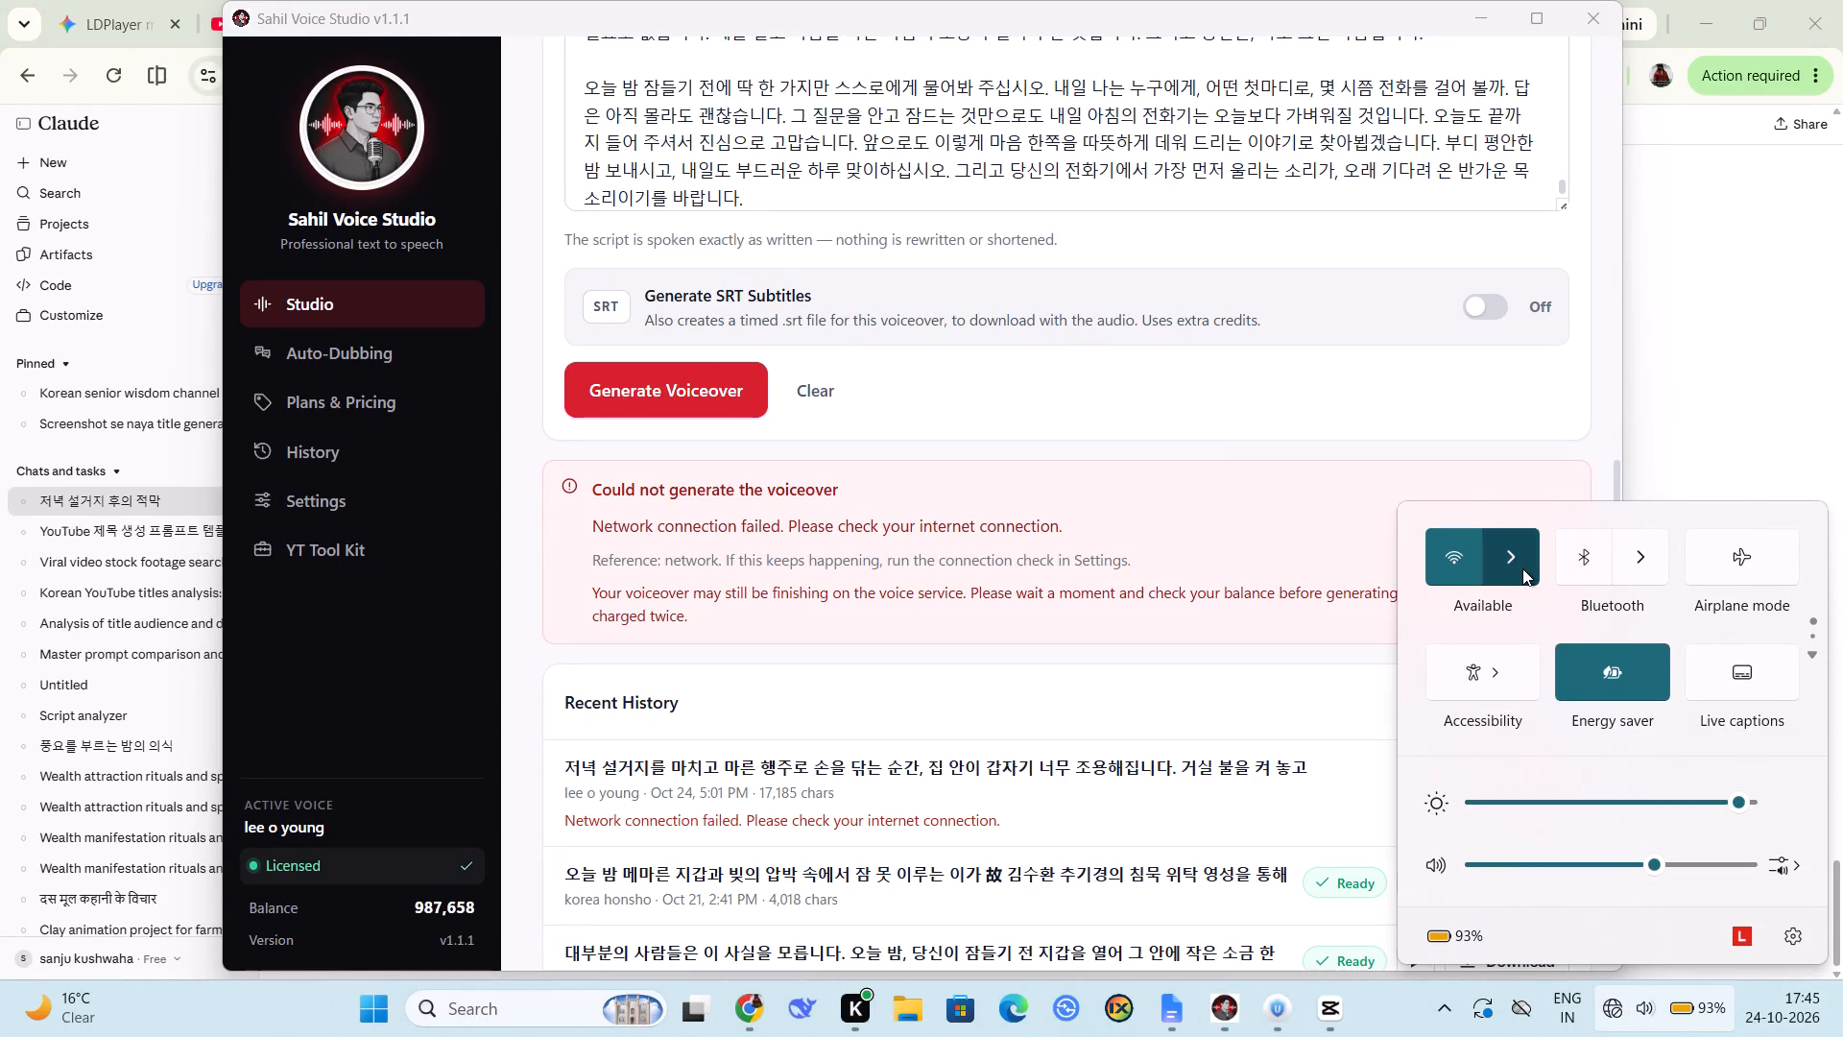
left_click(1523, 568)
left_click(1523, 568)
left_click(1525, 569)
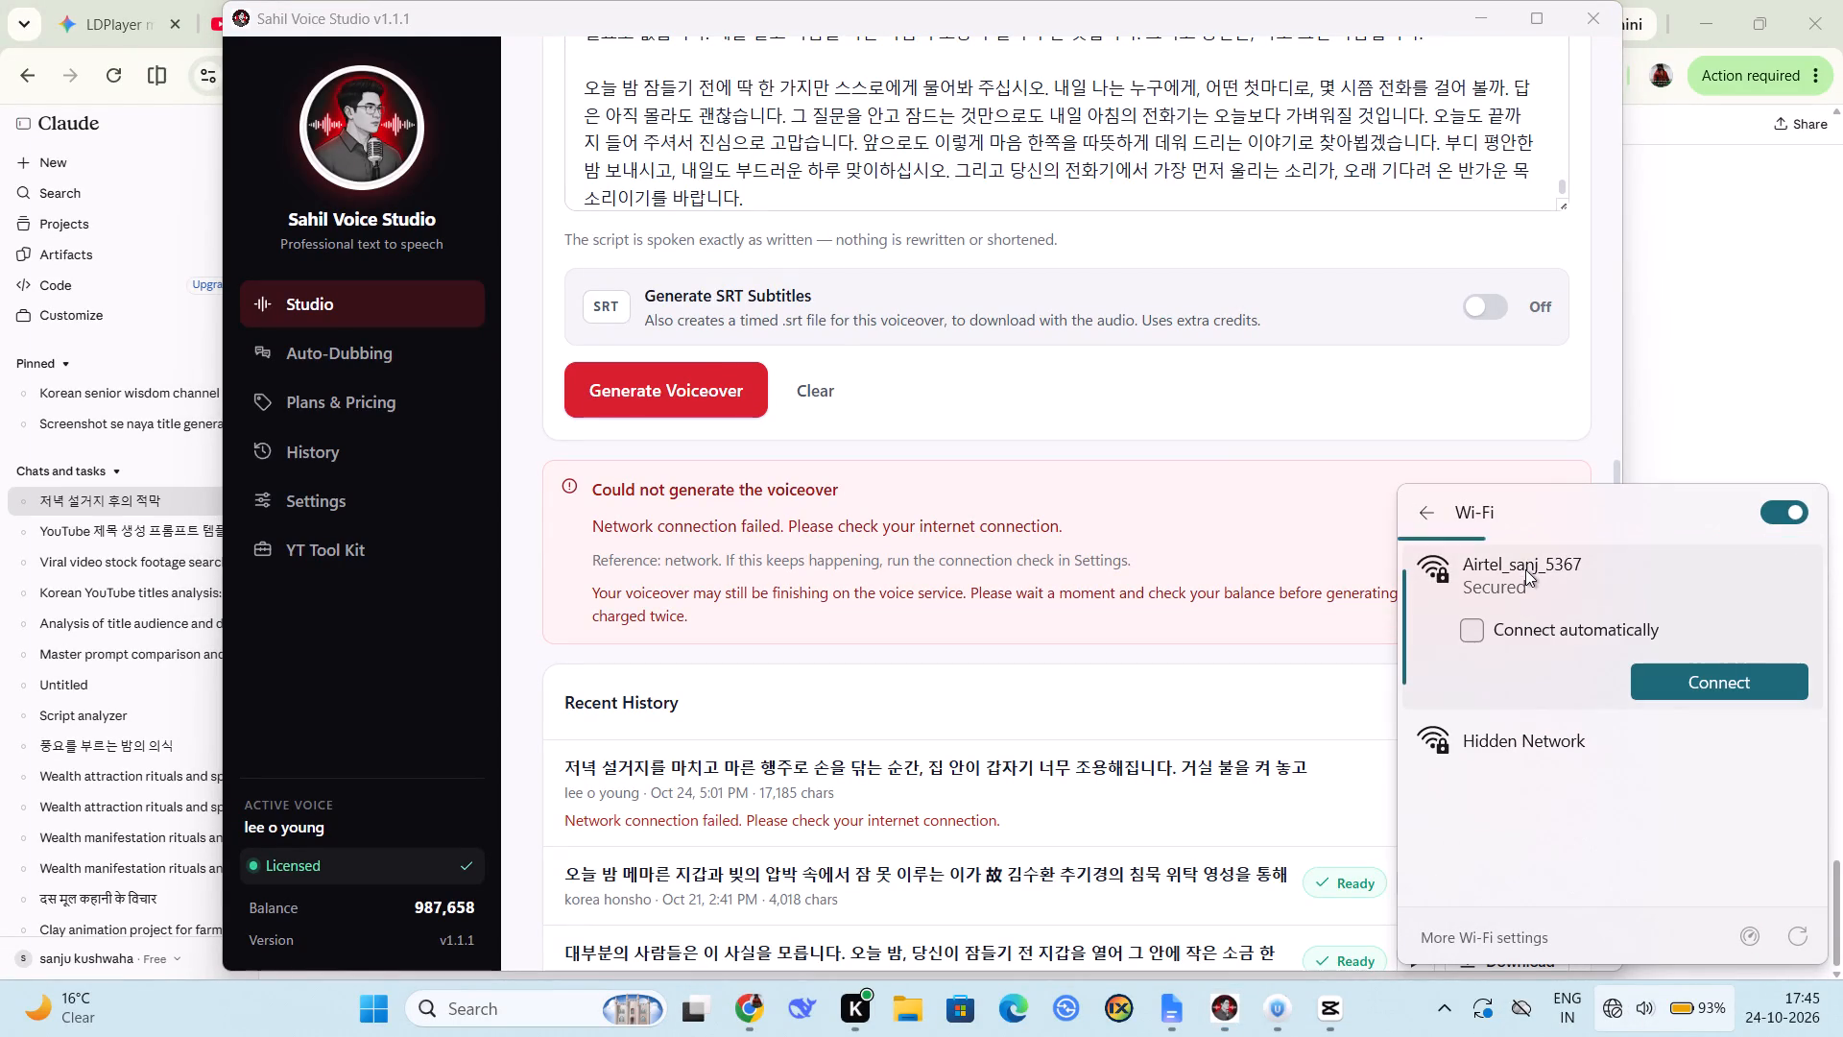
left_click(1687, 689)
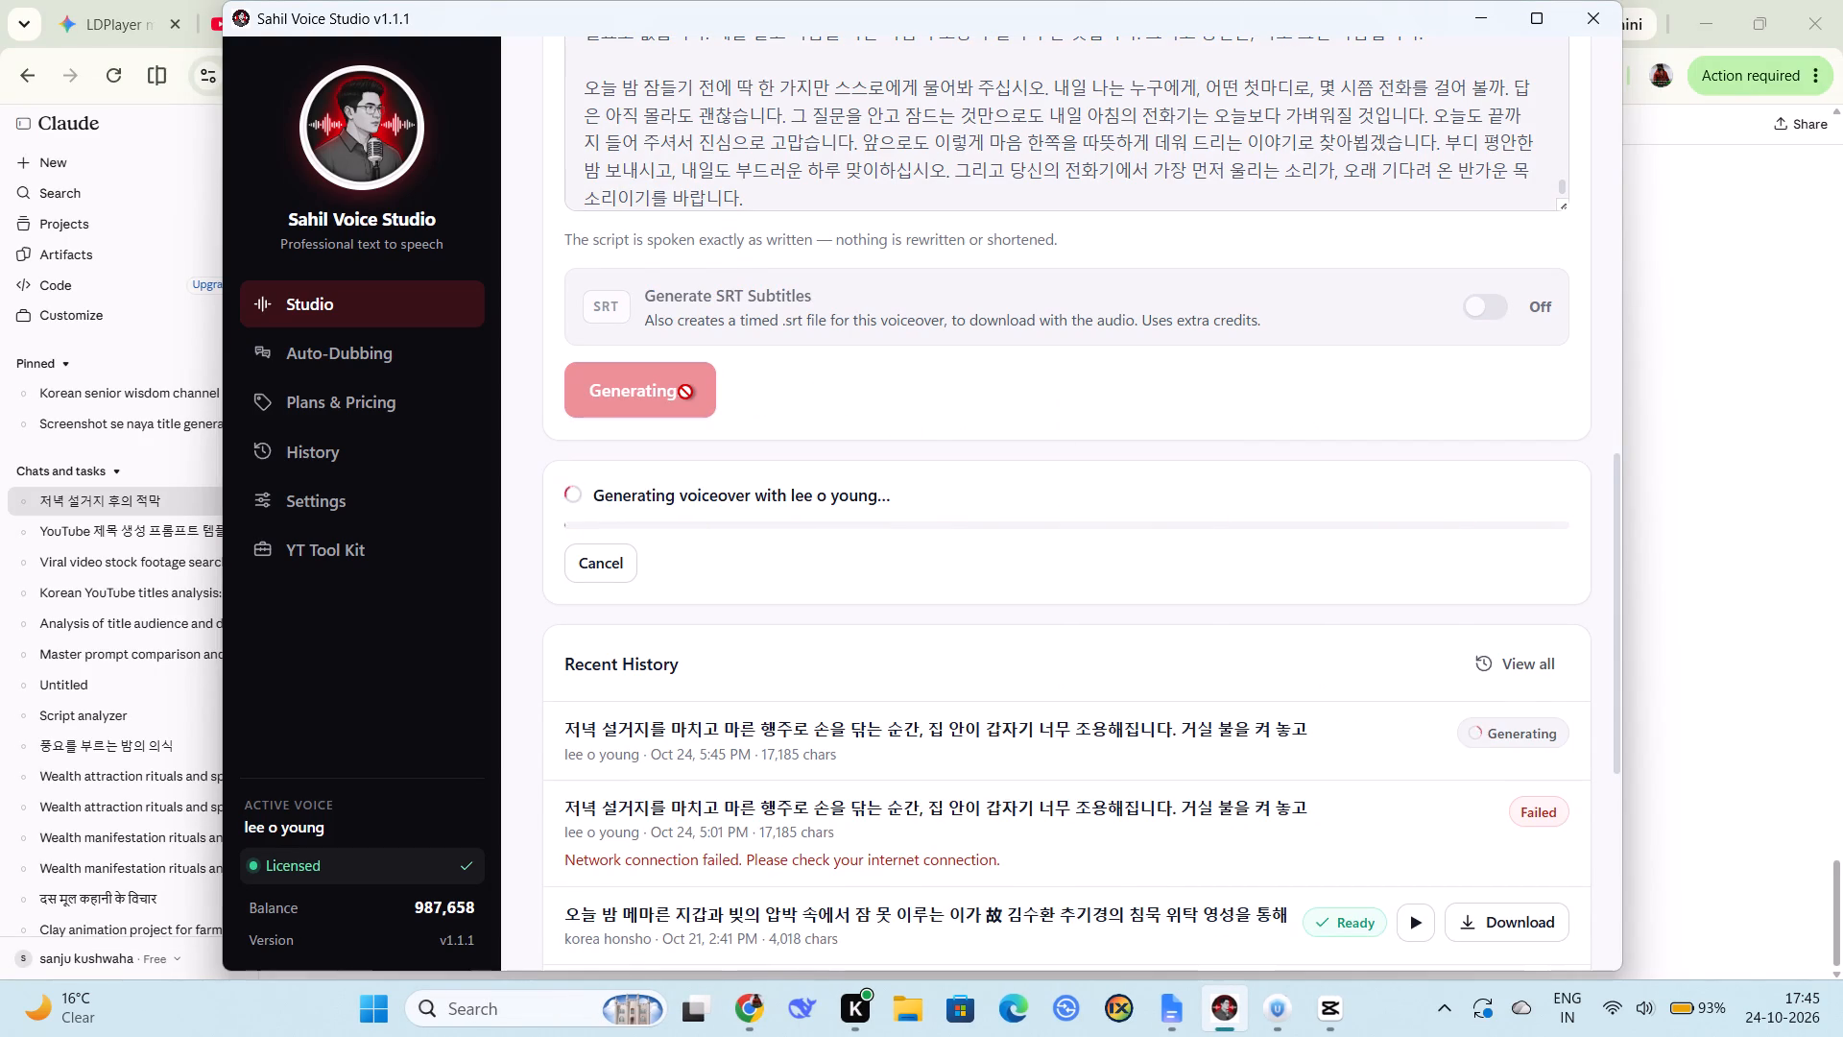
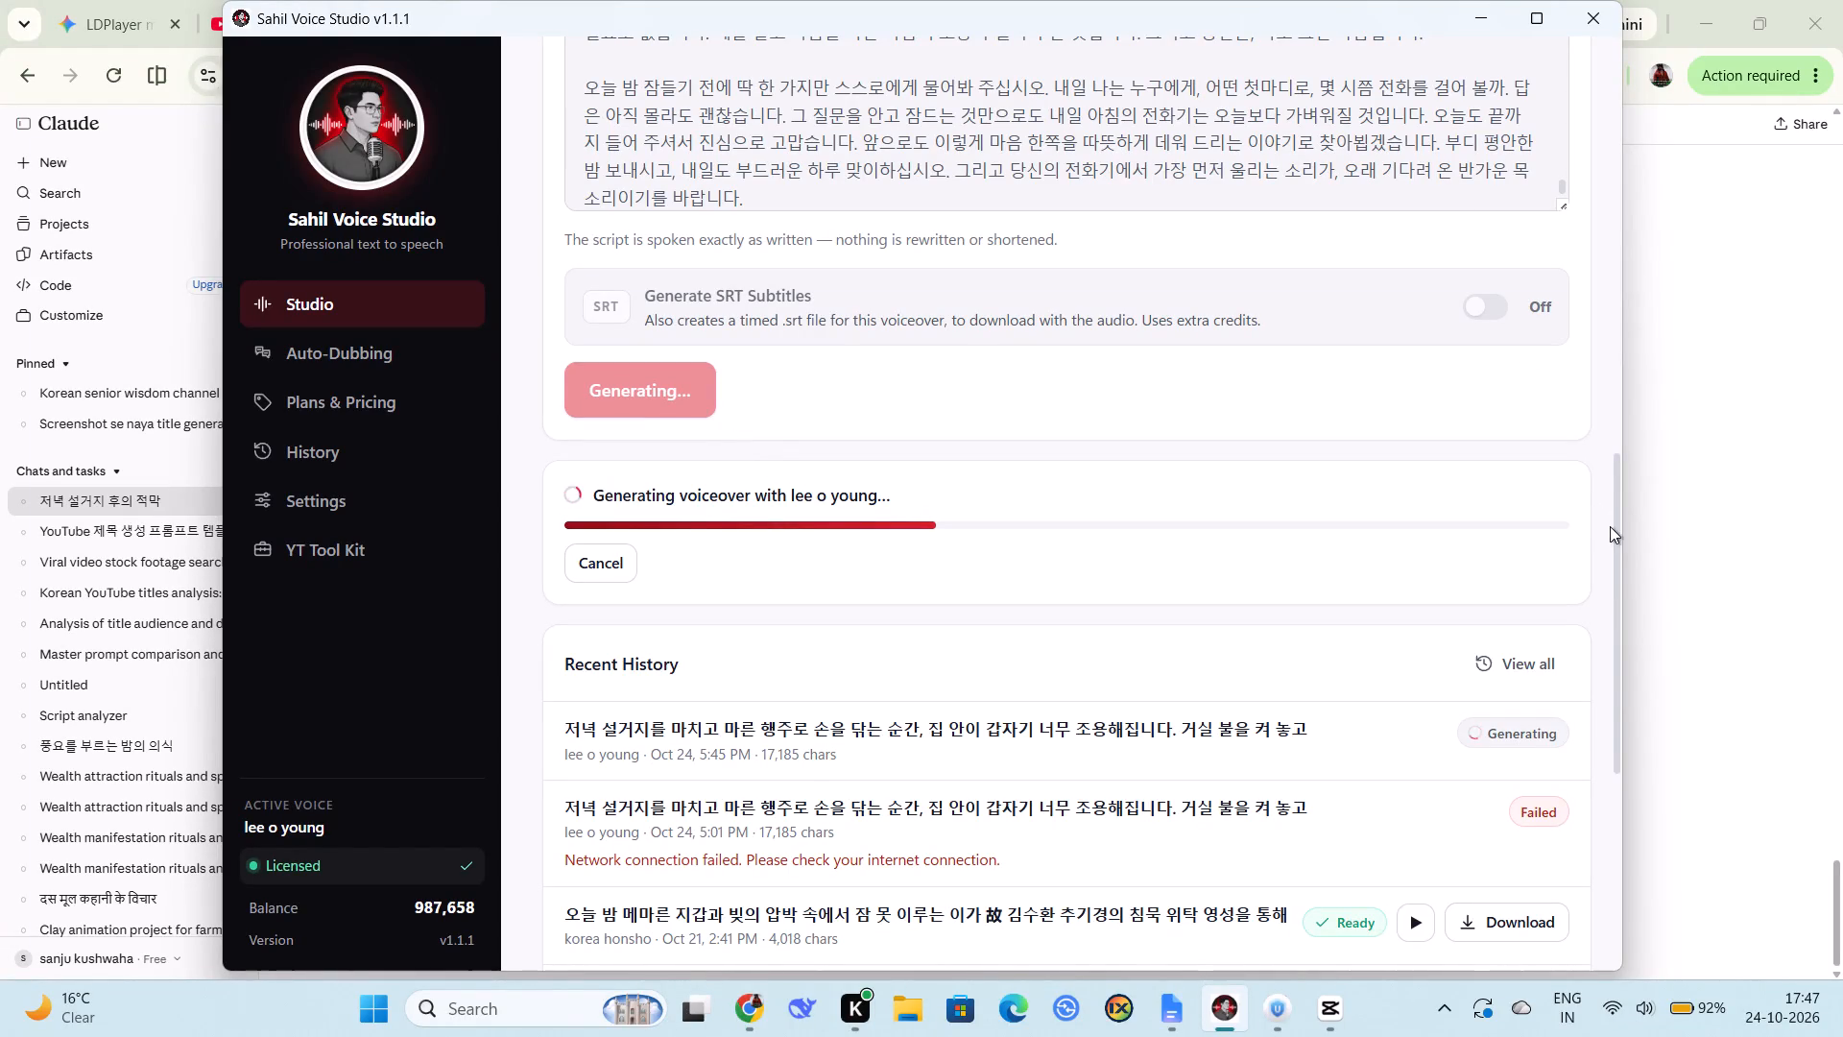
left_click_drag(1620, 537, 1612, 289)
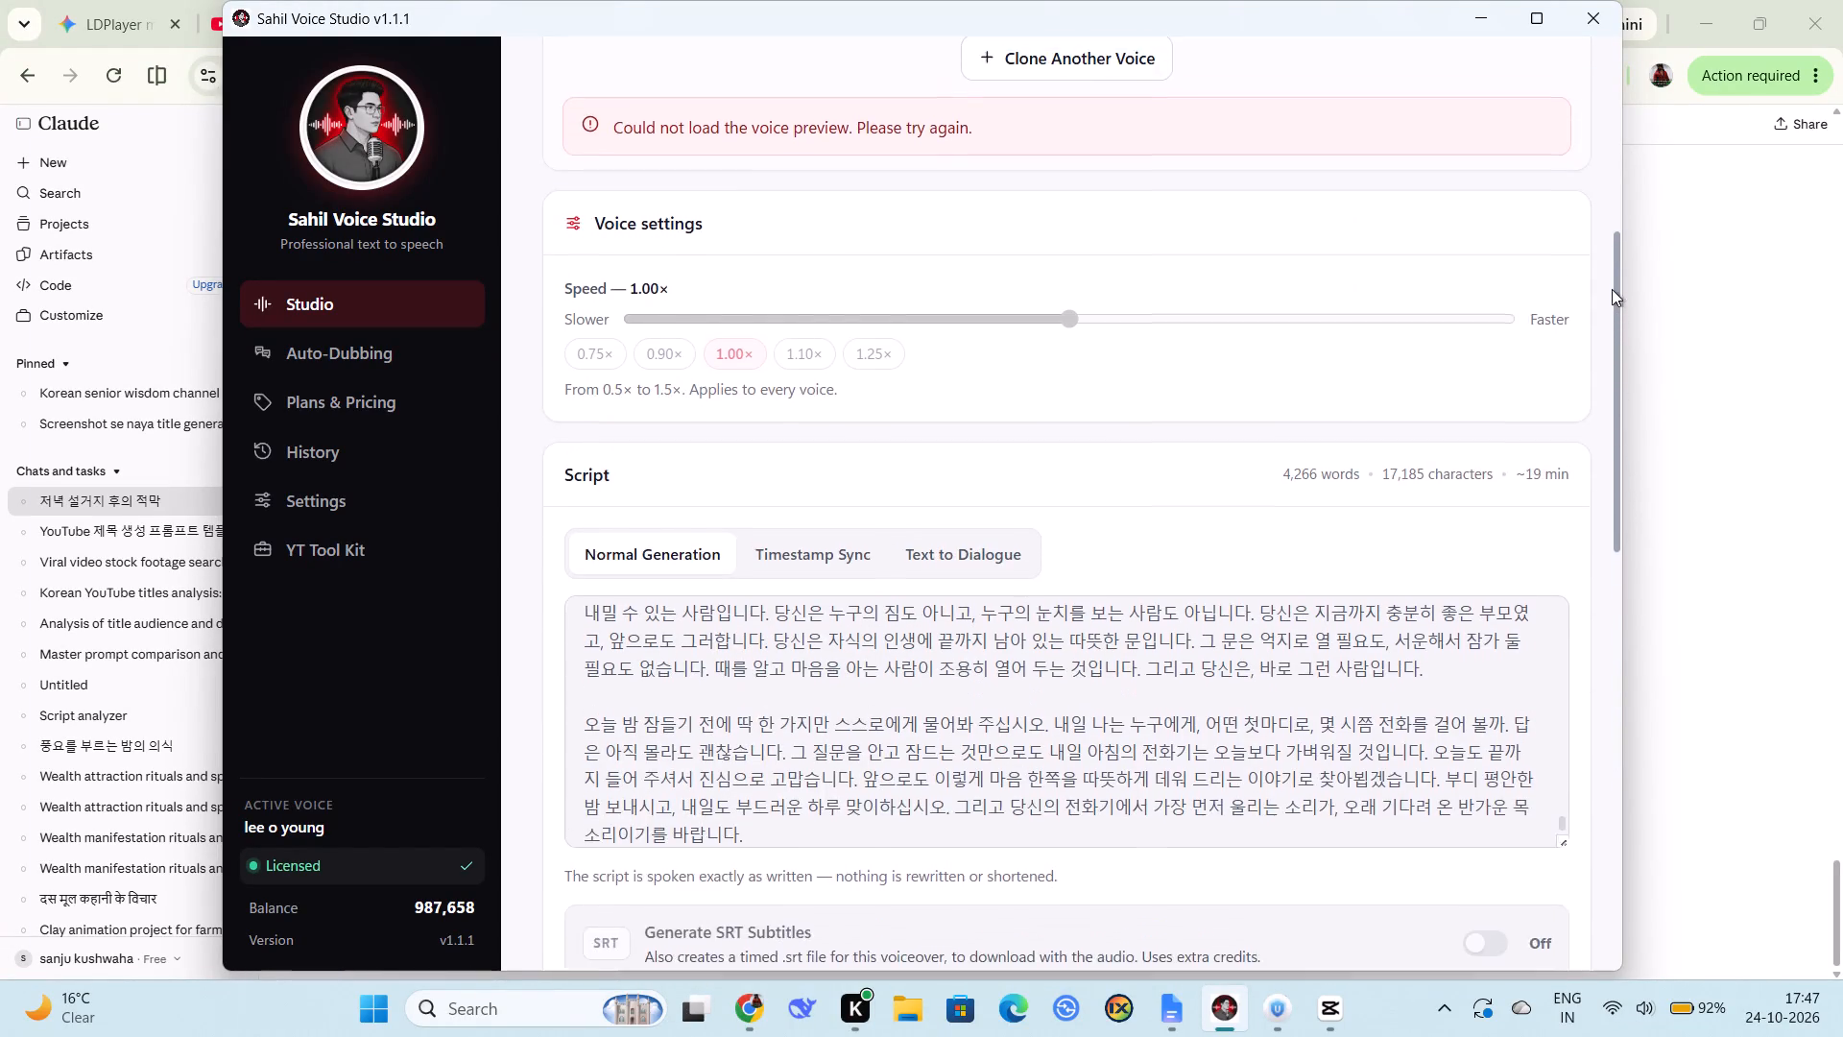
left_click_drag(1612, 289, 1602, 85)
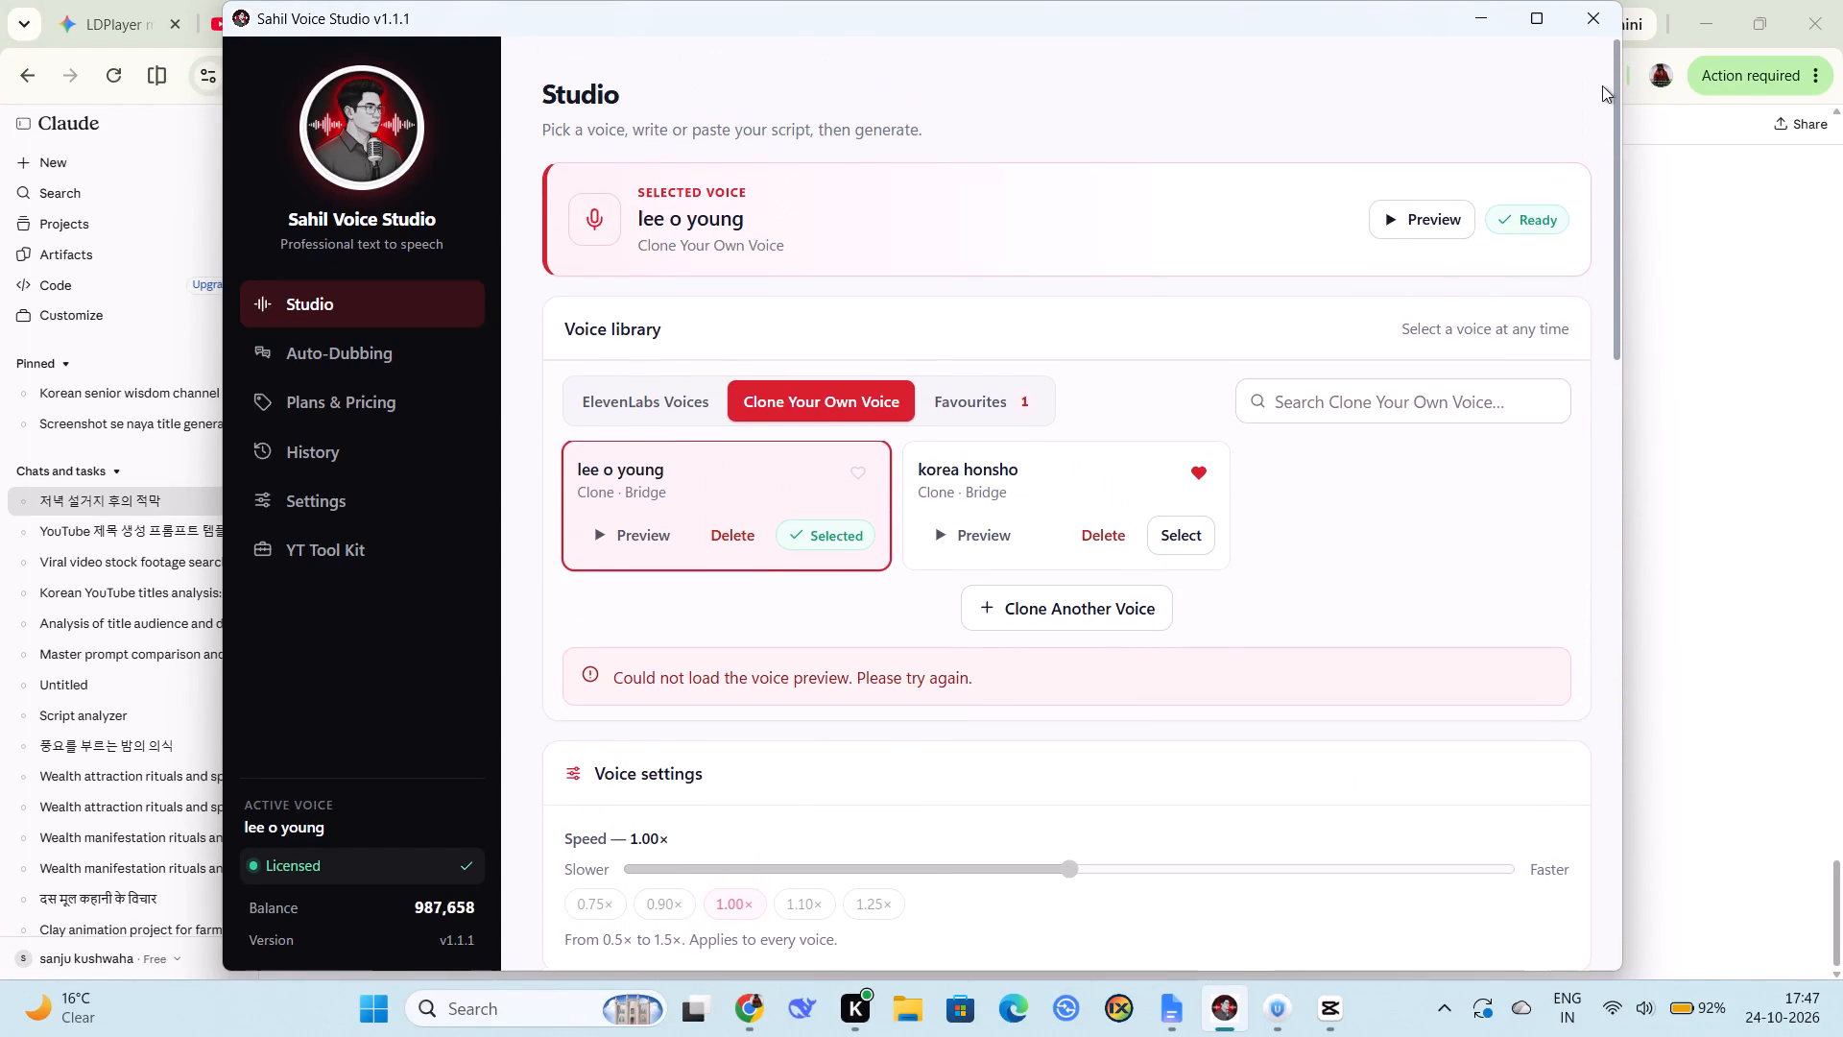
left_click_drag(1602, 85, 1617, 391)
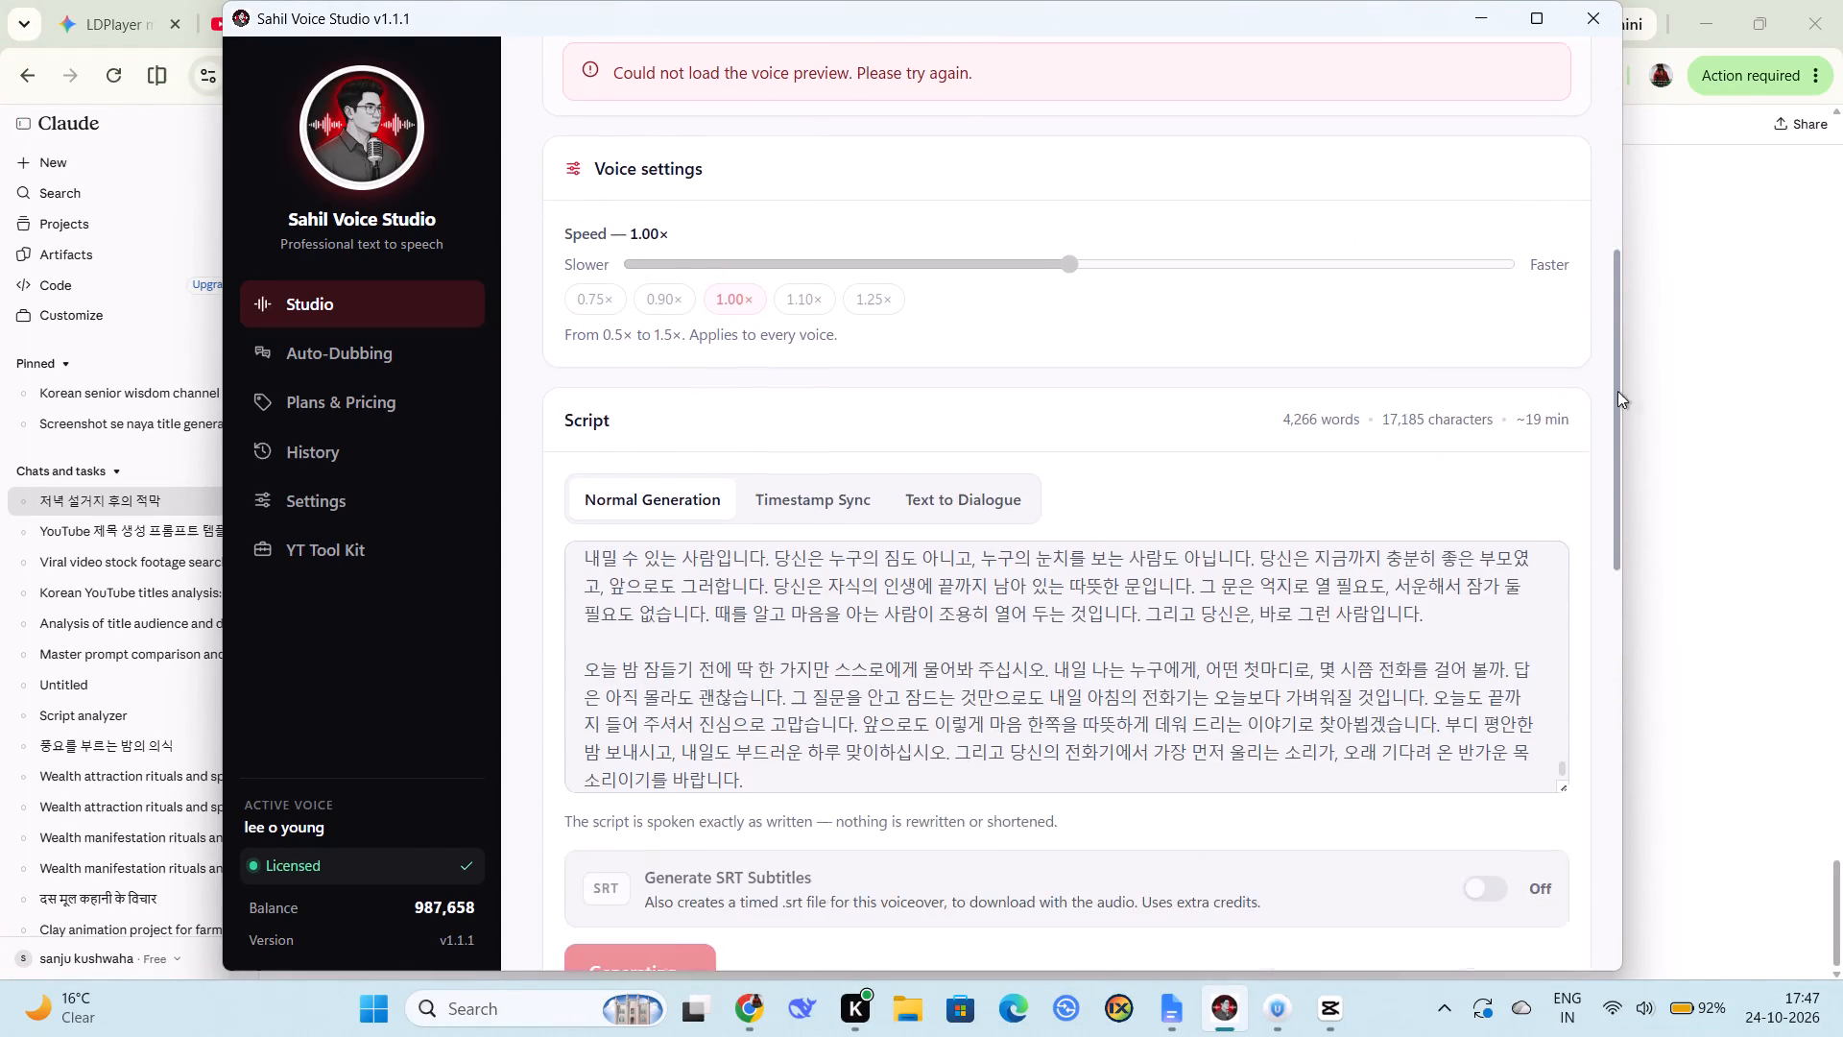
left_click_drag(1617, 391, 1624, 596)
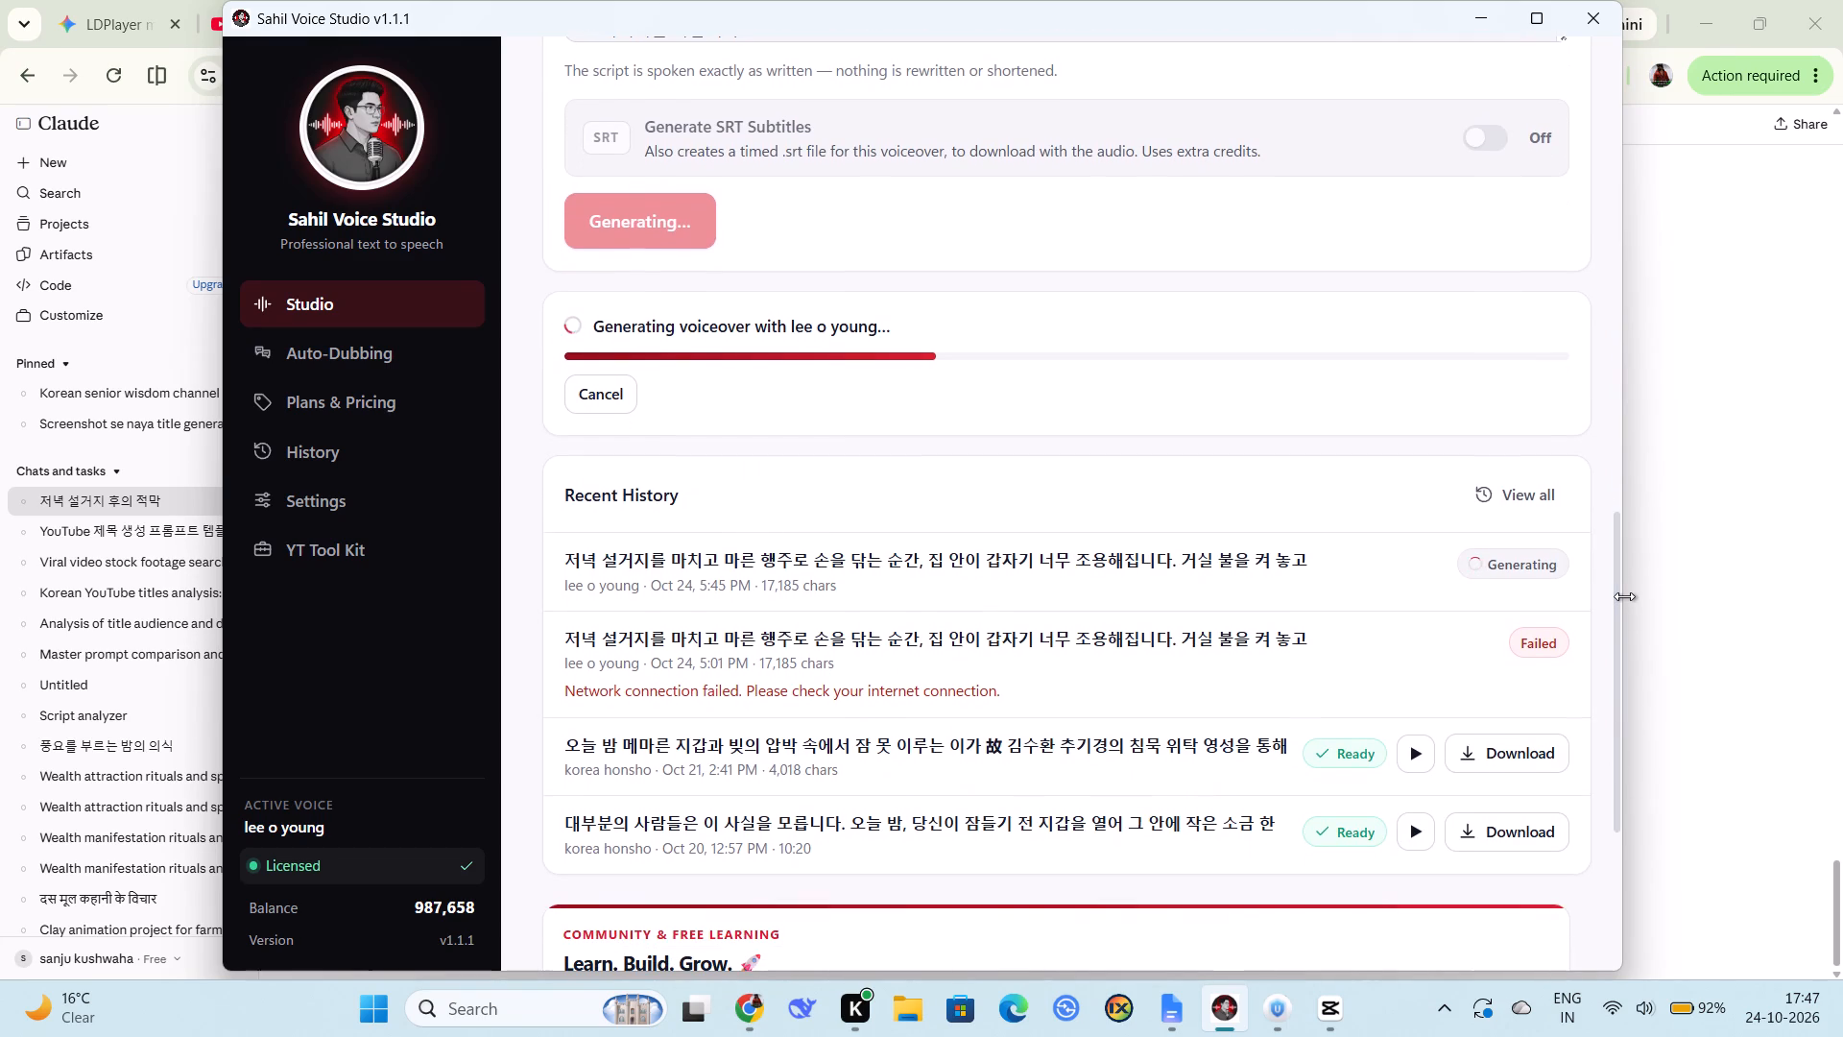
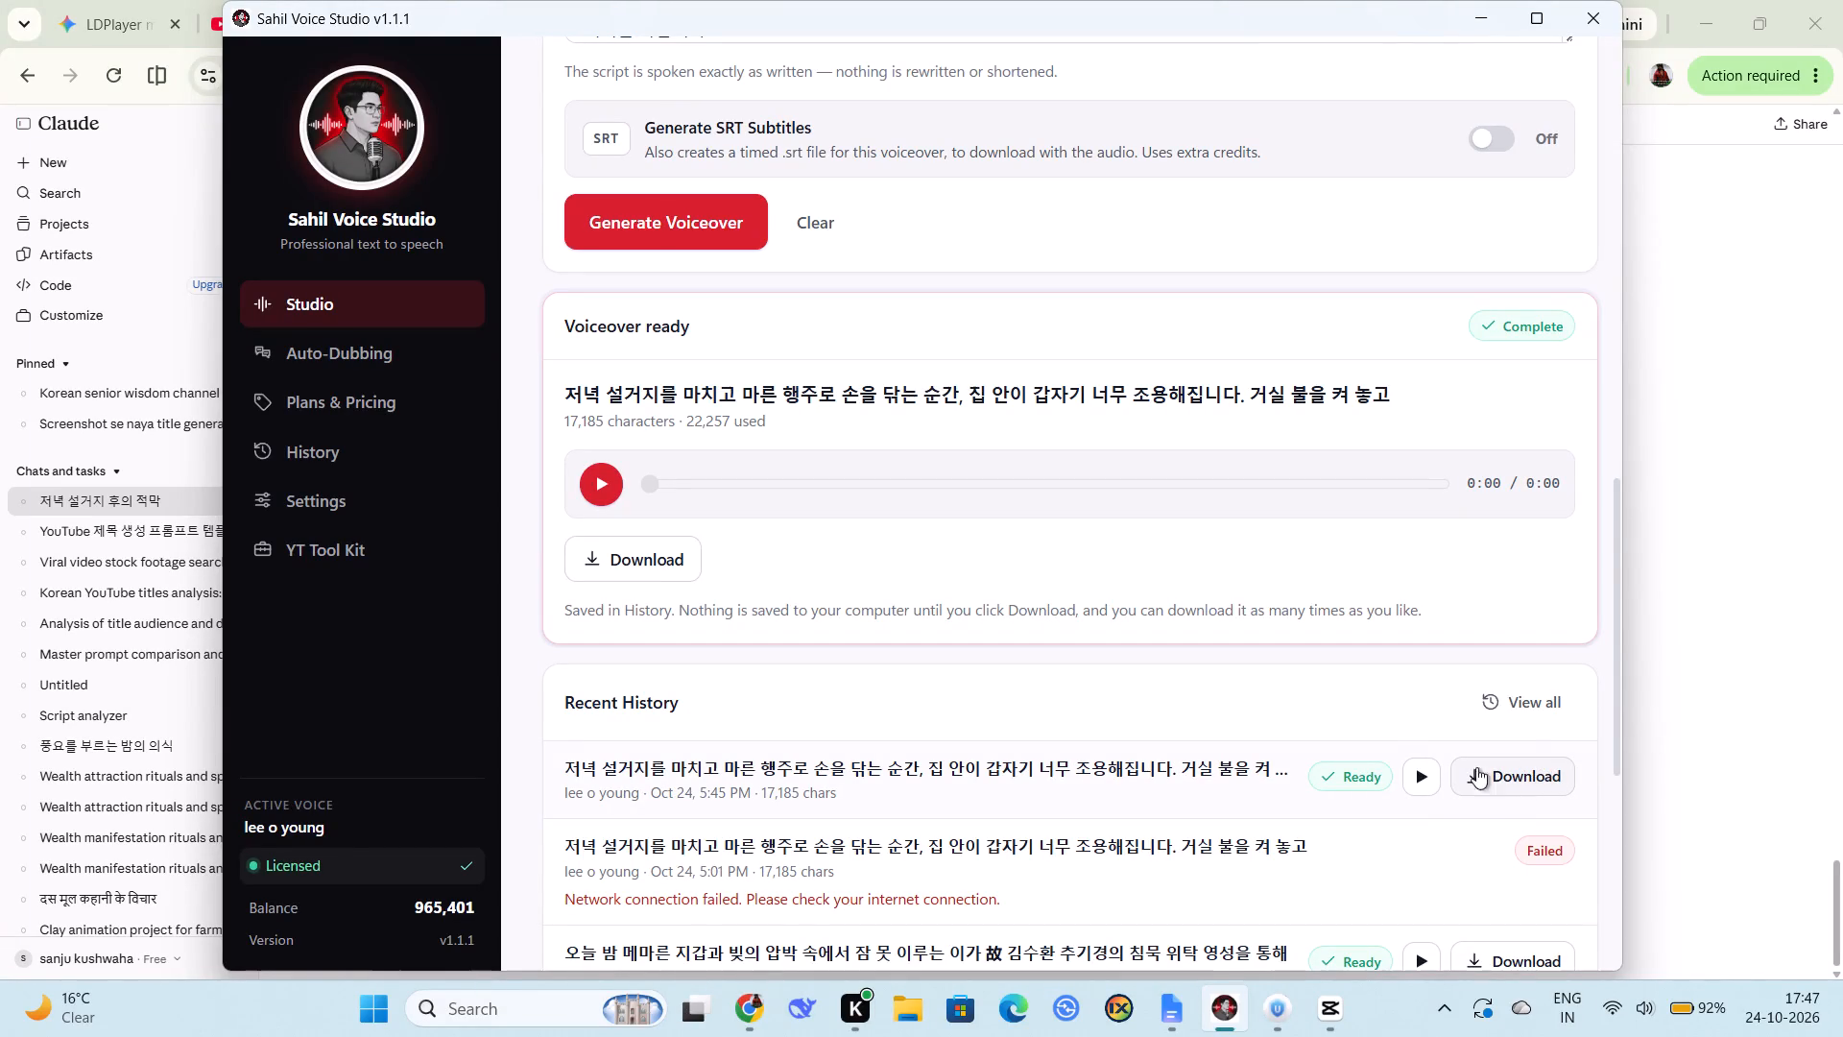
left_click(1420, 772)
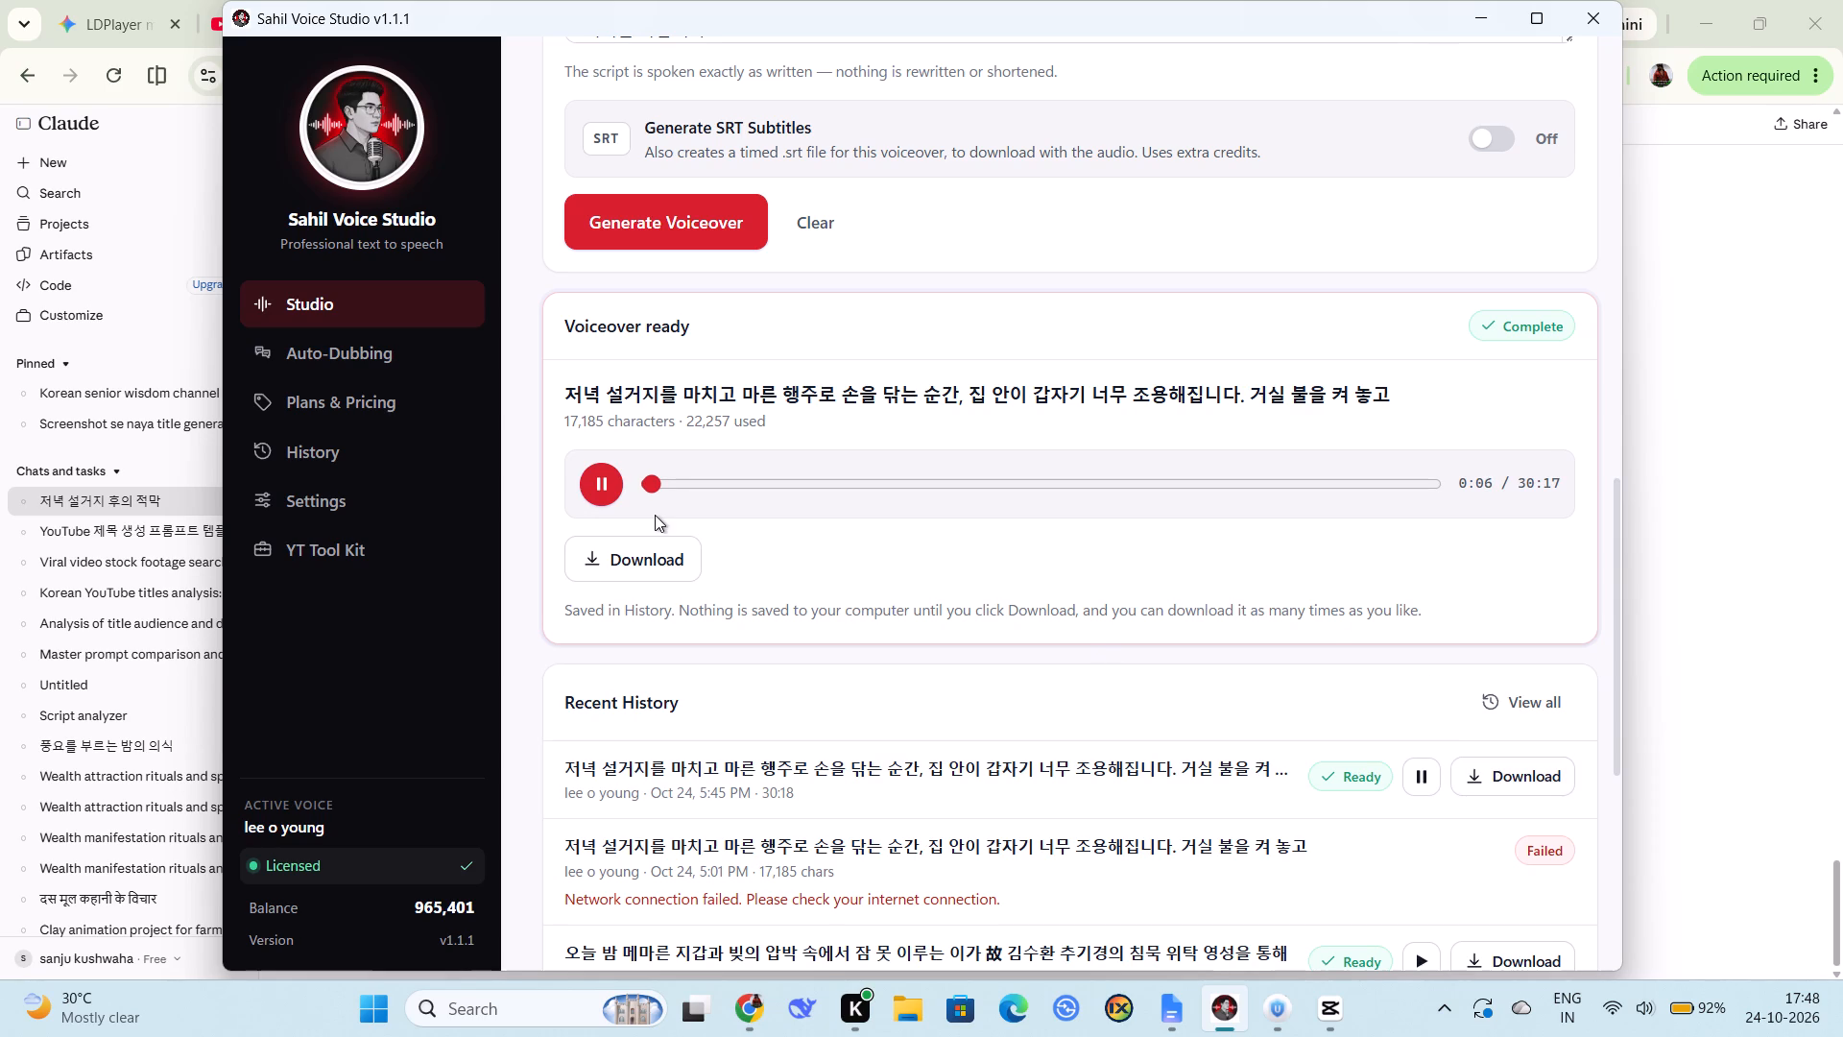
left_click(597, 484)
Download the completed Korean voiceover about the quiet house after washing the evening dishes.
left_click(635, 566)
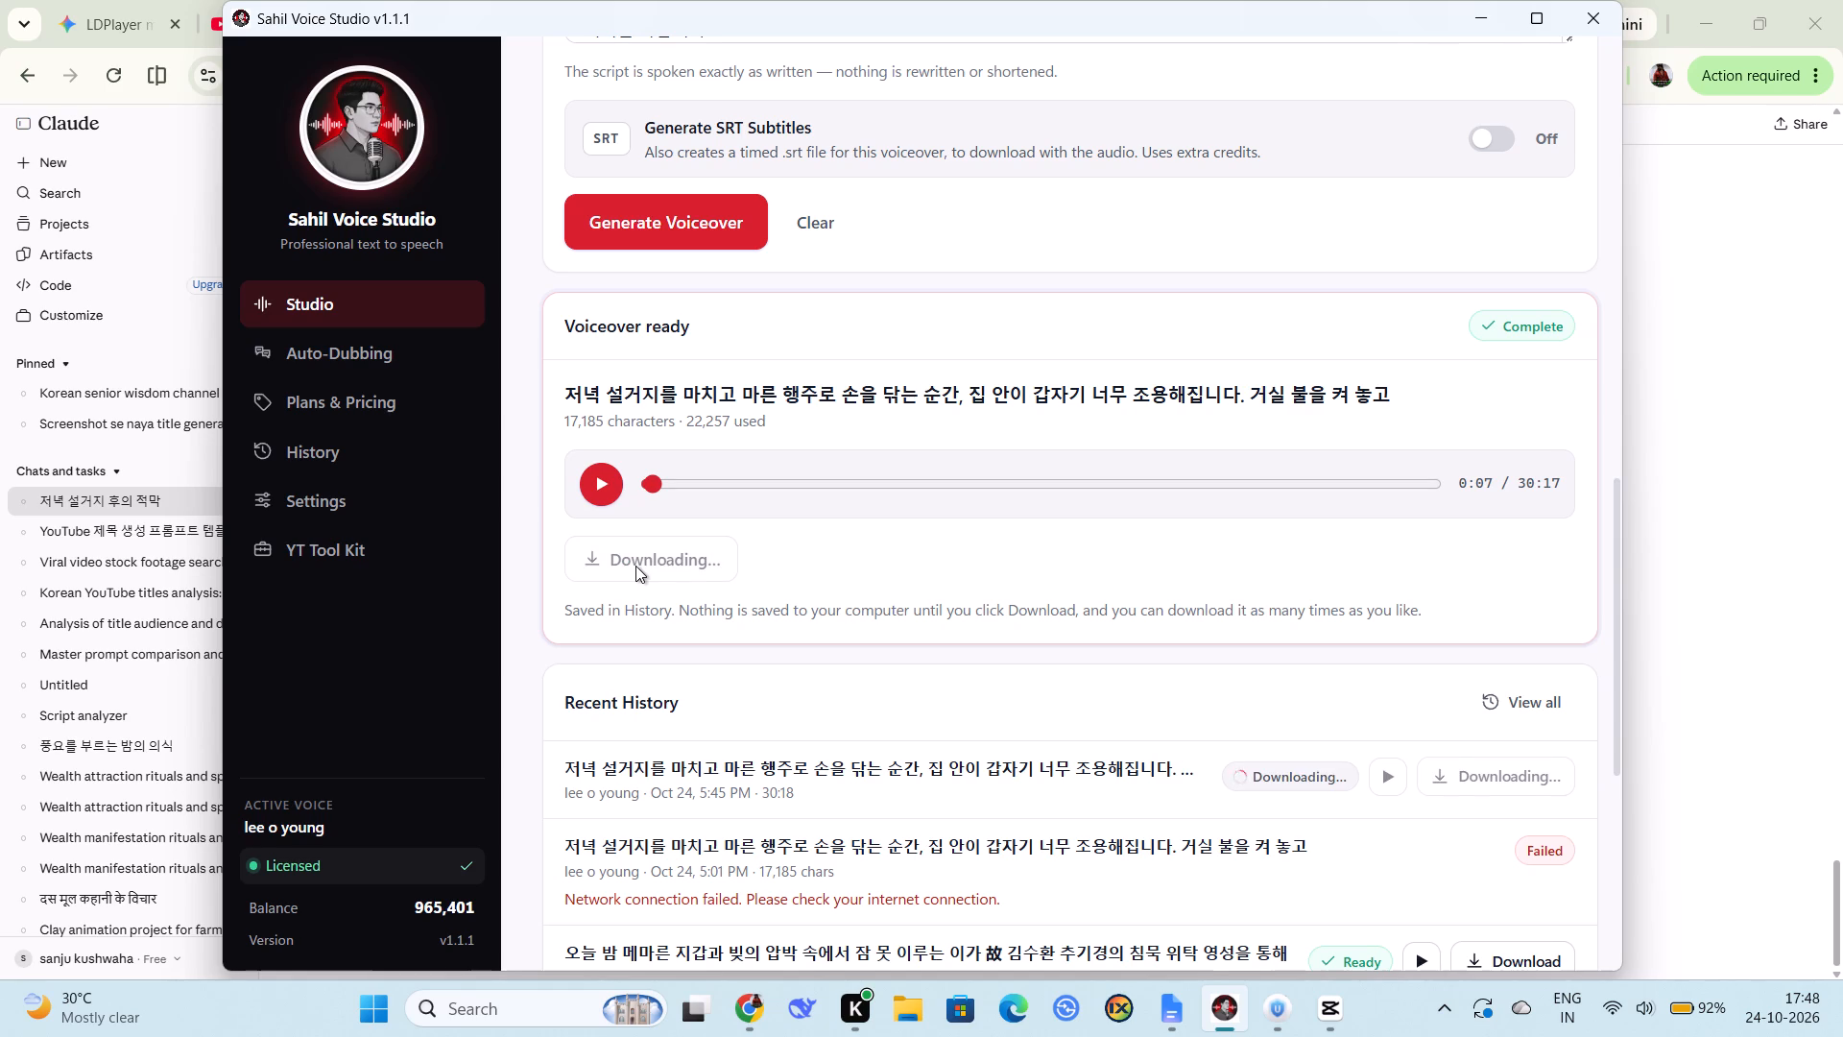
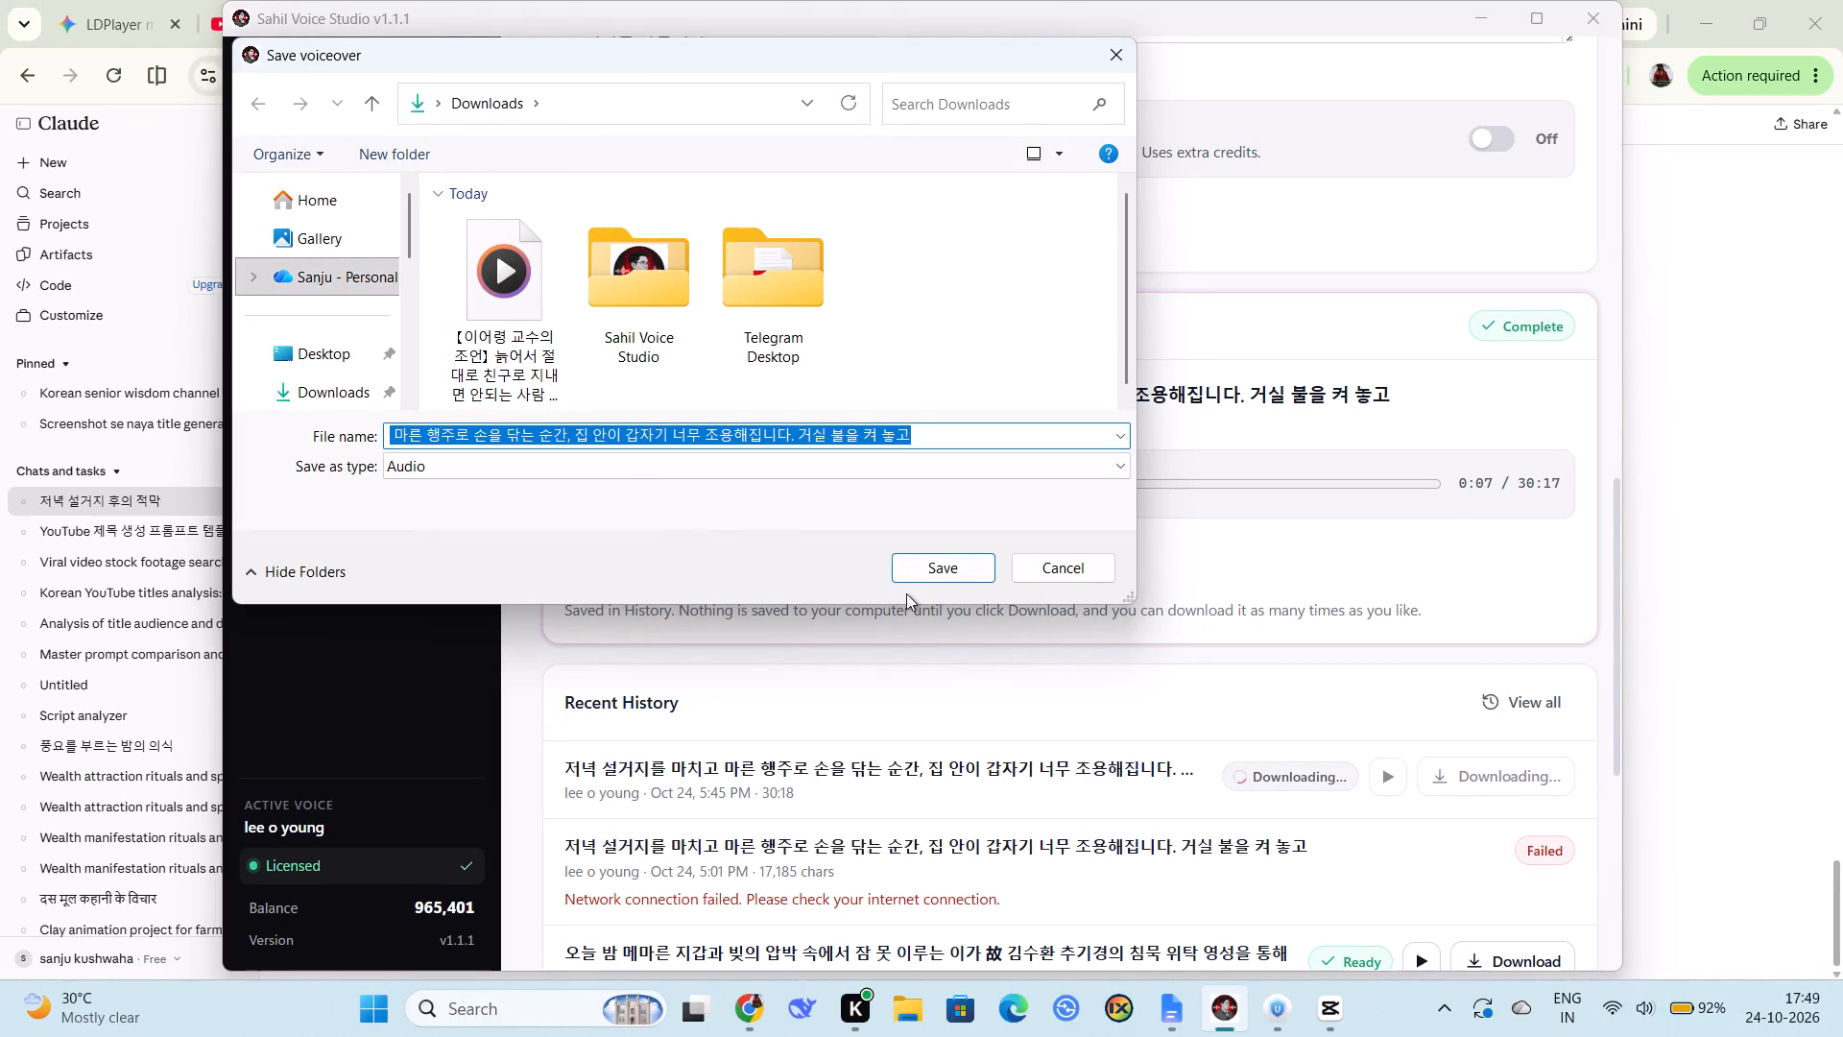
Clear the suggested file name for the voiceover being saved to Downloads.
left_click(932, 446)
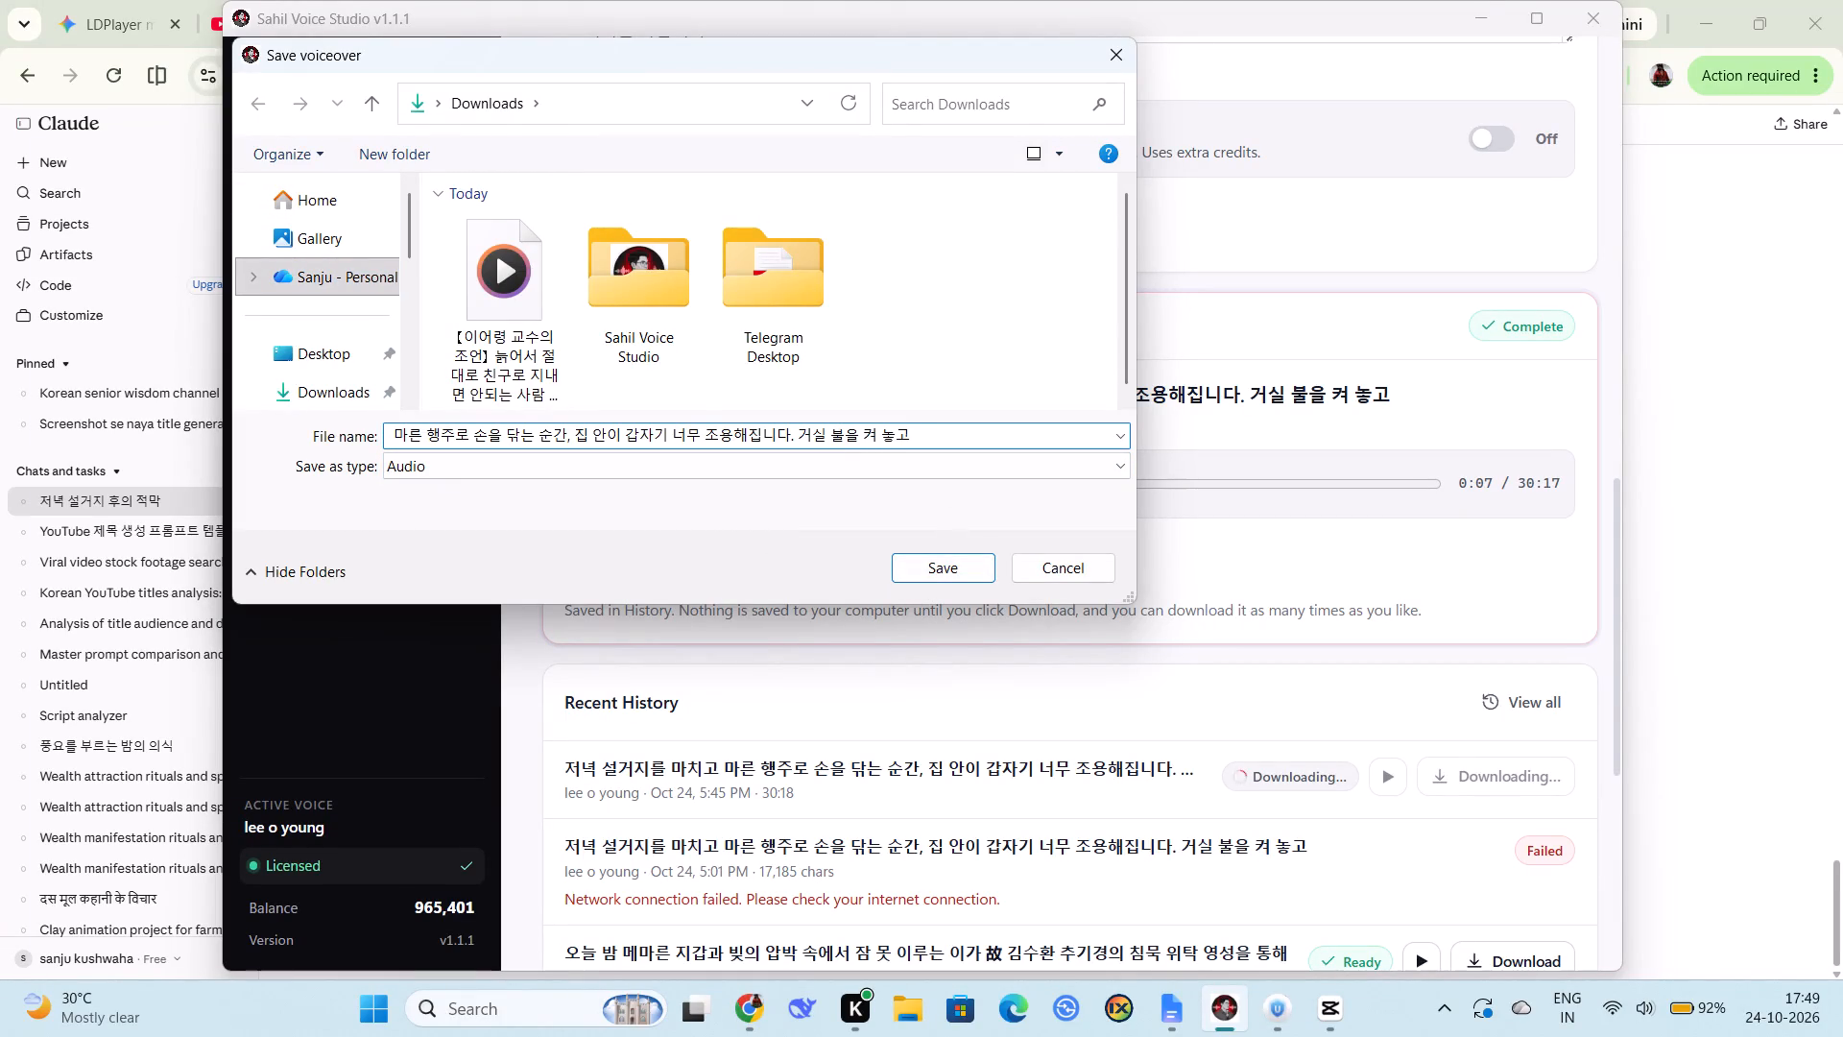
left_click(926, 436)
key("BackSpace")
key("BackSpace")
key("BackSpace")
key("BackSpace")
key("BackSpace")
key("BackSpace")
key("BackSpace")
key("BackSpace")
key("BackSpace")
key("BackSpace")
key("BackSpace")
key("BackSpace")
key("BackSpace")
key("BackSpace")
key("BackSpace")
key("BackSpace")
key("BackSpace")
key("BackSpace")
key("BackSpace")
key("BackSpace")
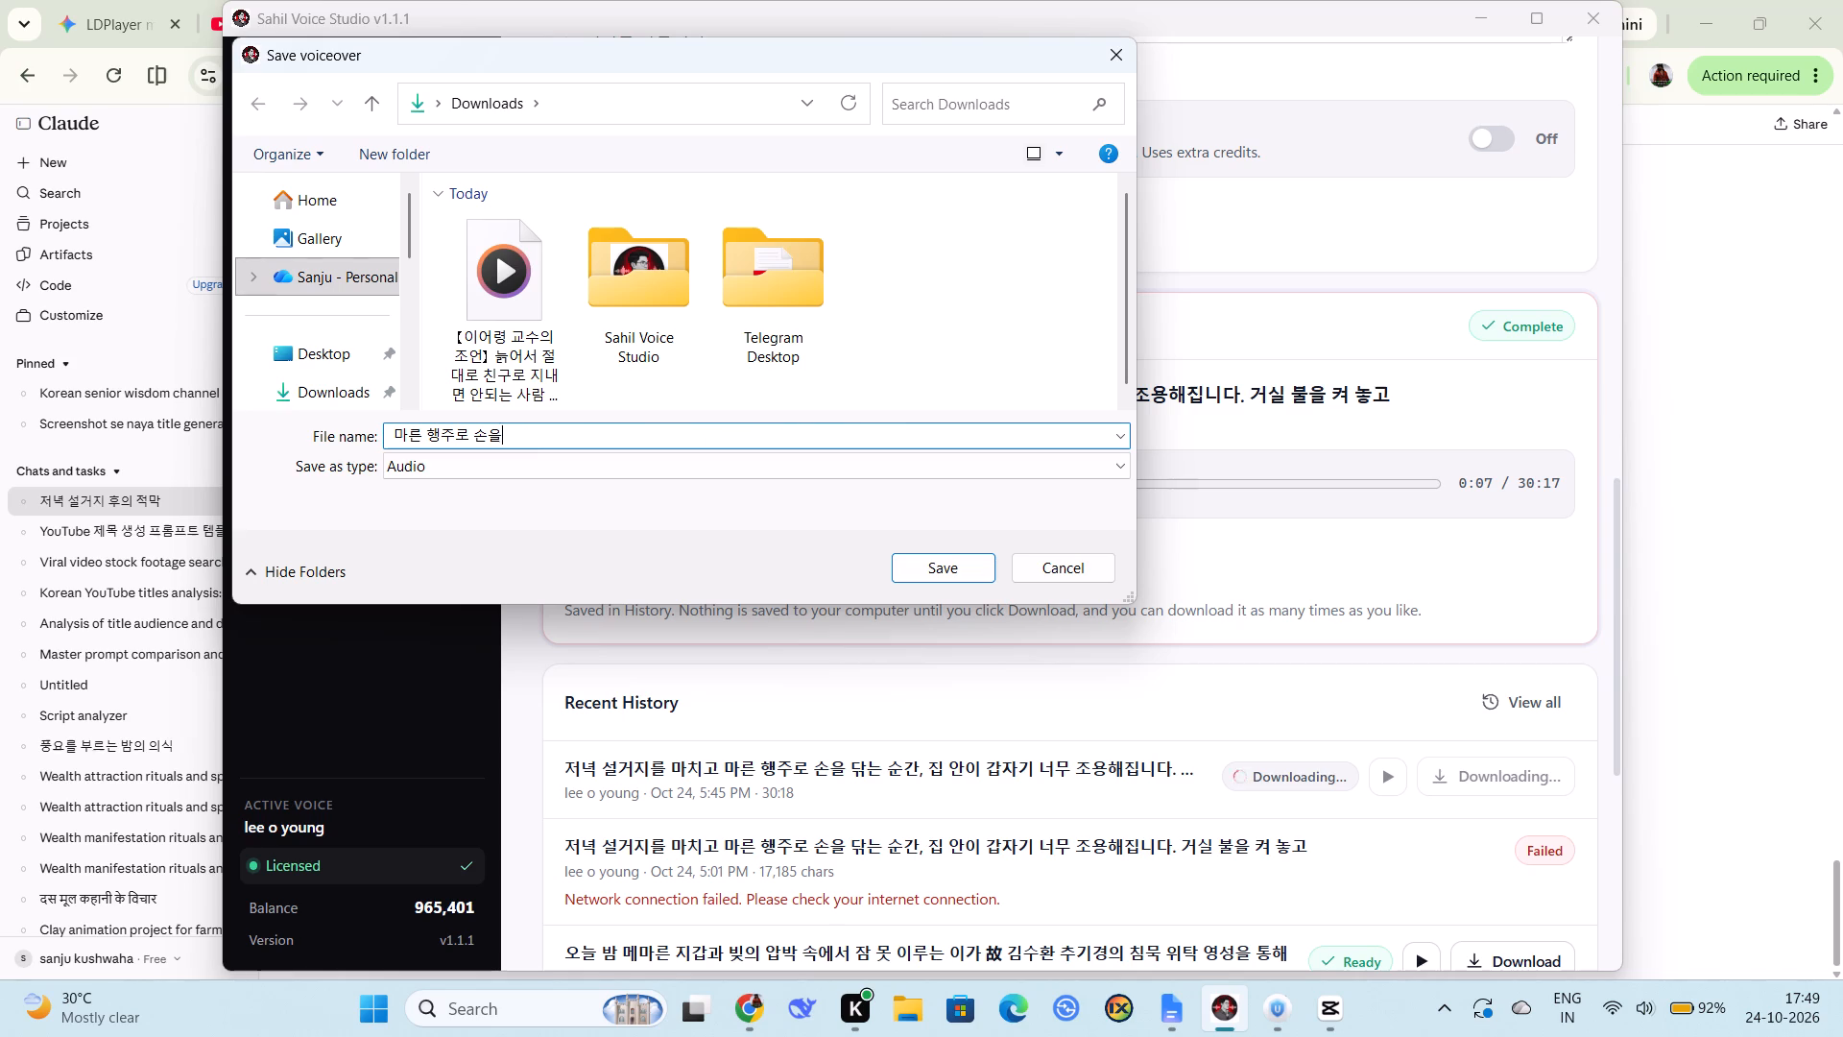
key("BackSpace")
key("BackSpace")
key("BackSpace")
key("BackSpace")
key("BackSpace")
key("BackSpace")
key("BackSpace")
key("BackSpace")
key("BackSpace")
key("BackSpace")
key("BackSpace")
key("BackSpace")
key("BackSpace")
key("BackSpace")
key("BackSpace")
key("BackSpace")
key("BackSpace")
key("BackSpace")
key("BackSpace")
key("BackSpace")
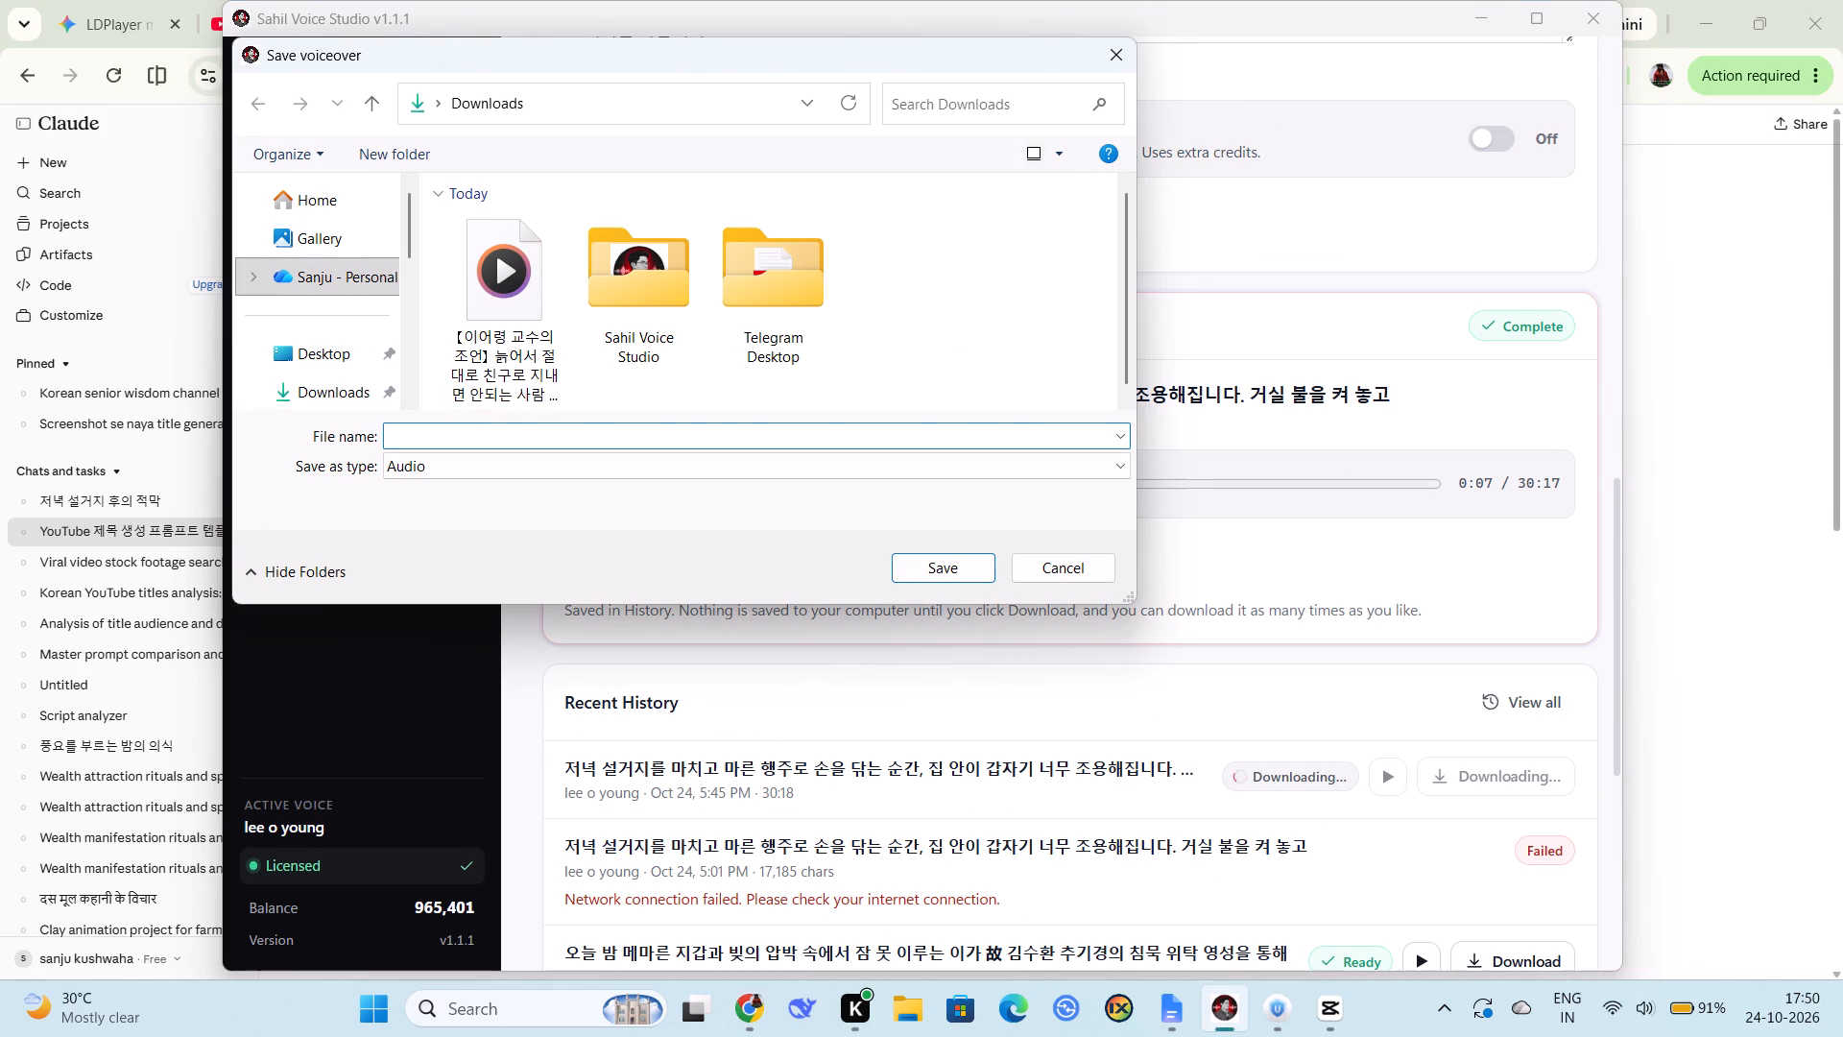
key("ctrl+v")
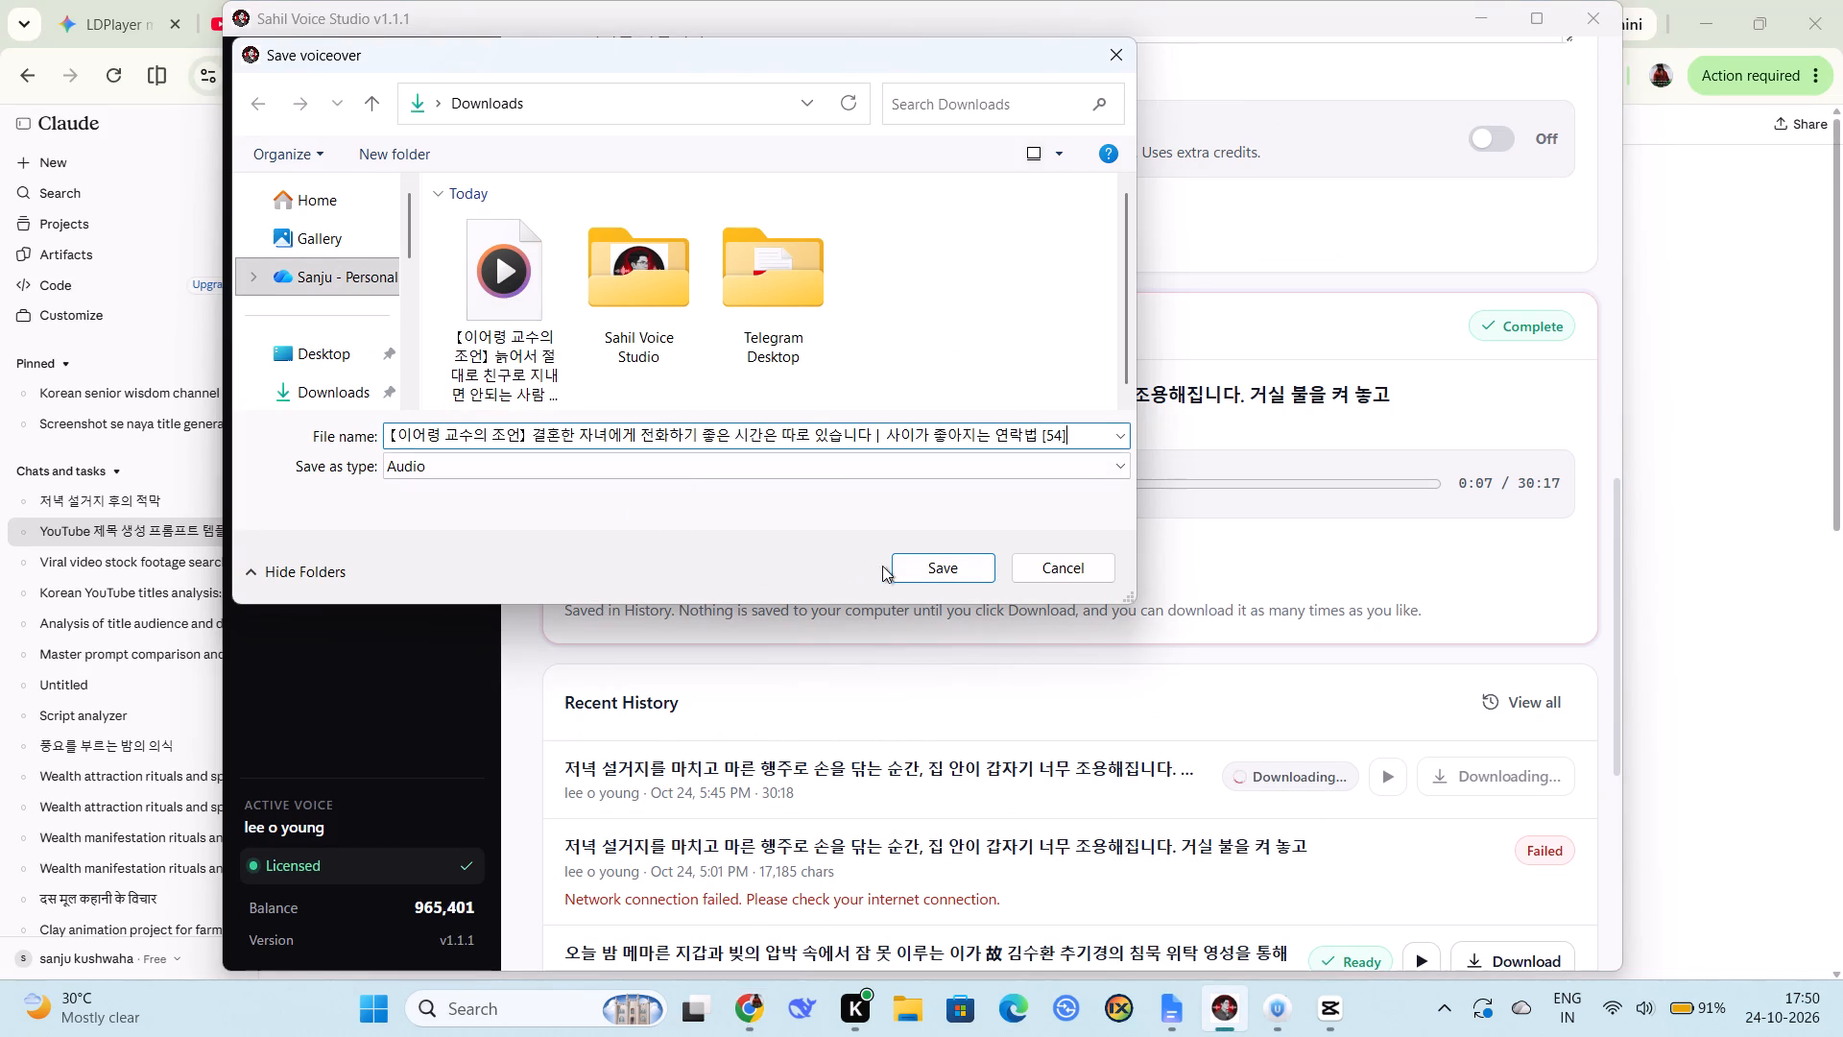
left_click(917, 567)
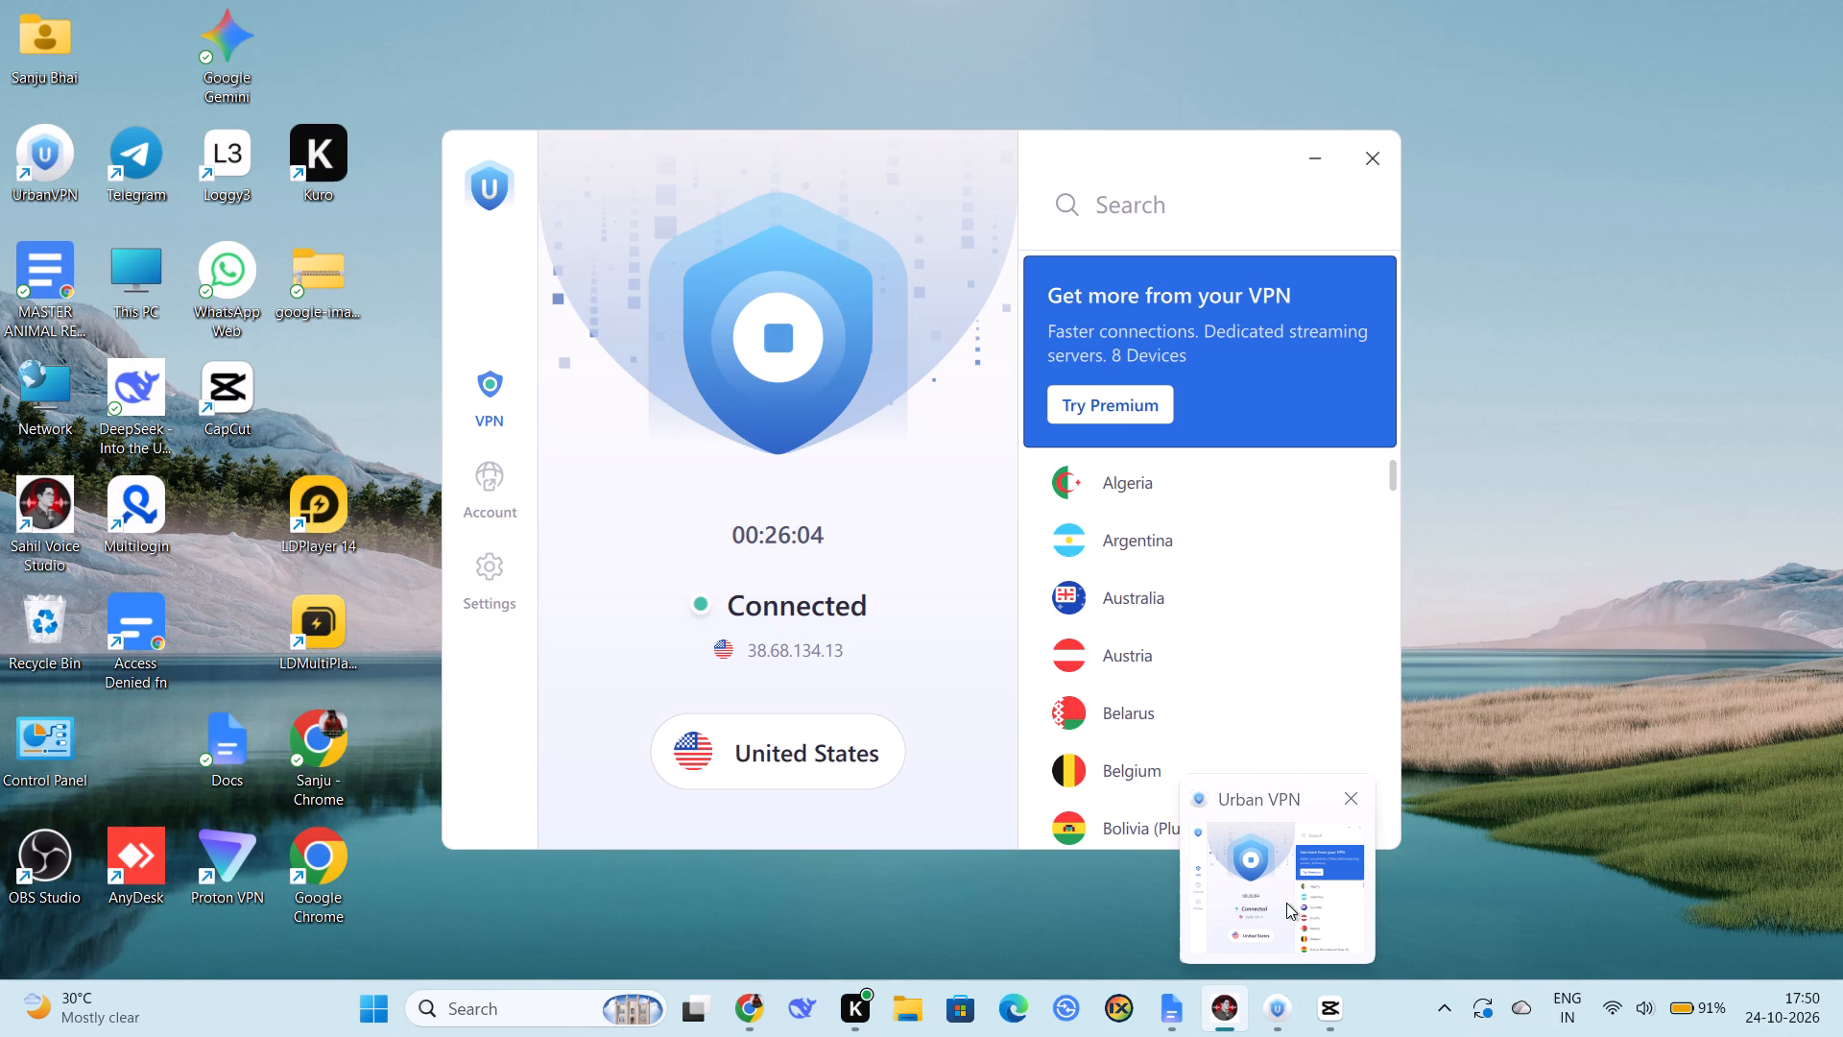
Switch to Urban VPN, continue with the free version and start the connection to United States.
left_click(1281, 897)
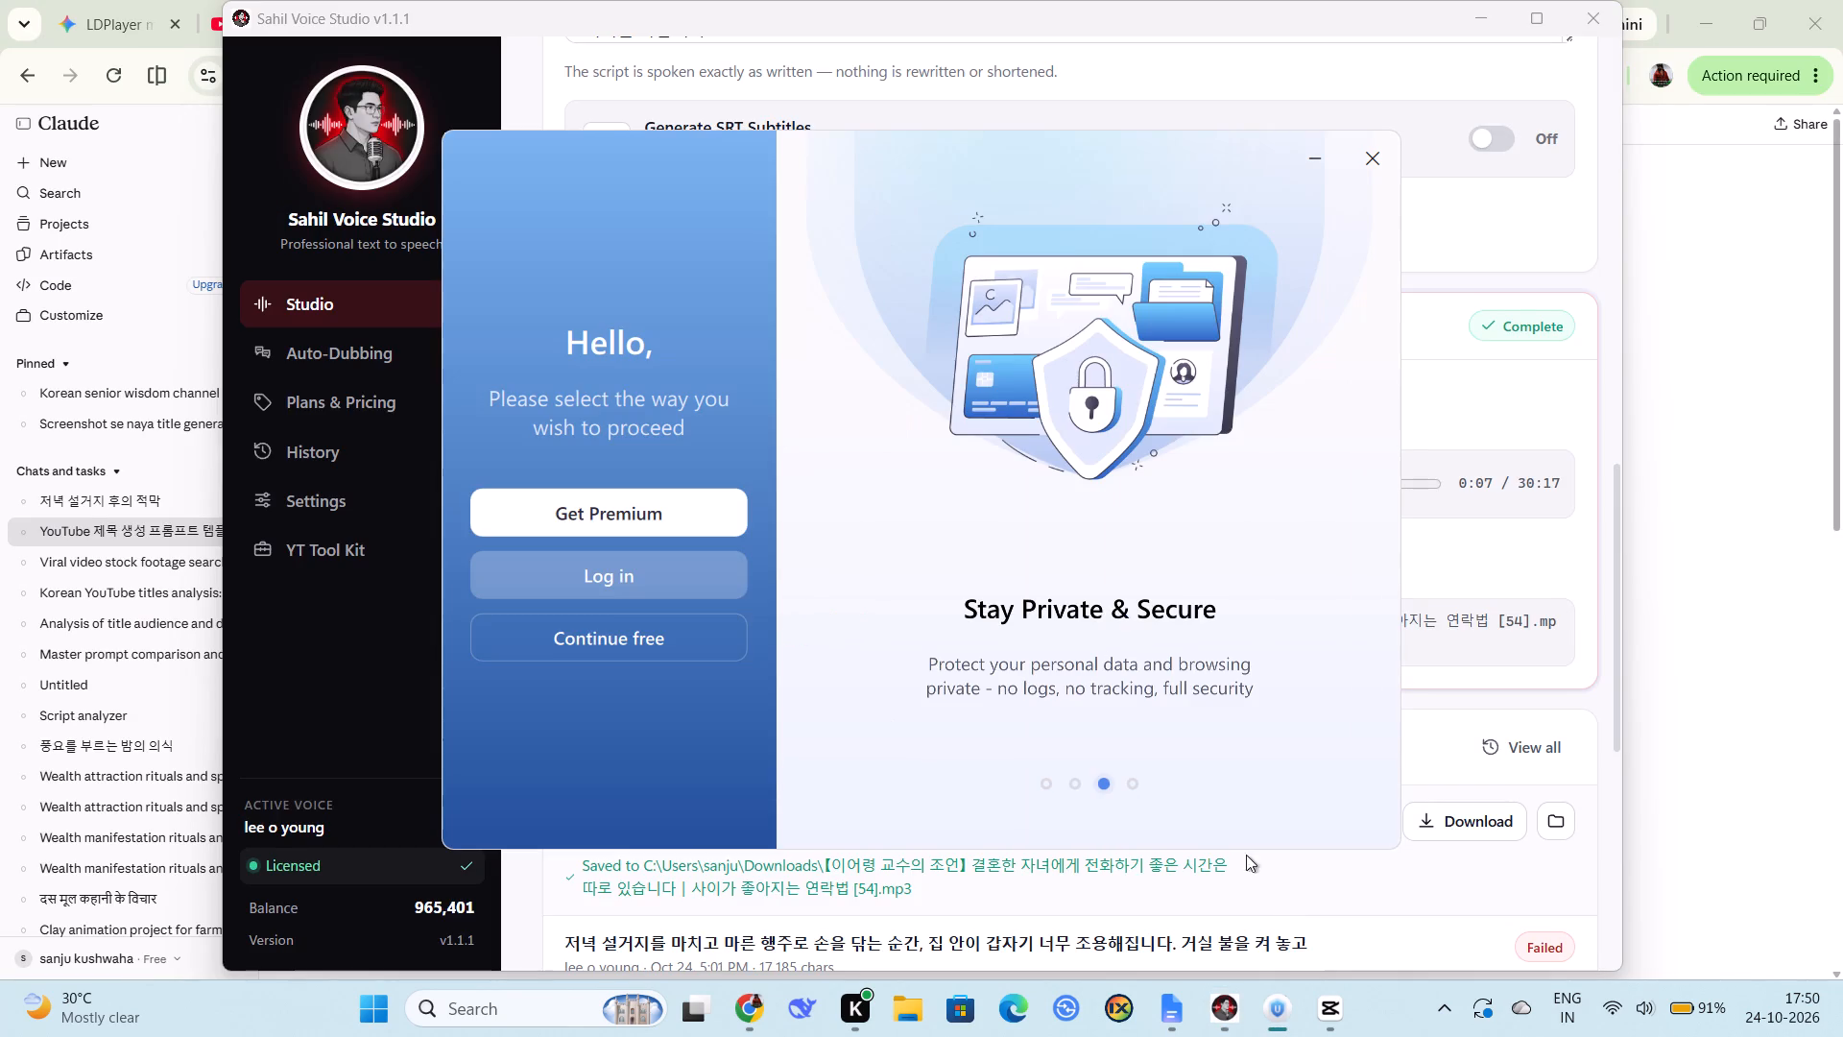
left_click(665, 636)
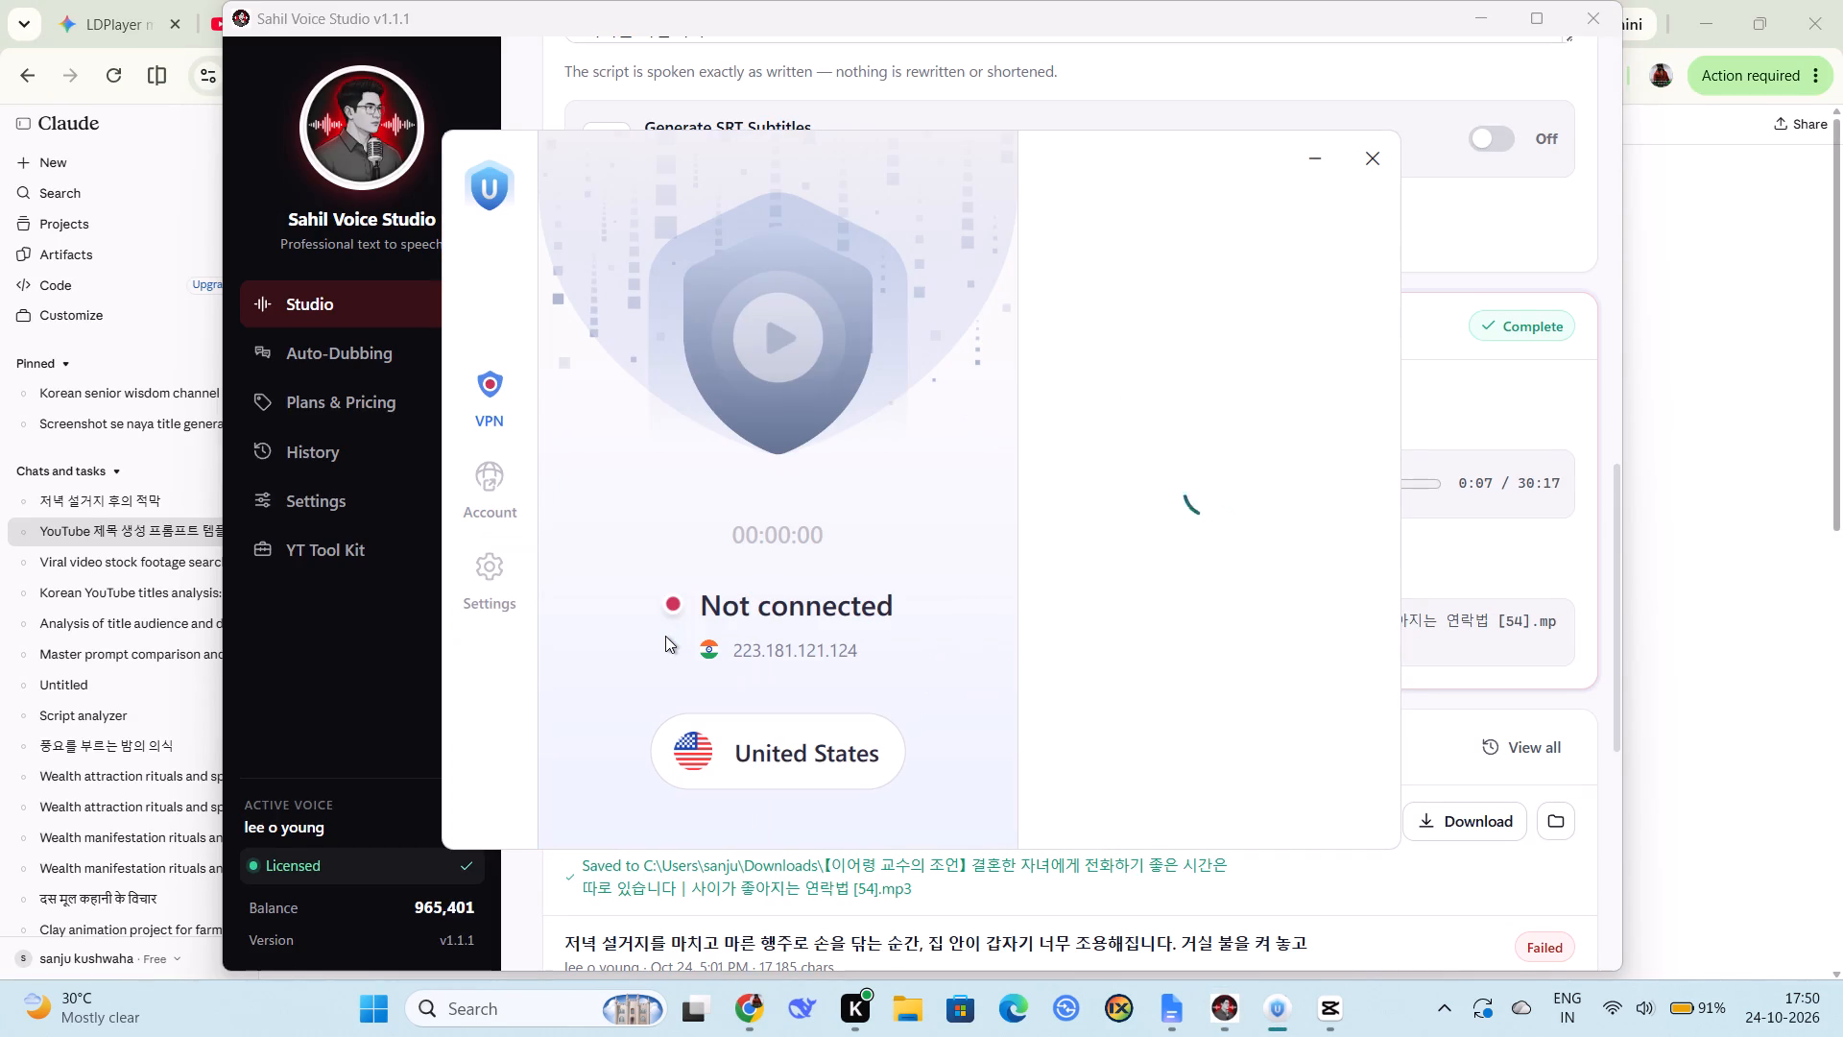
left_click(767, 322)
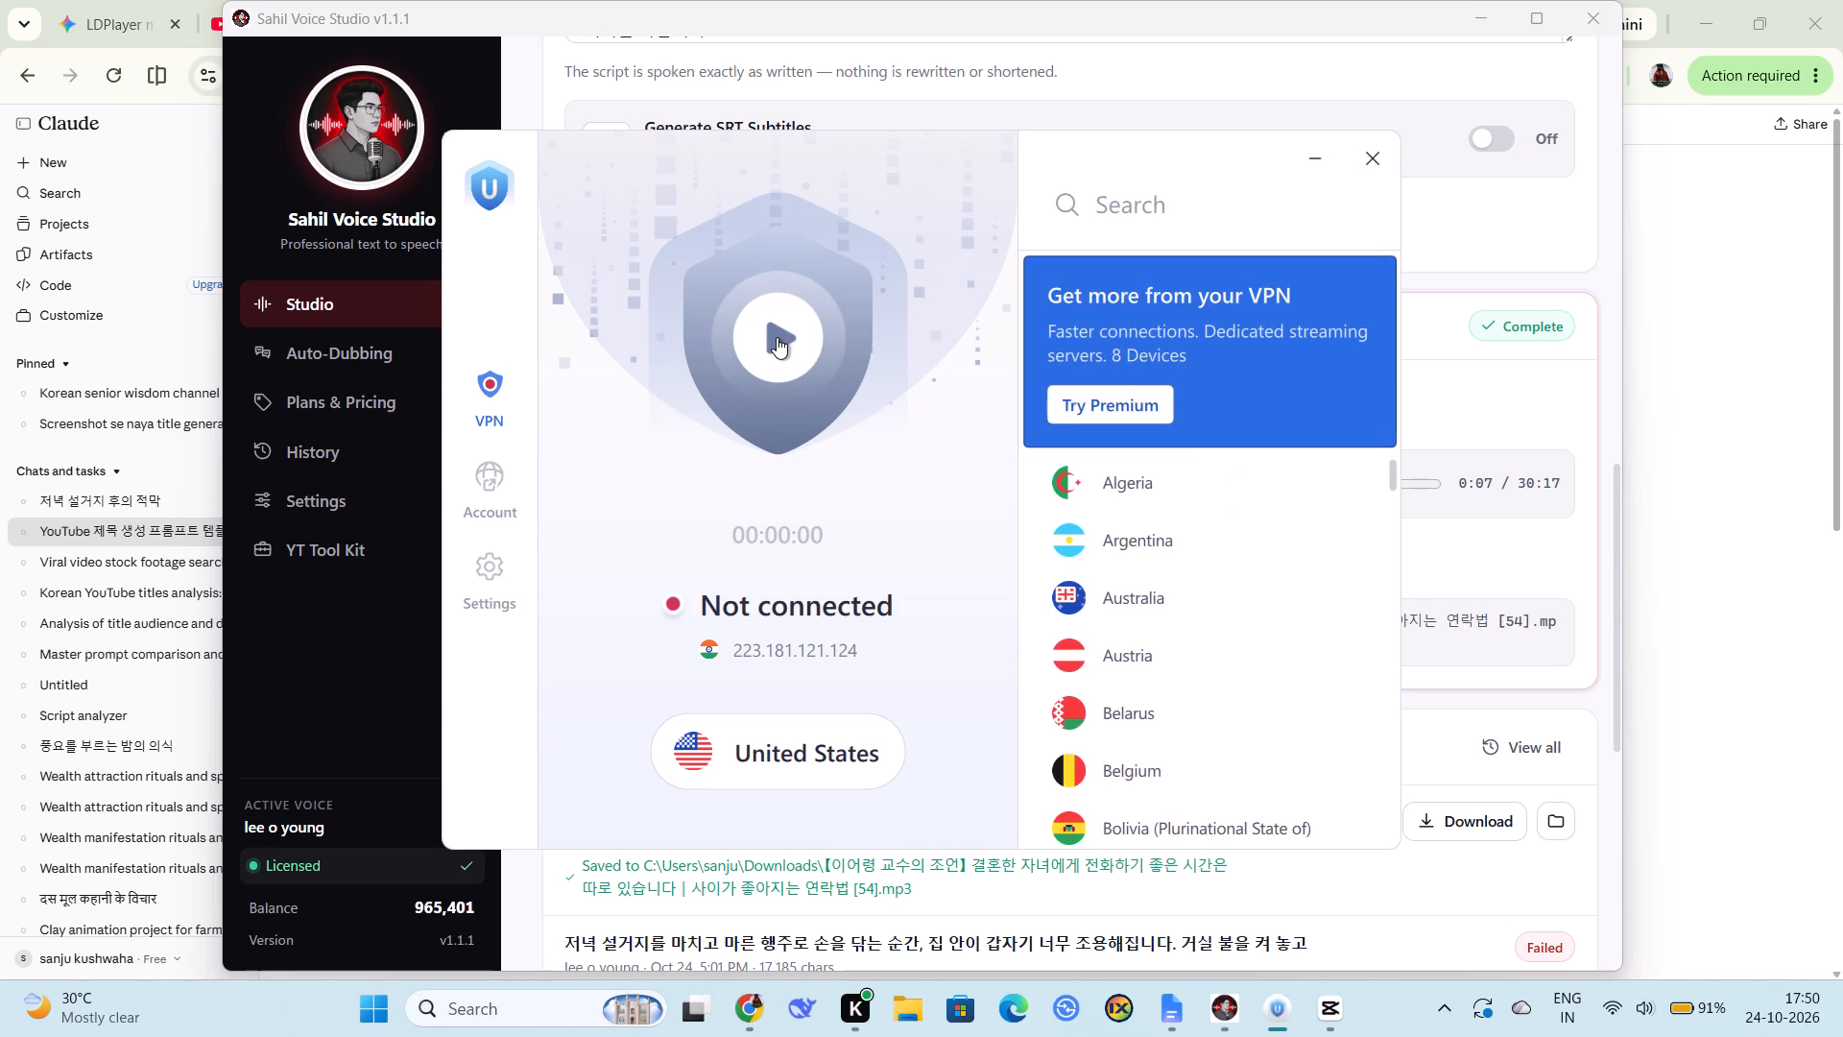
left_click(777, 337)
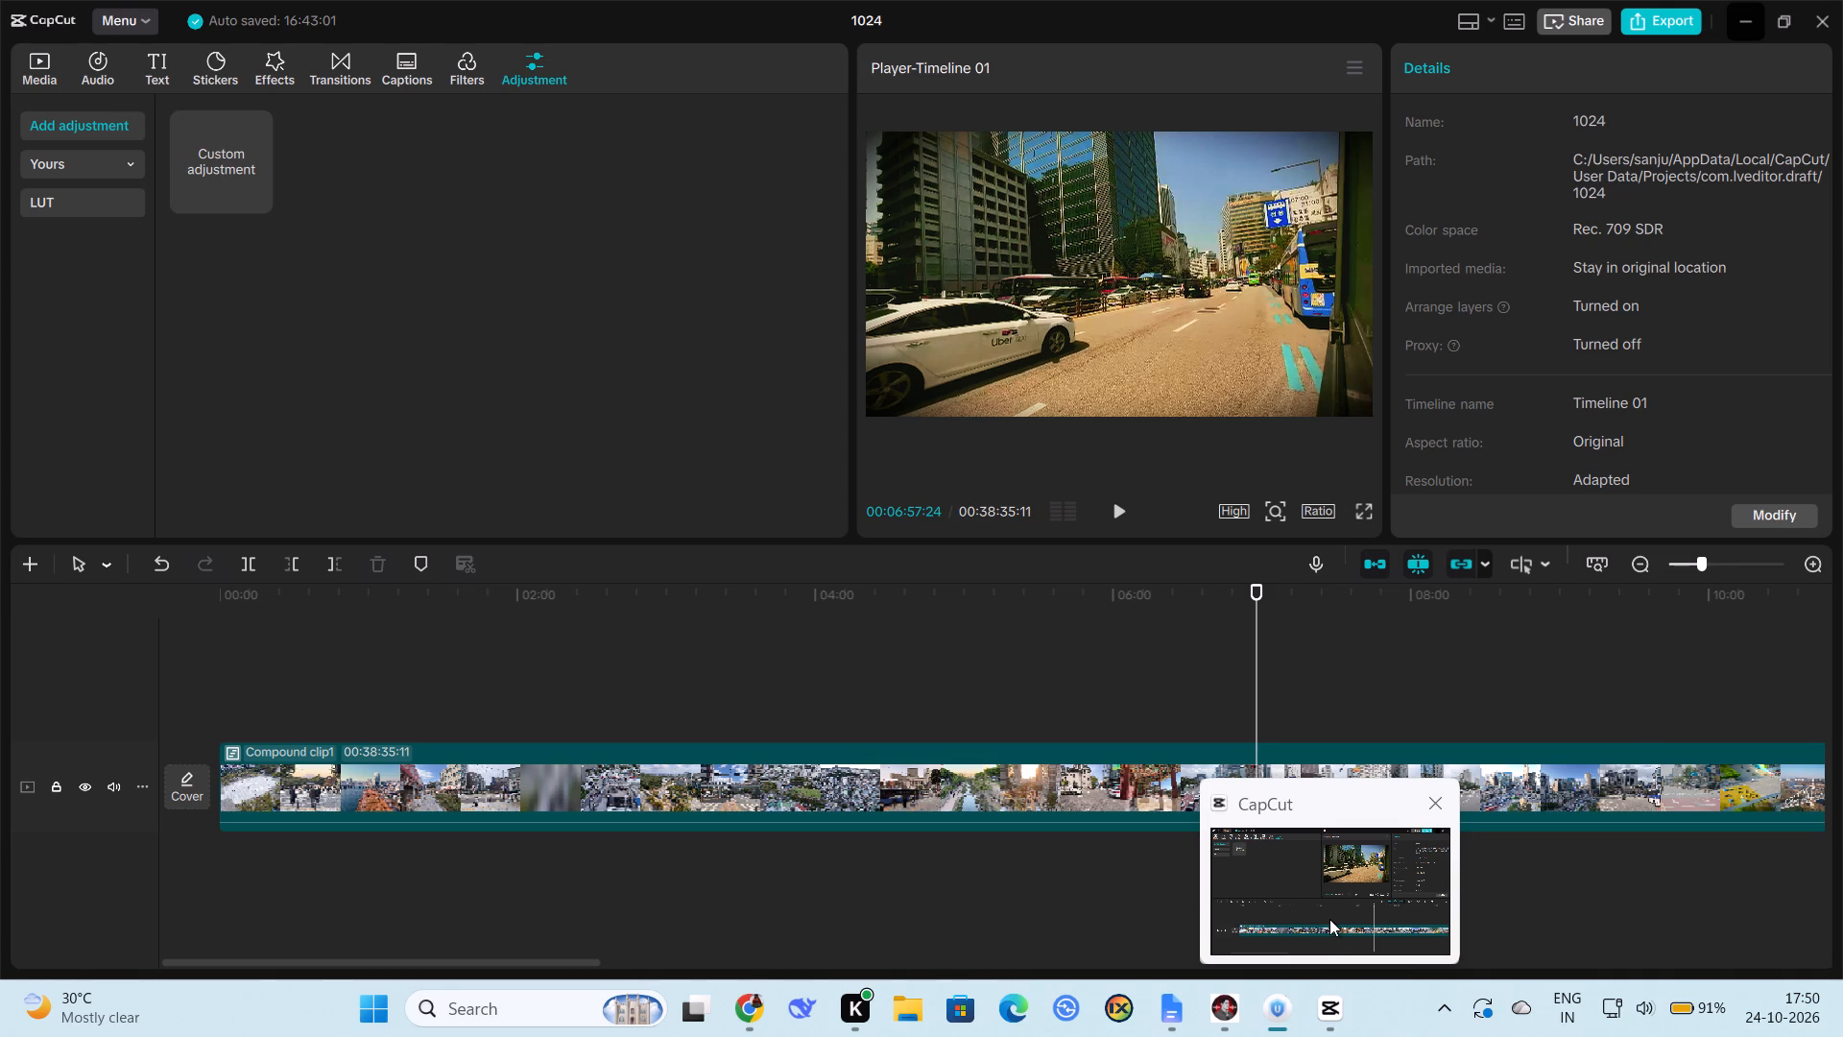
Switch to CapCut, briefly play the timeline, and import the saved 결혼한 자녀에게 전화하기 voiceover from Downloads into the project media.
left_click(1329, 919)
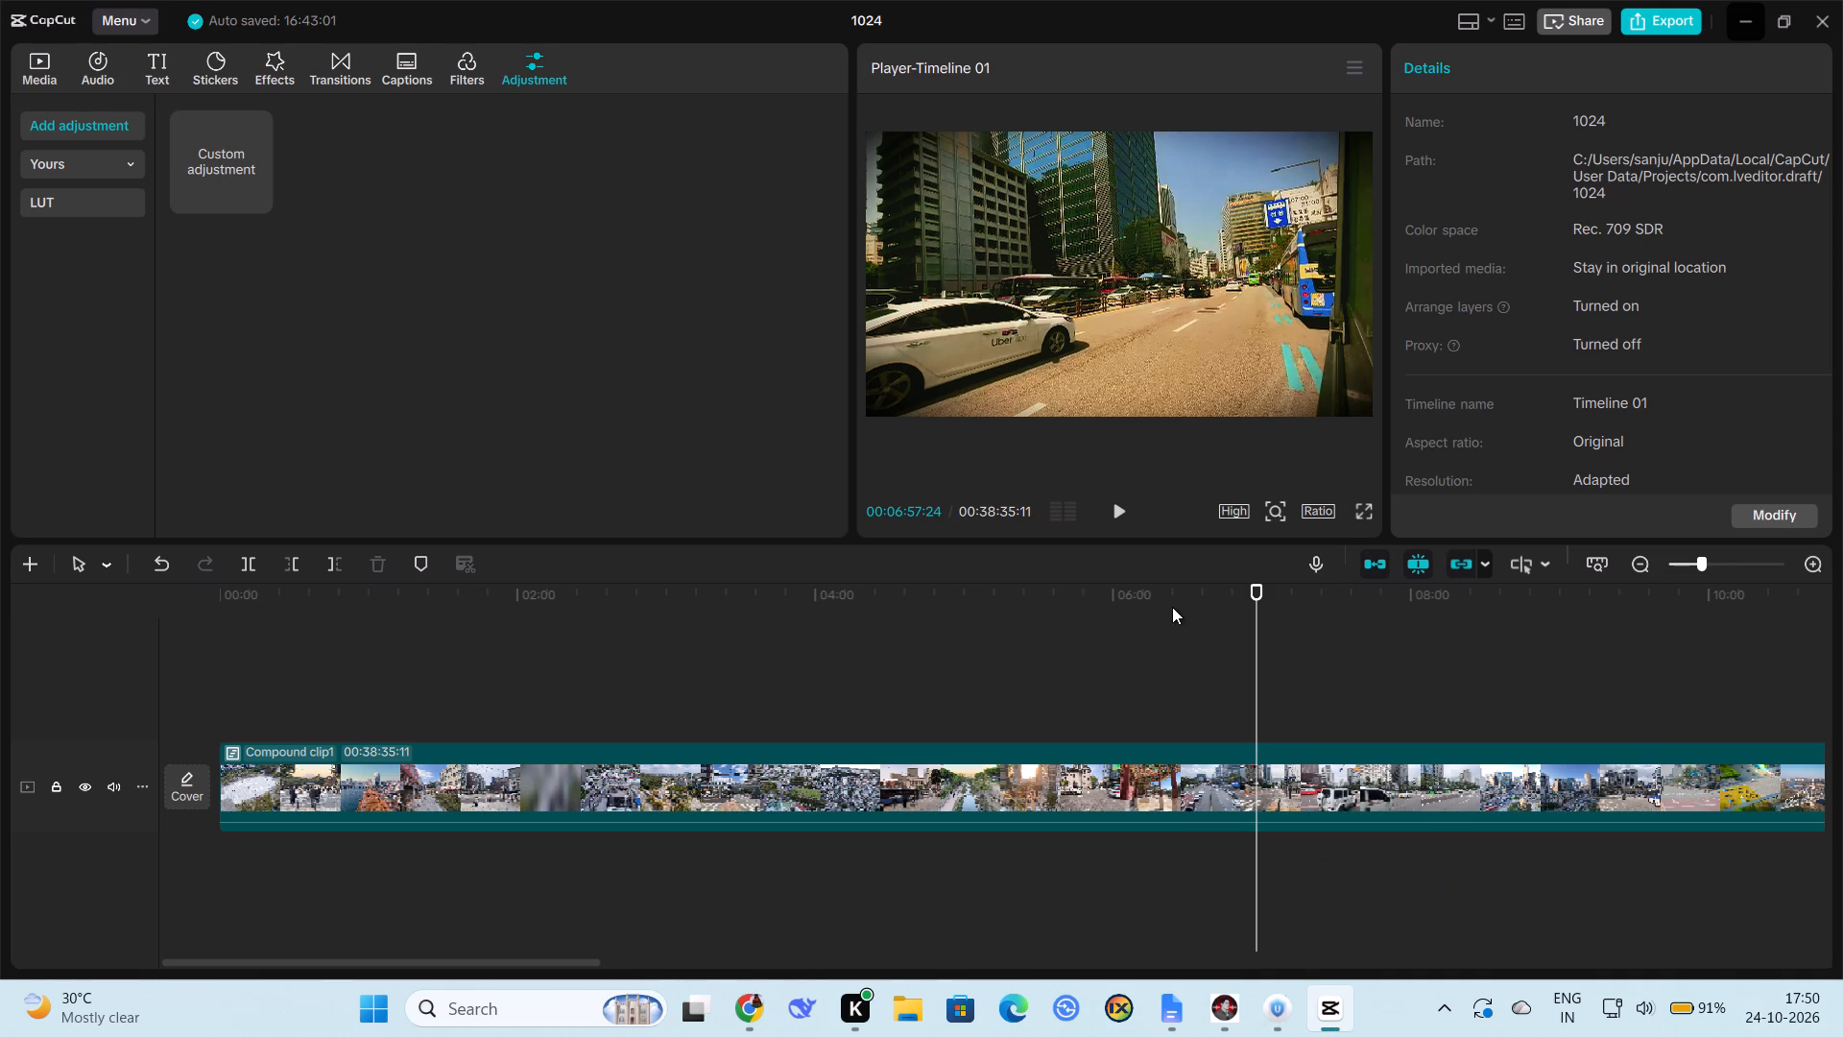
left_click(1125, 513)
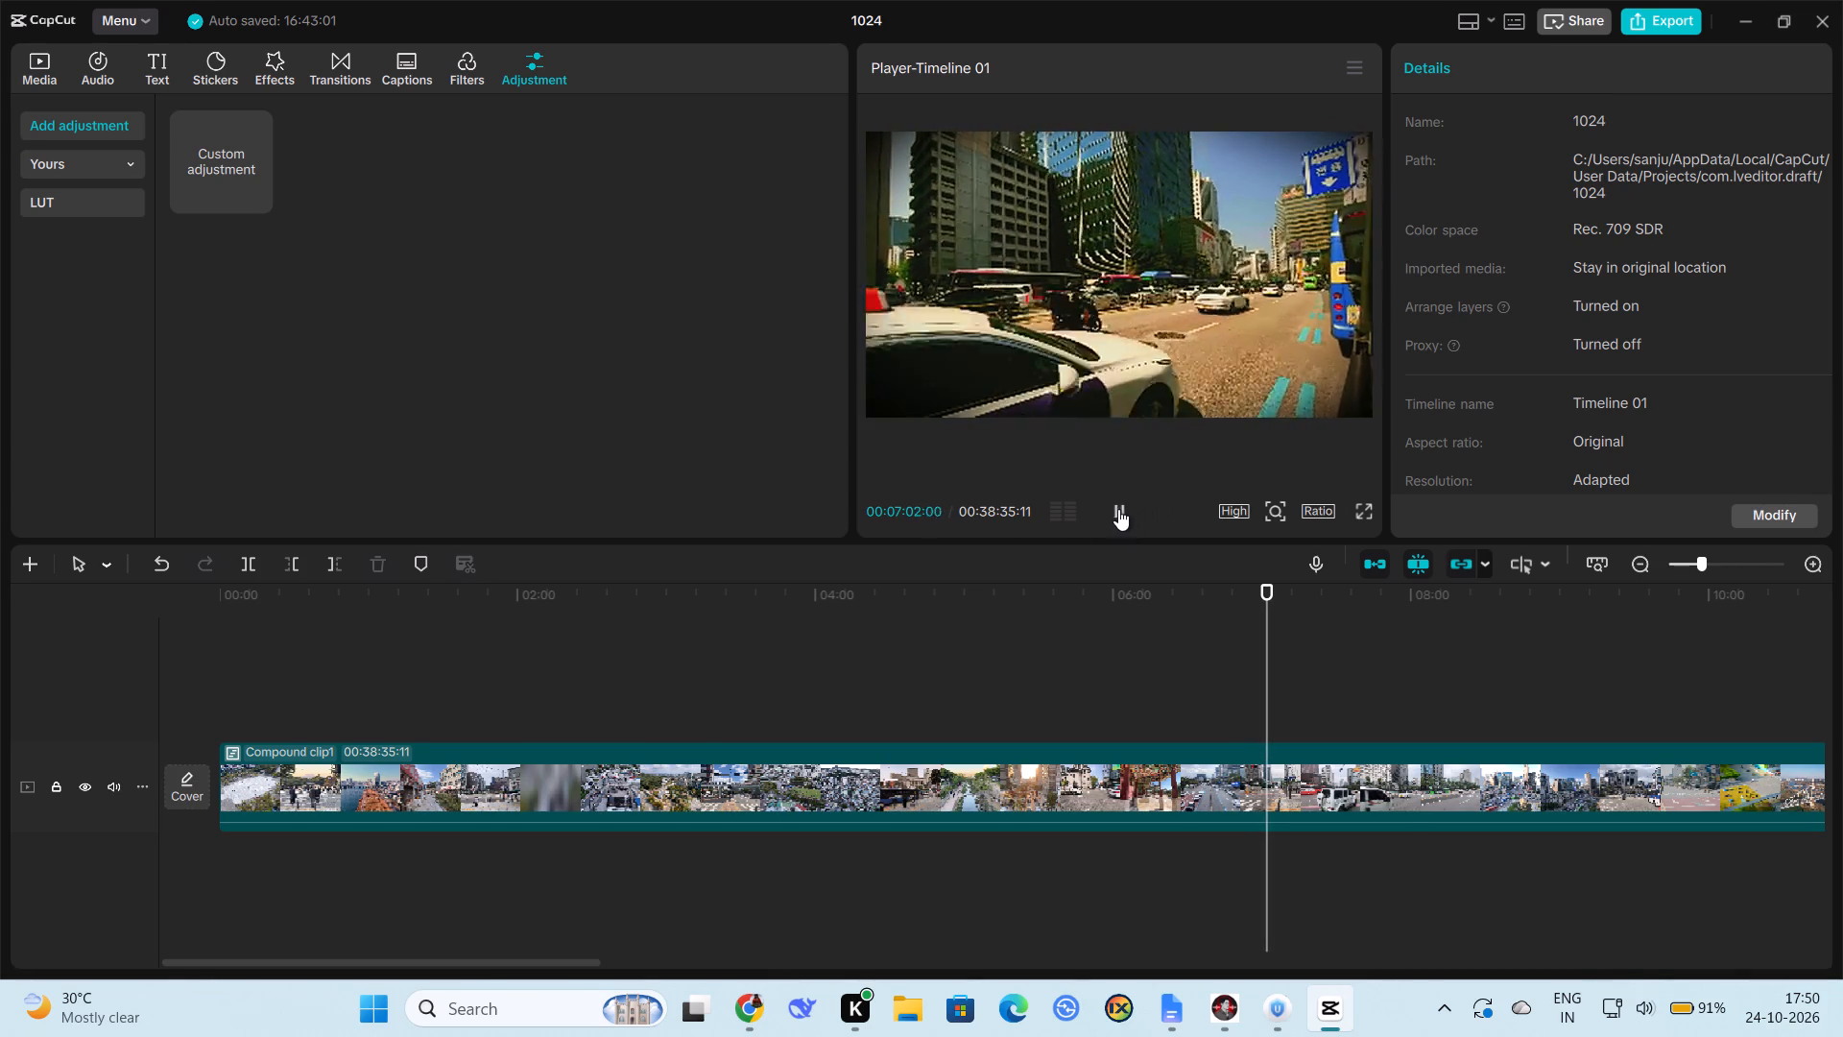
left_click(1115, 509)
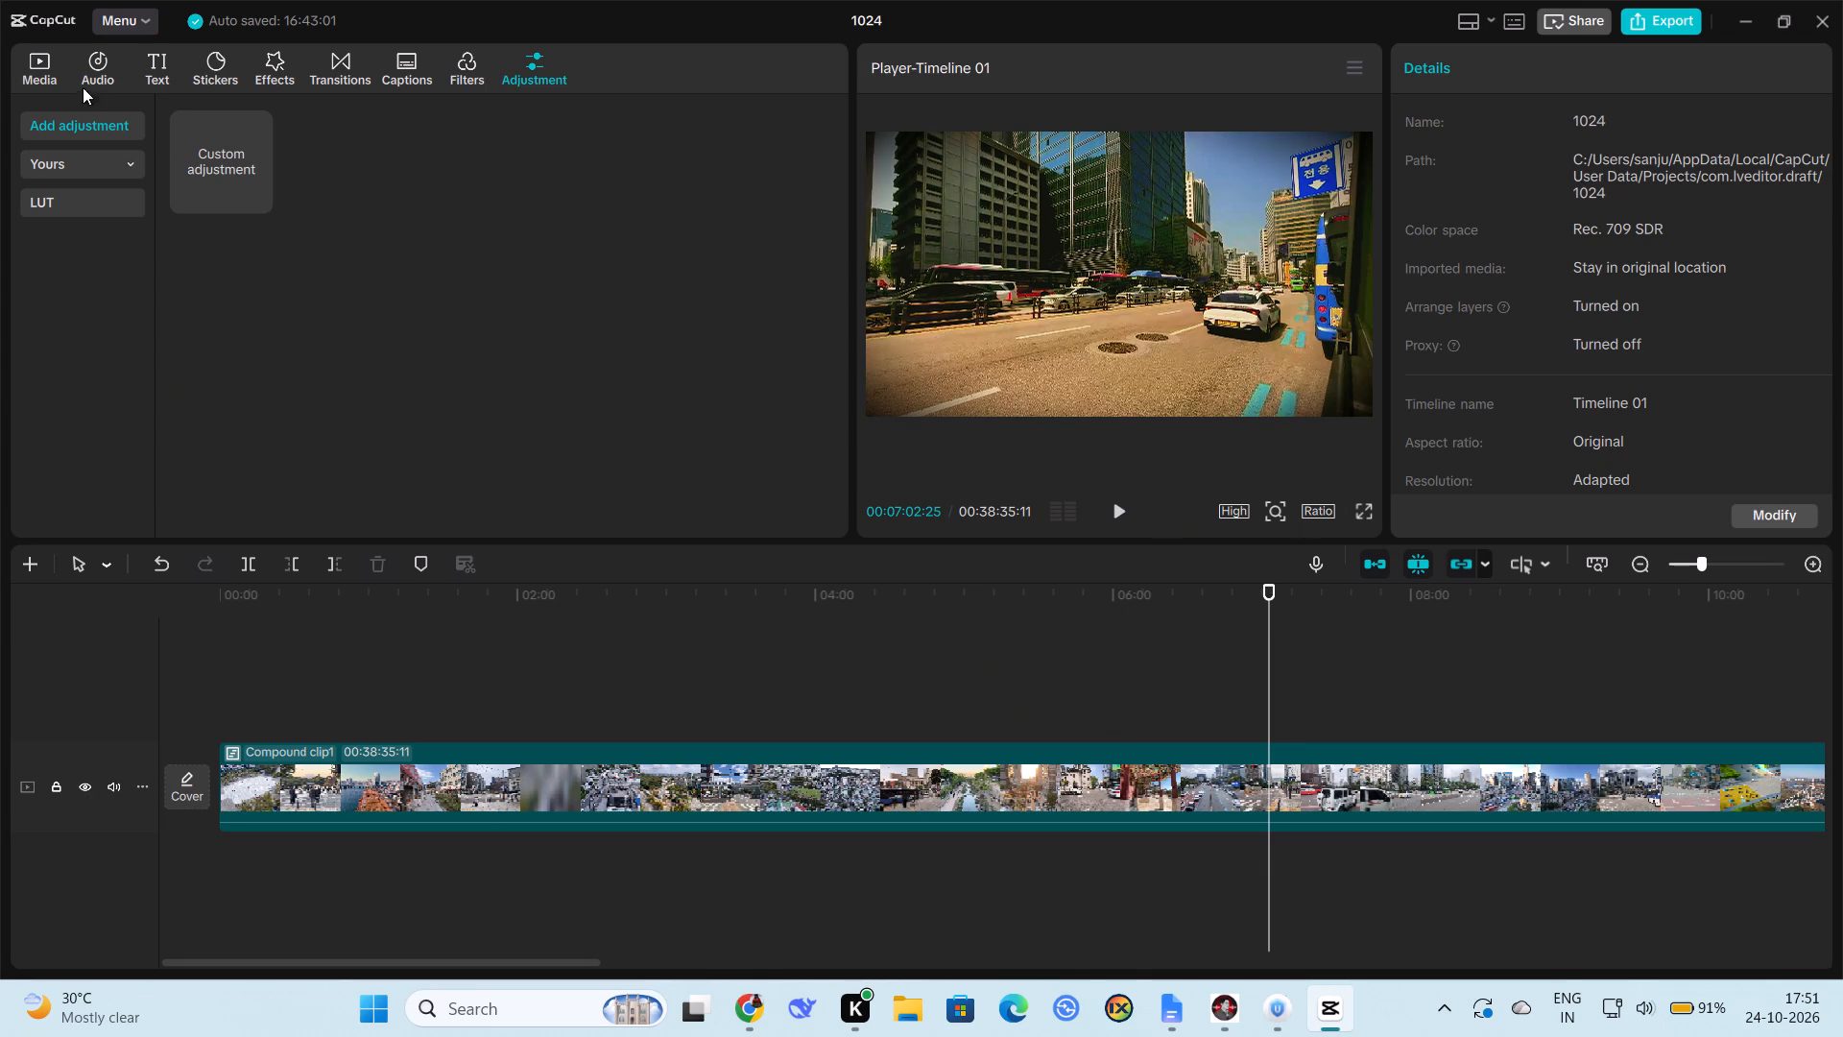
left_click(43, 64)
left_click(31, 64)
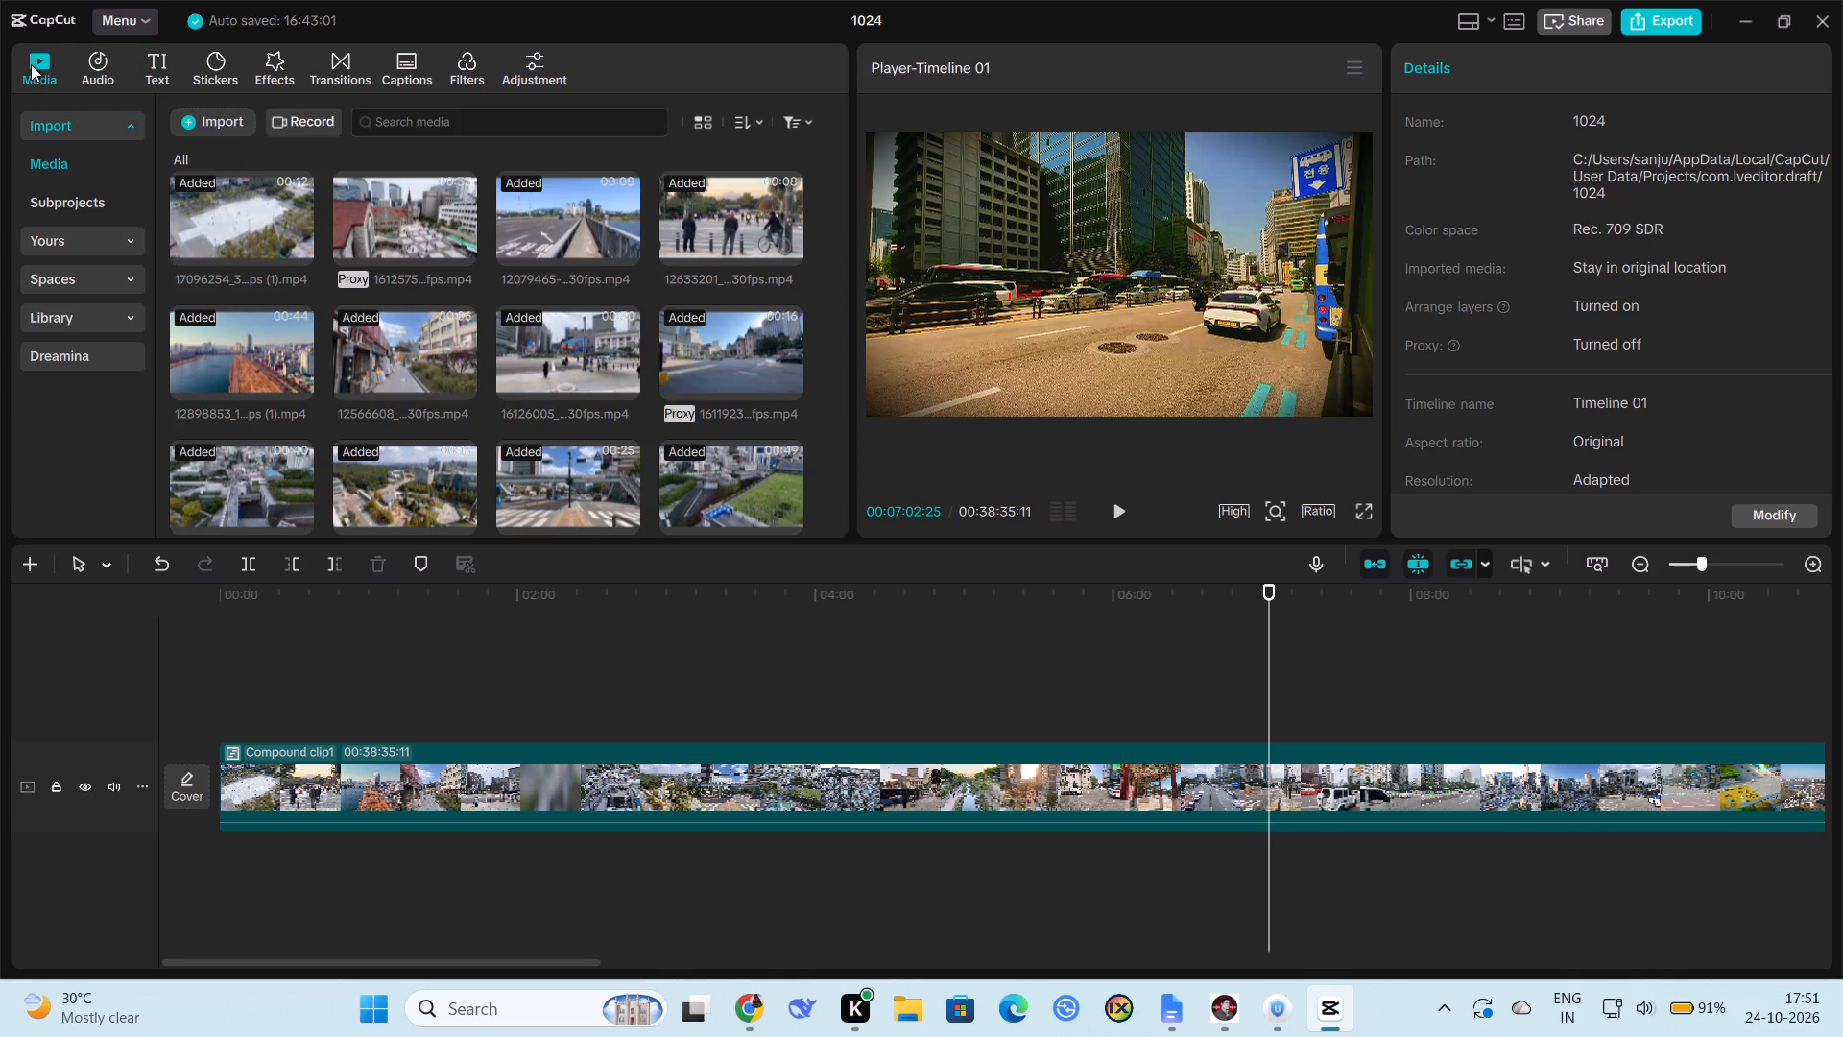
left_click(206, 124)
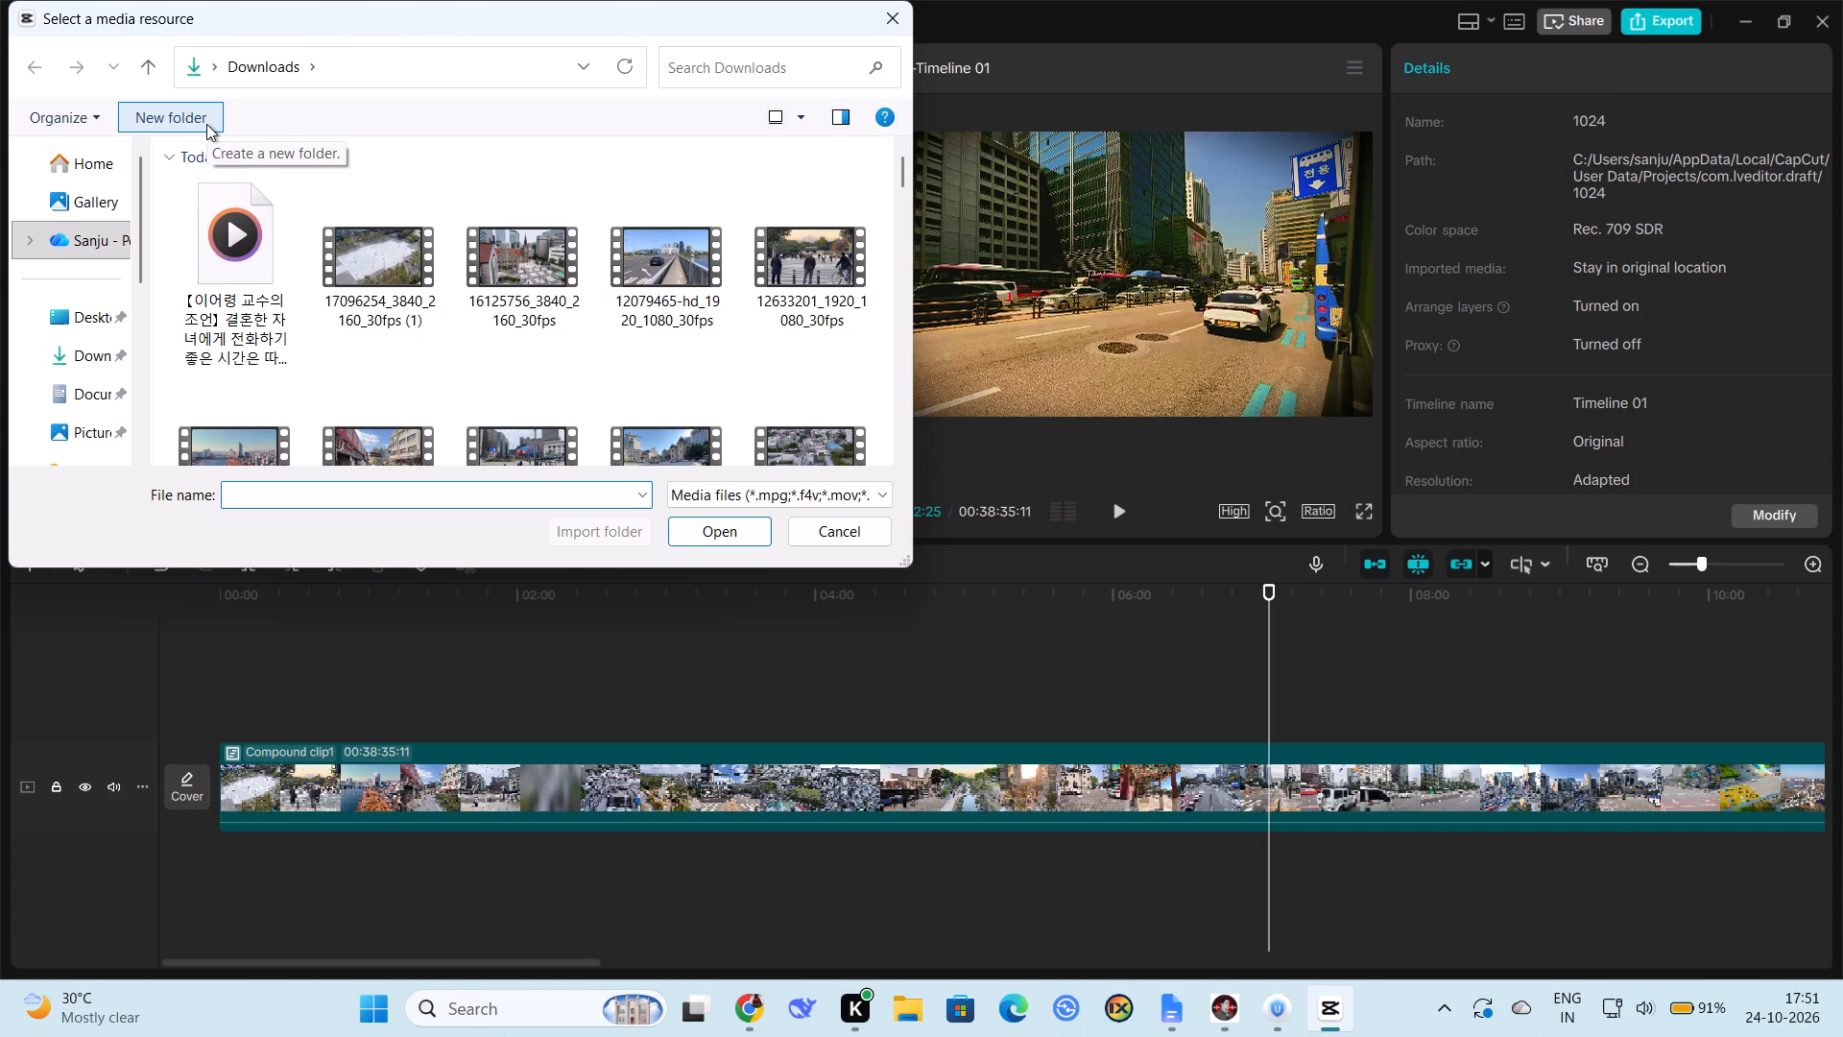
left_click(222, 205)
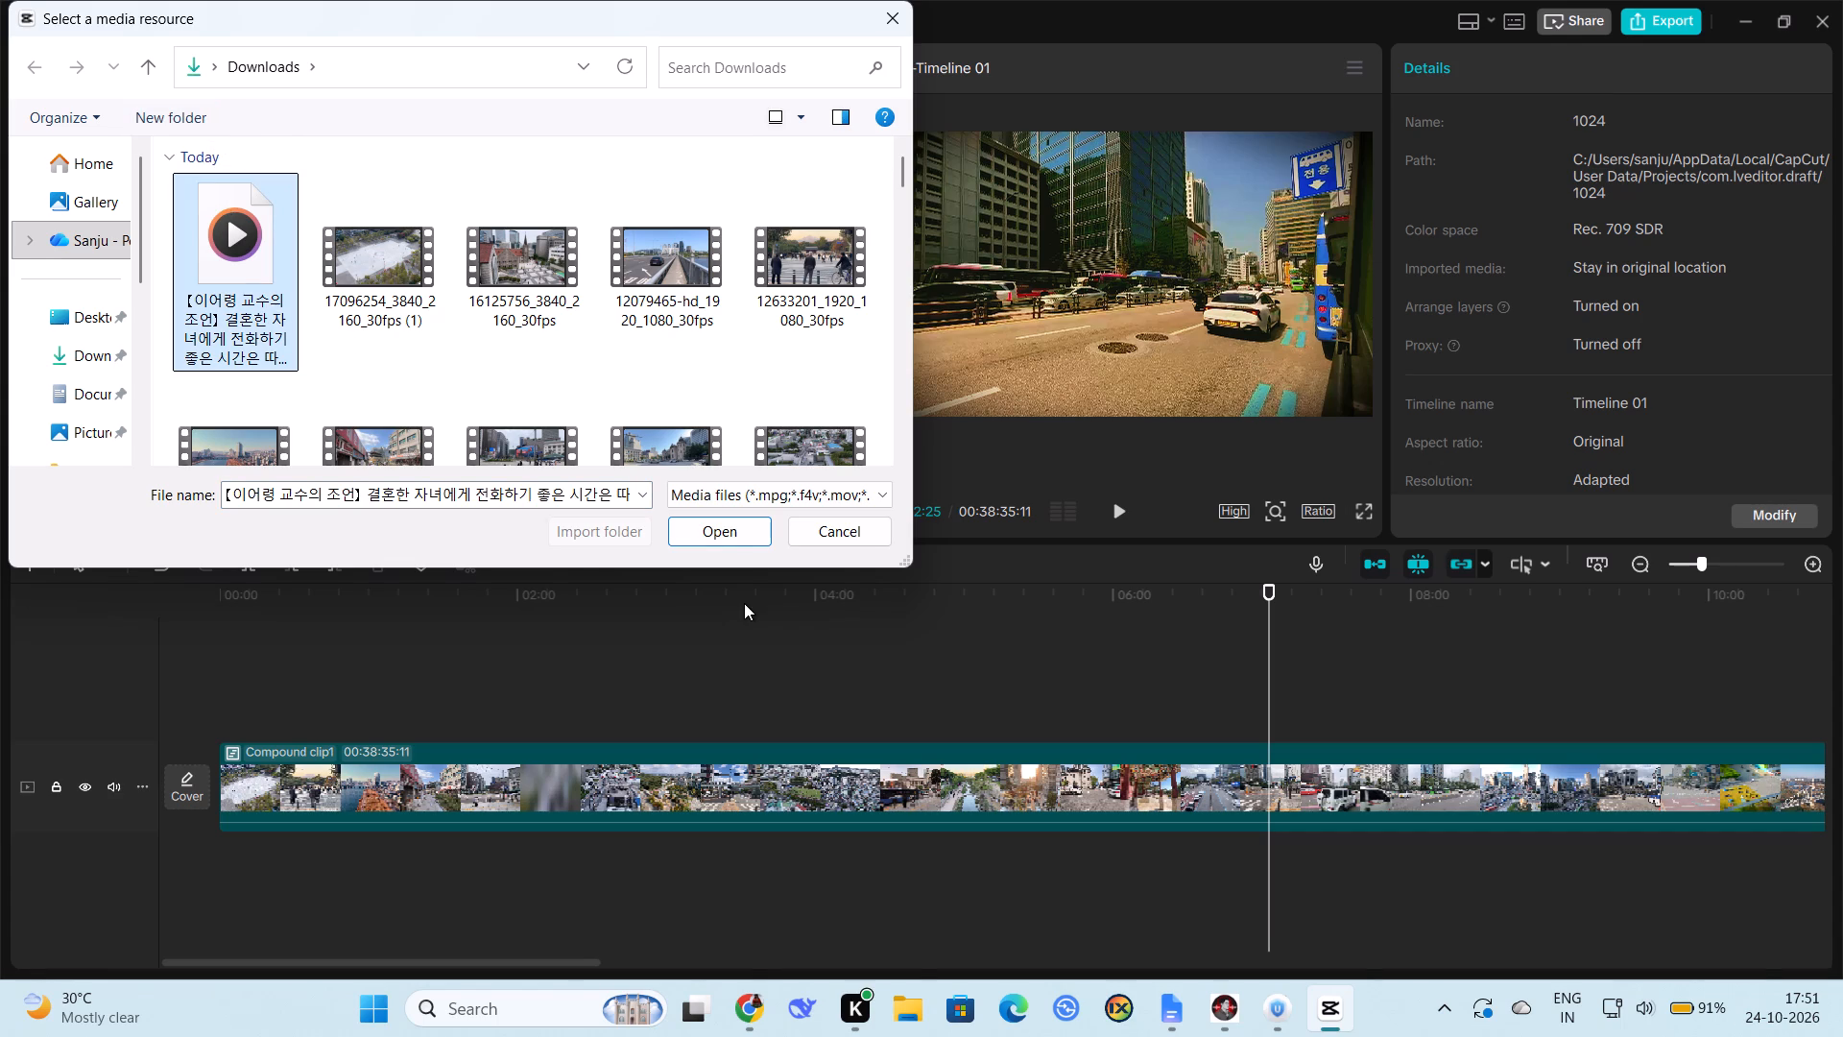
left_click(723, 531)
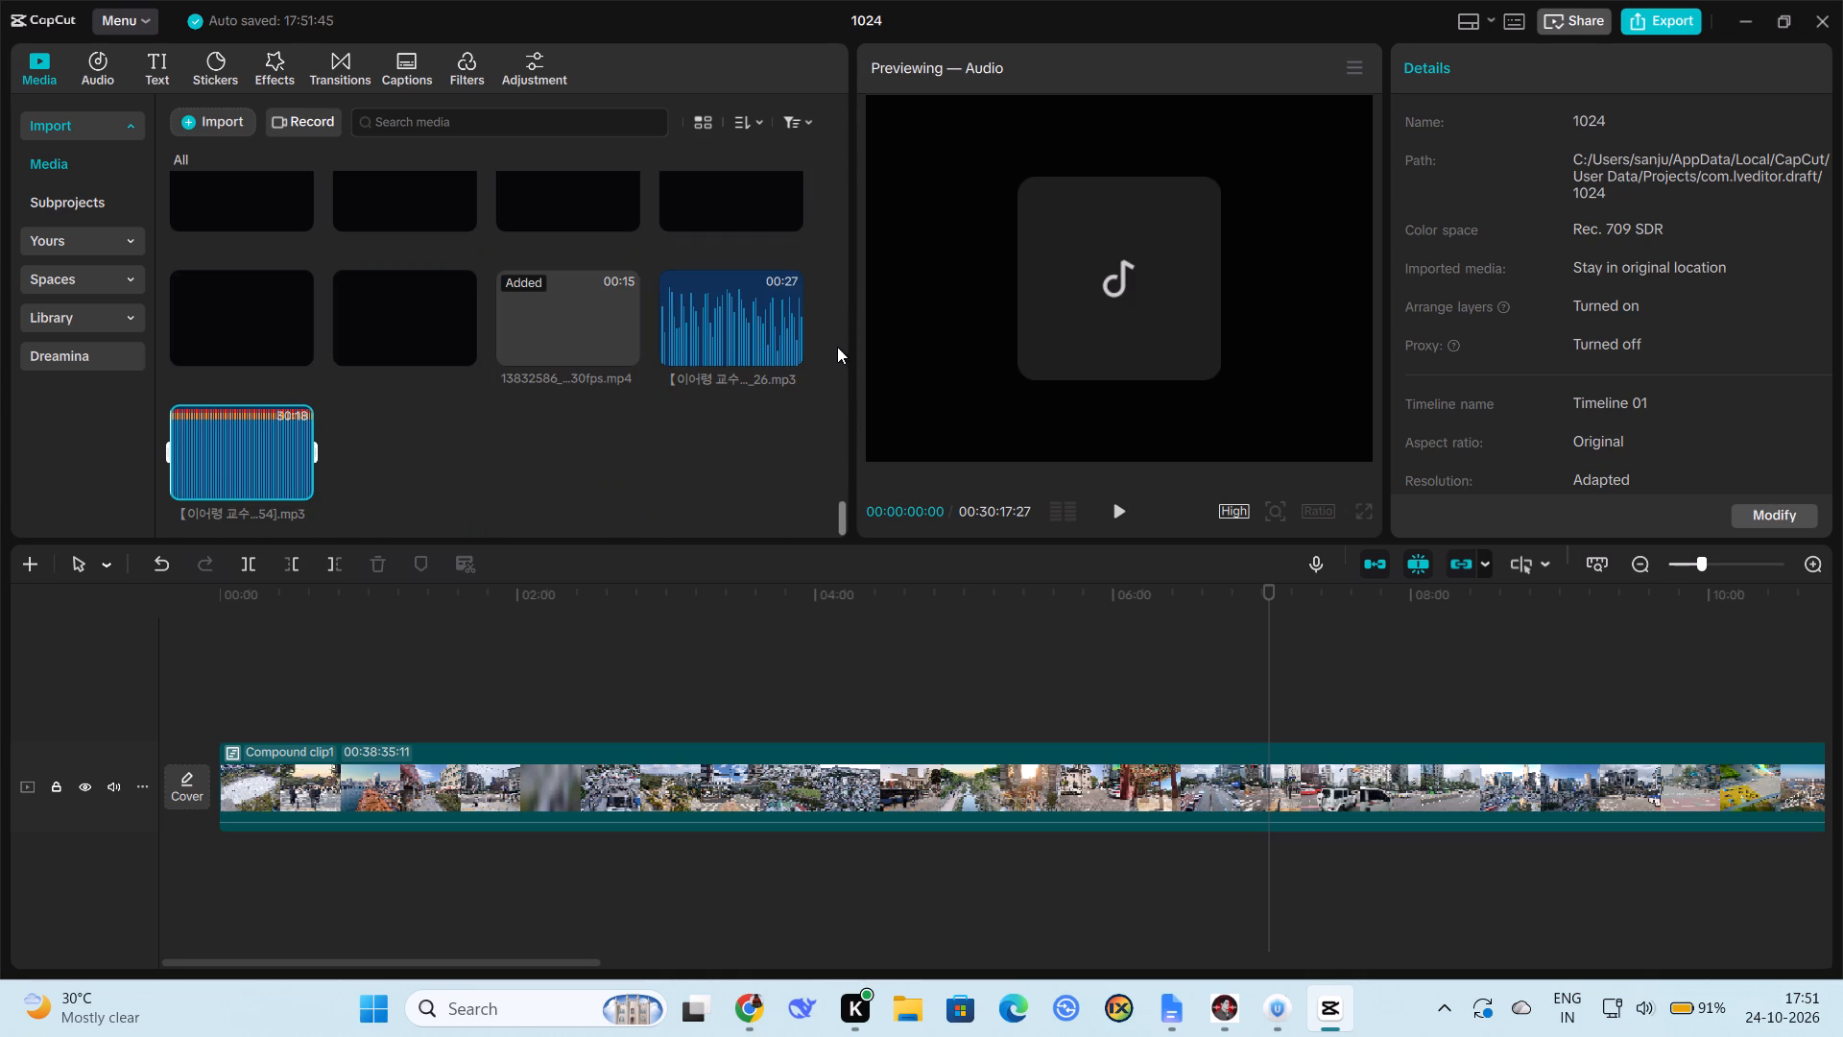
Add the imported voiceover to the timeline and move it to start at 00:00 beneath Compound clip1.
left_click(299, 481)
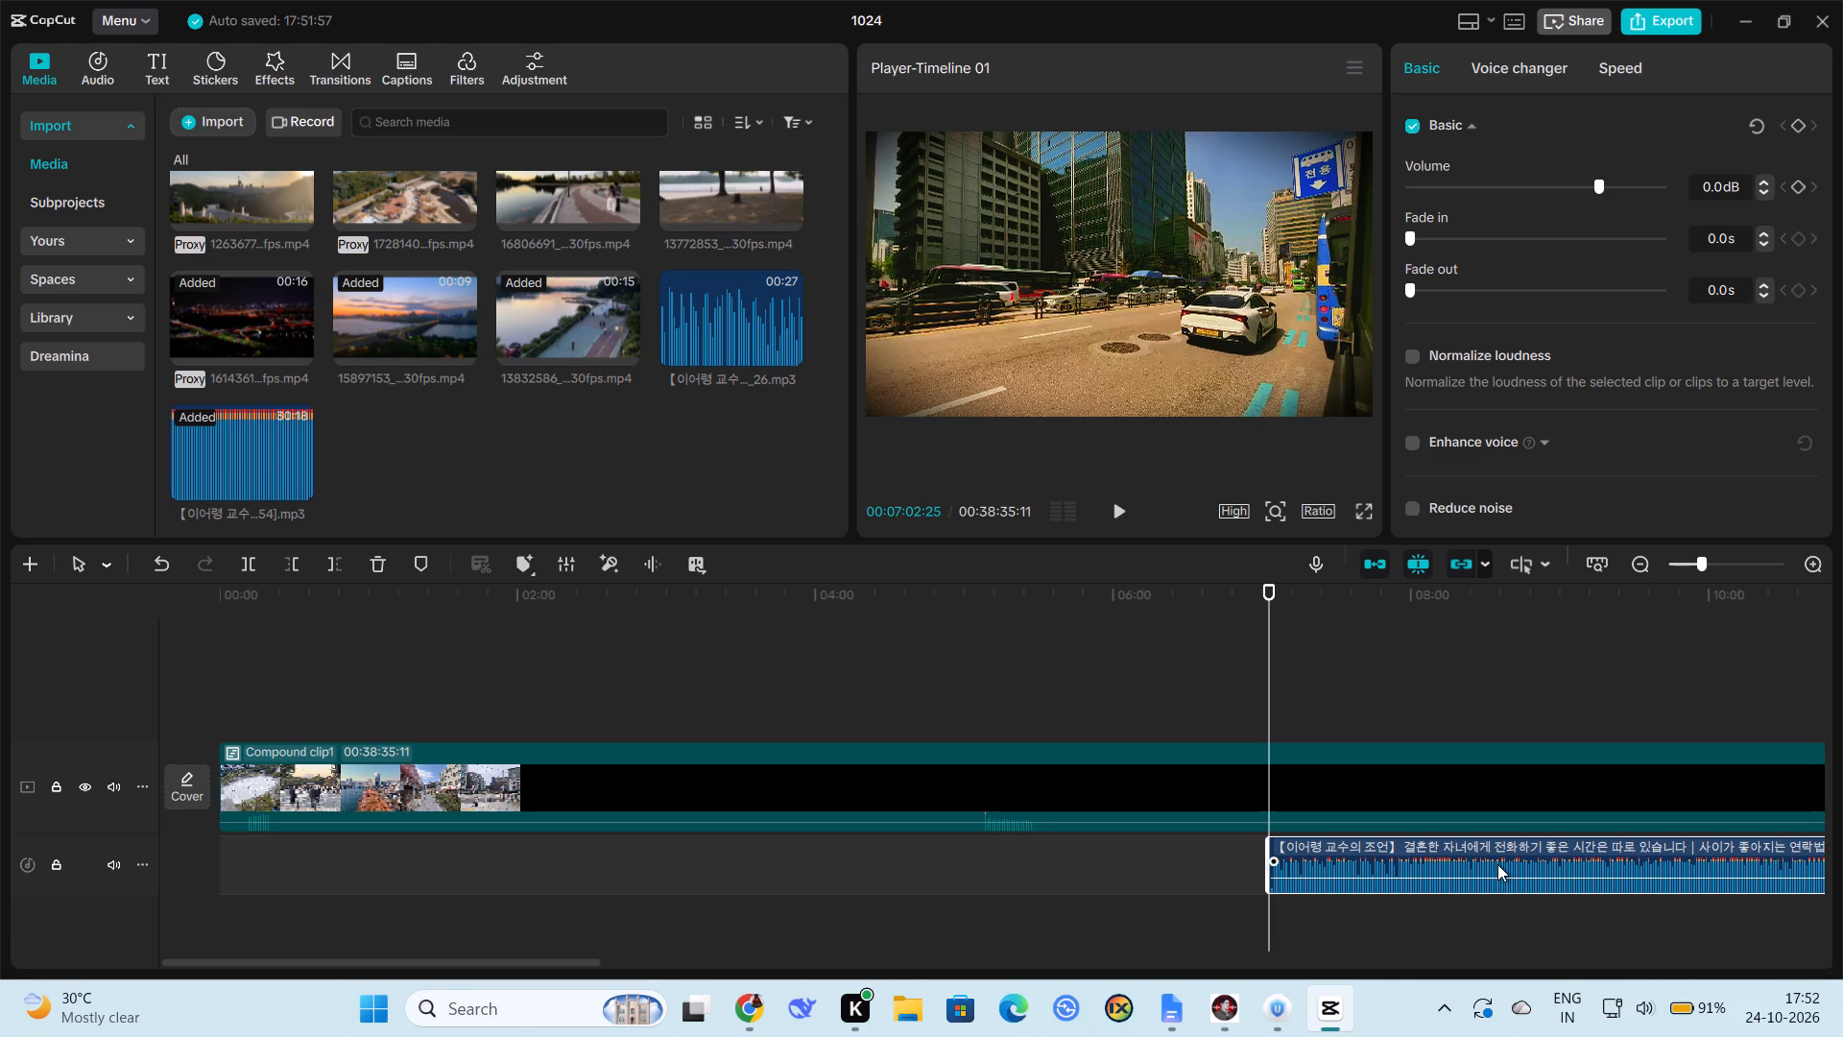
left_click_drag(1498, 863, 1031, 891)
left_click_drag(1031, 891, 518, 840)
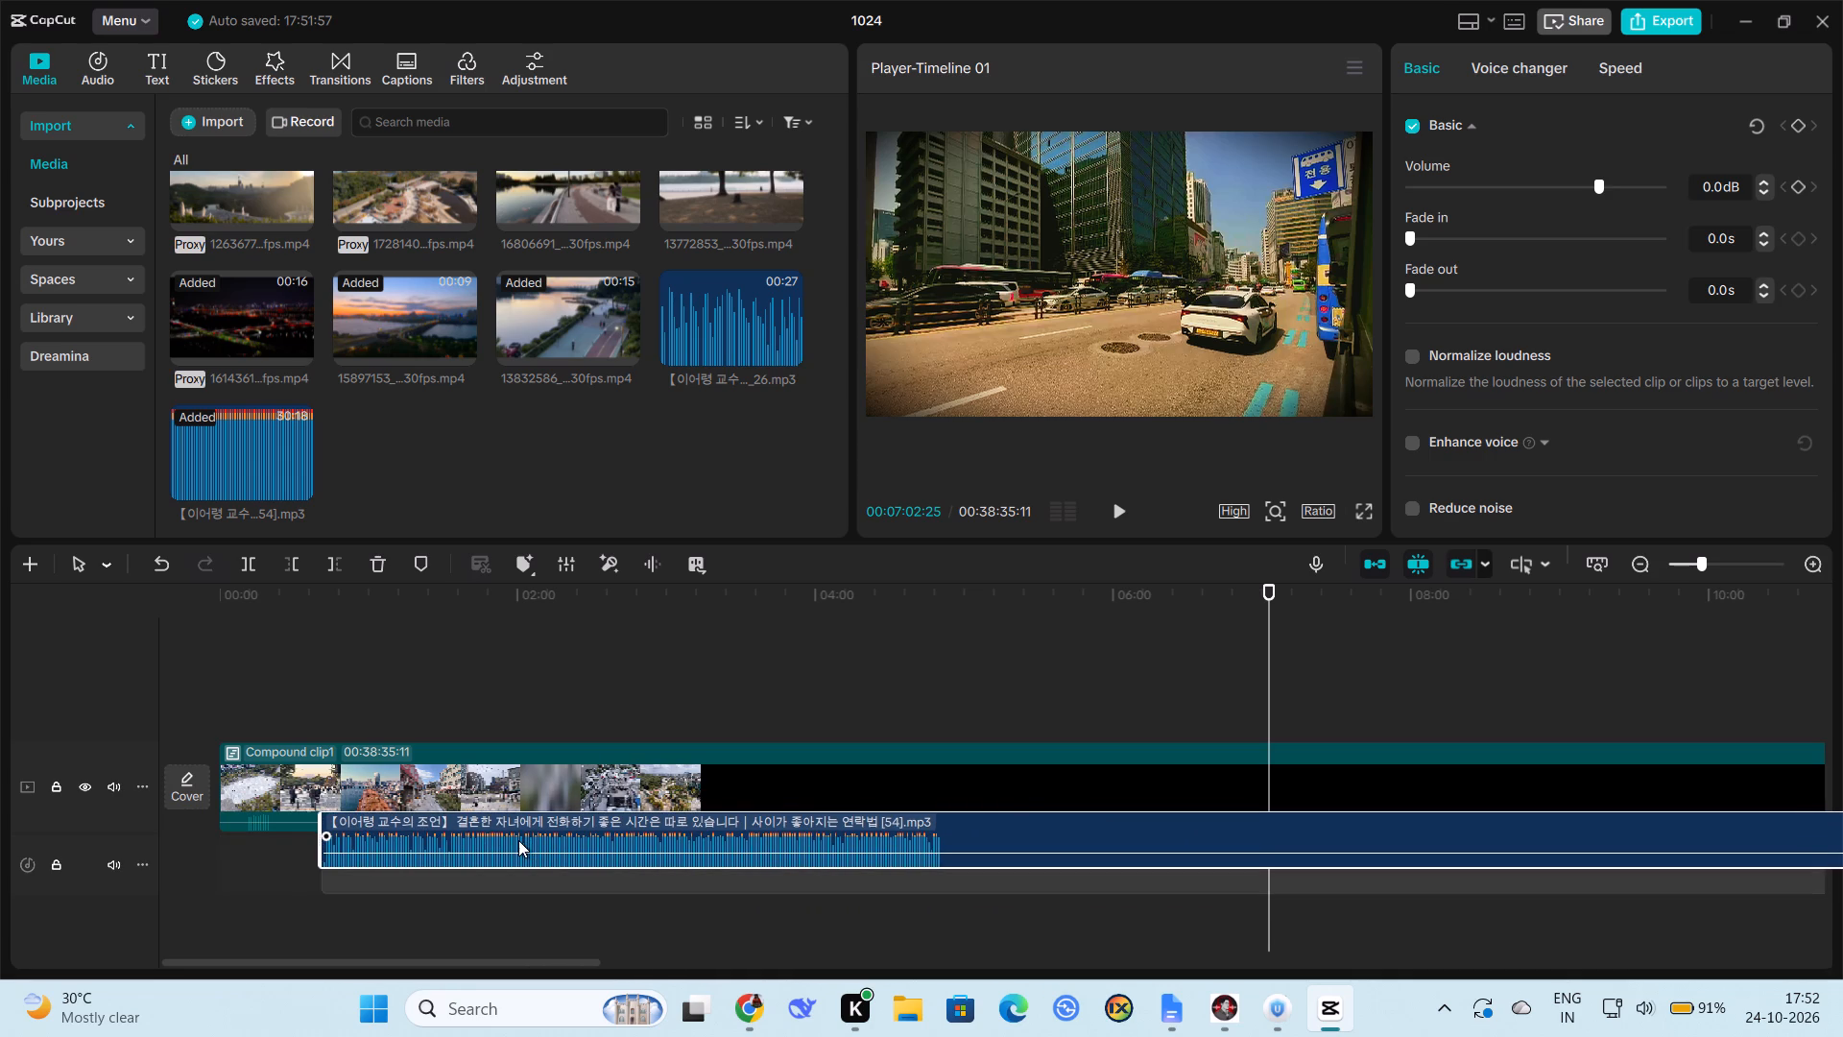
left_click_drag(518, 840, 429, 880)
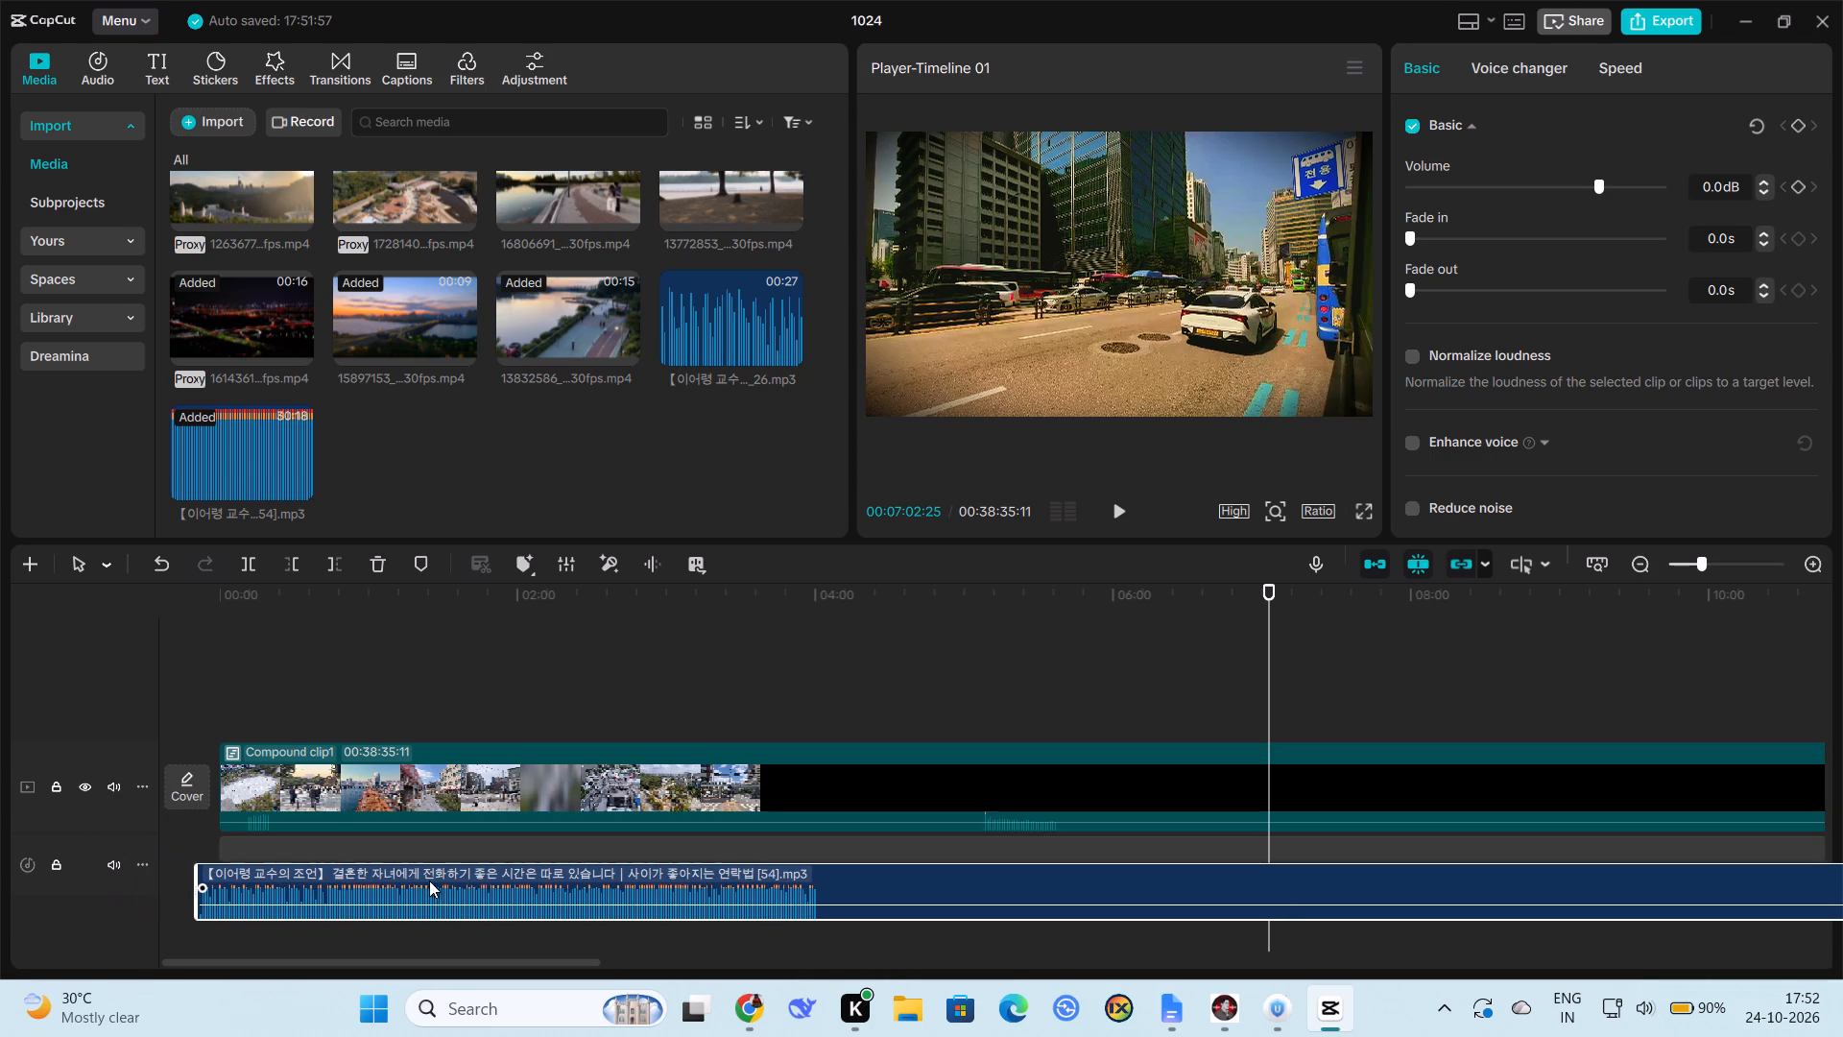
left_click_drag(429, 880, 450, 864)
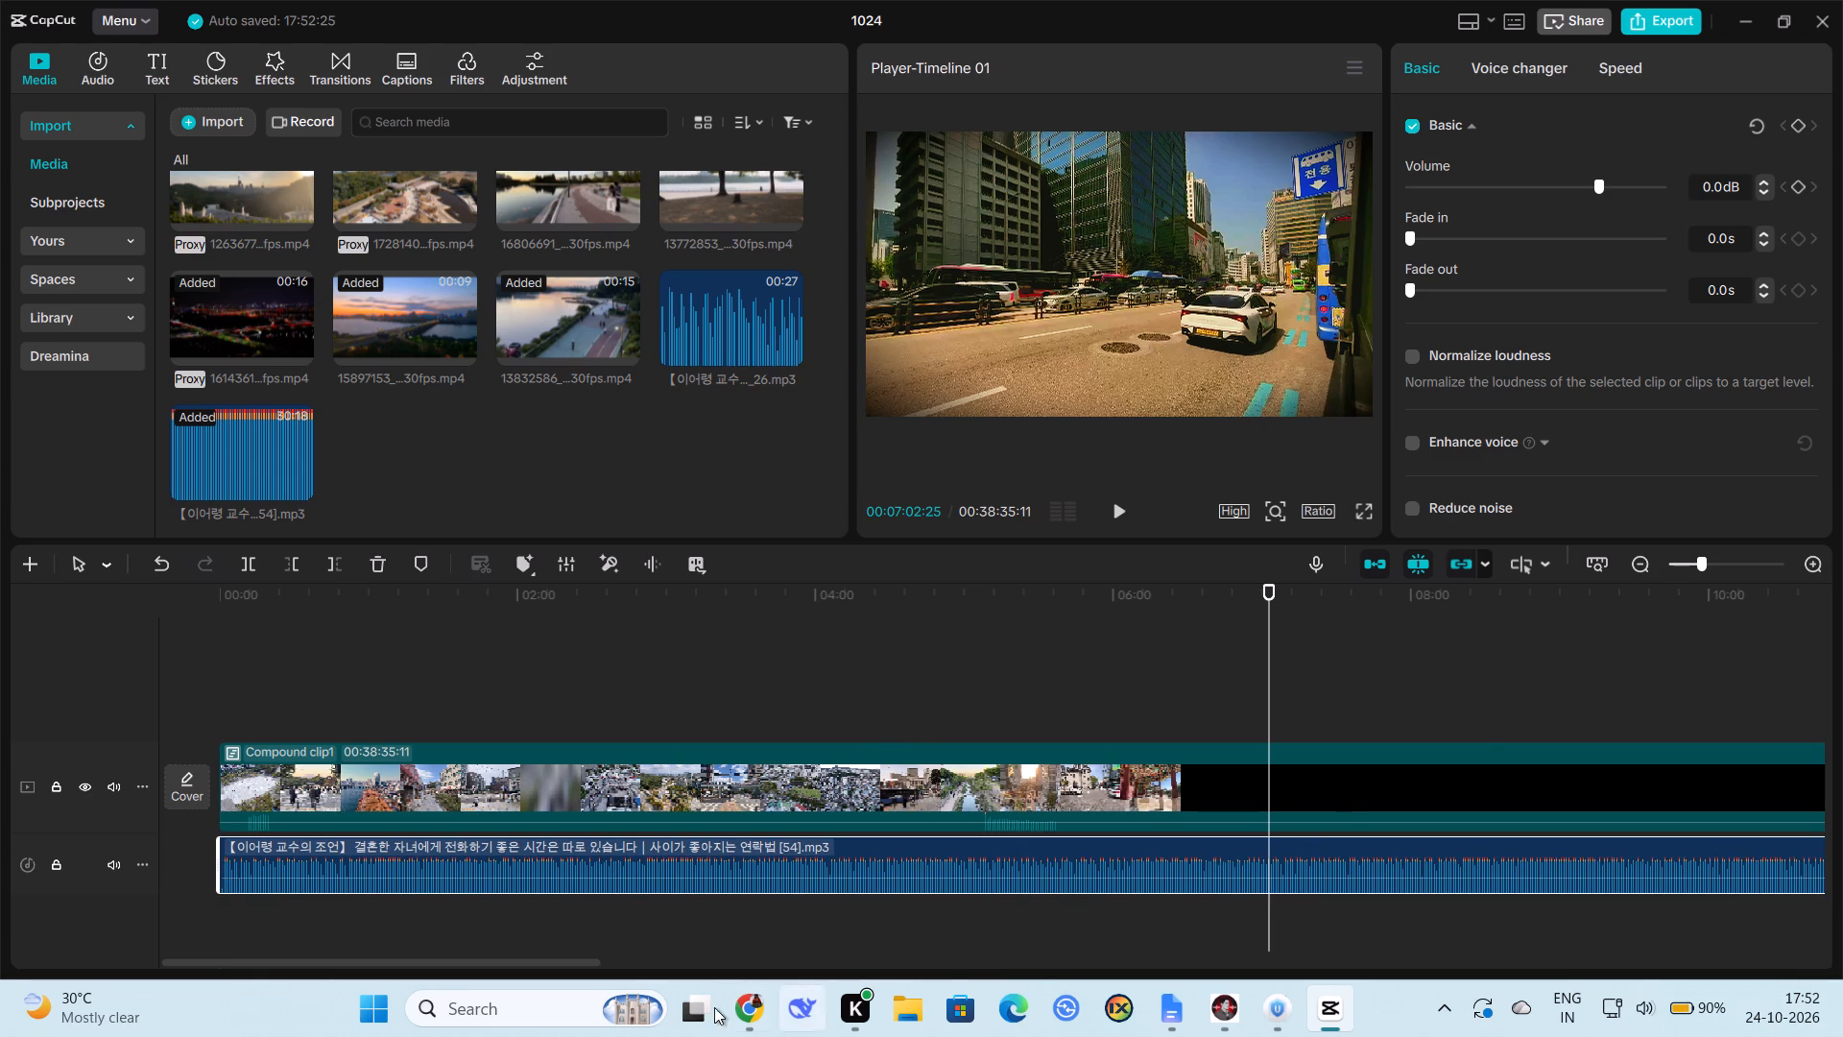
Trim the end of Compound clip1 to match the end of the voiceover at 00:30:17:27.
left_click(552, 958)
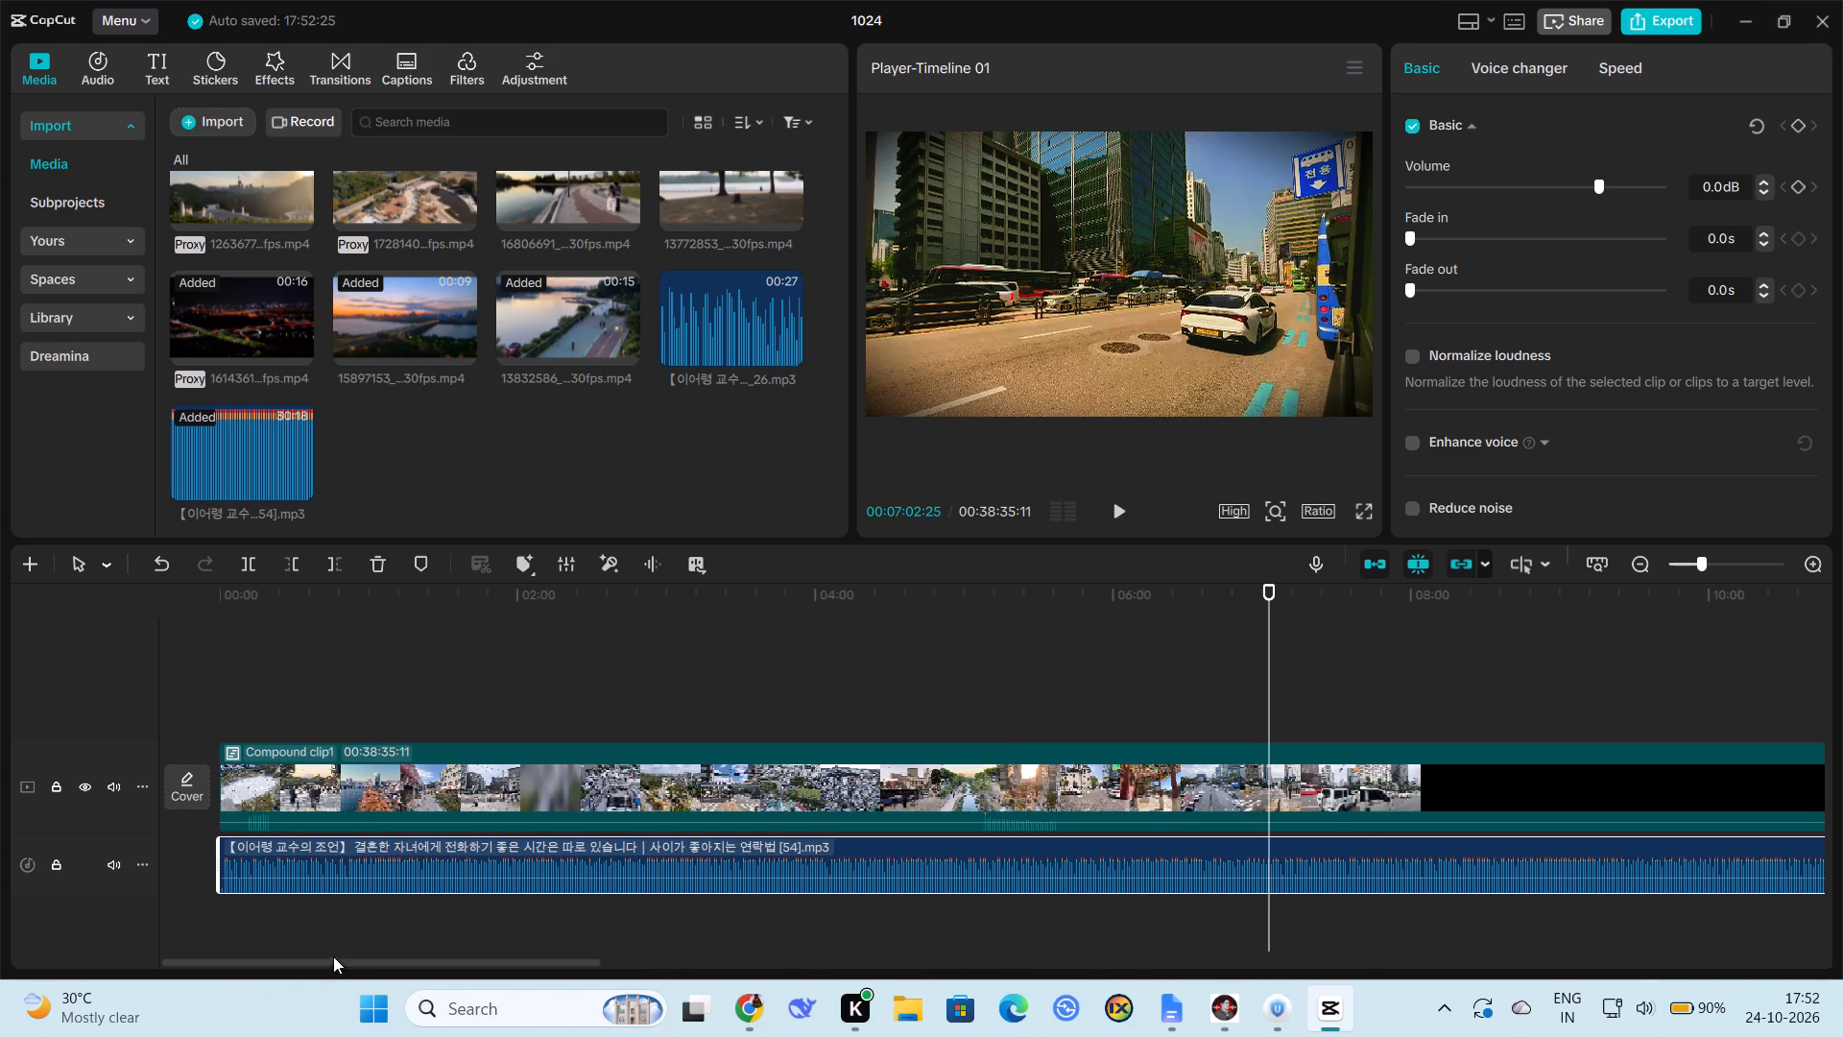
left_click_drag(336, 958, 605, 991)
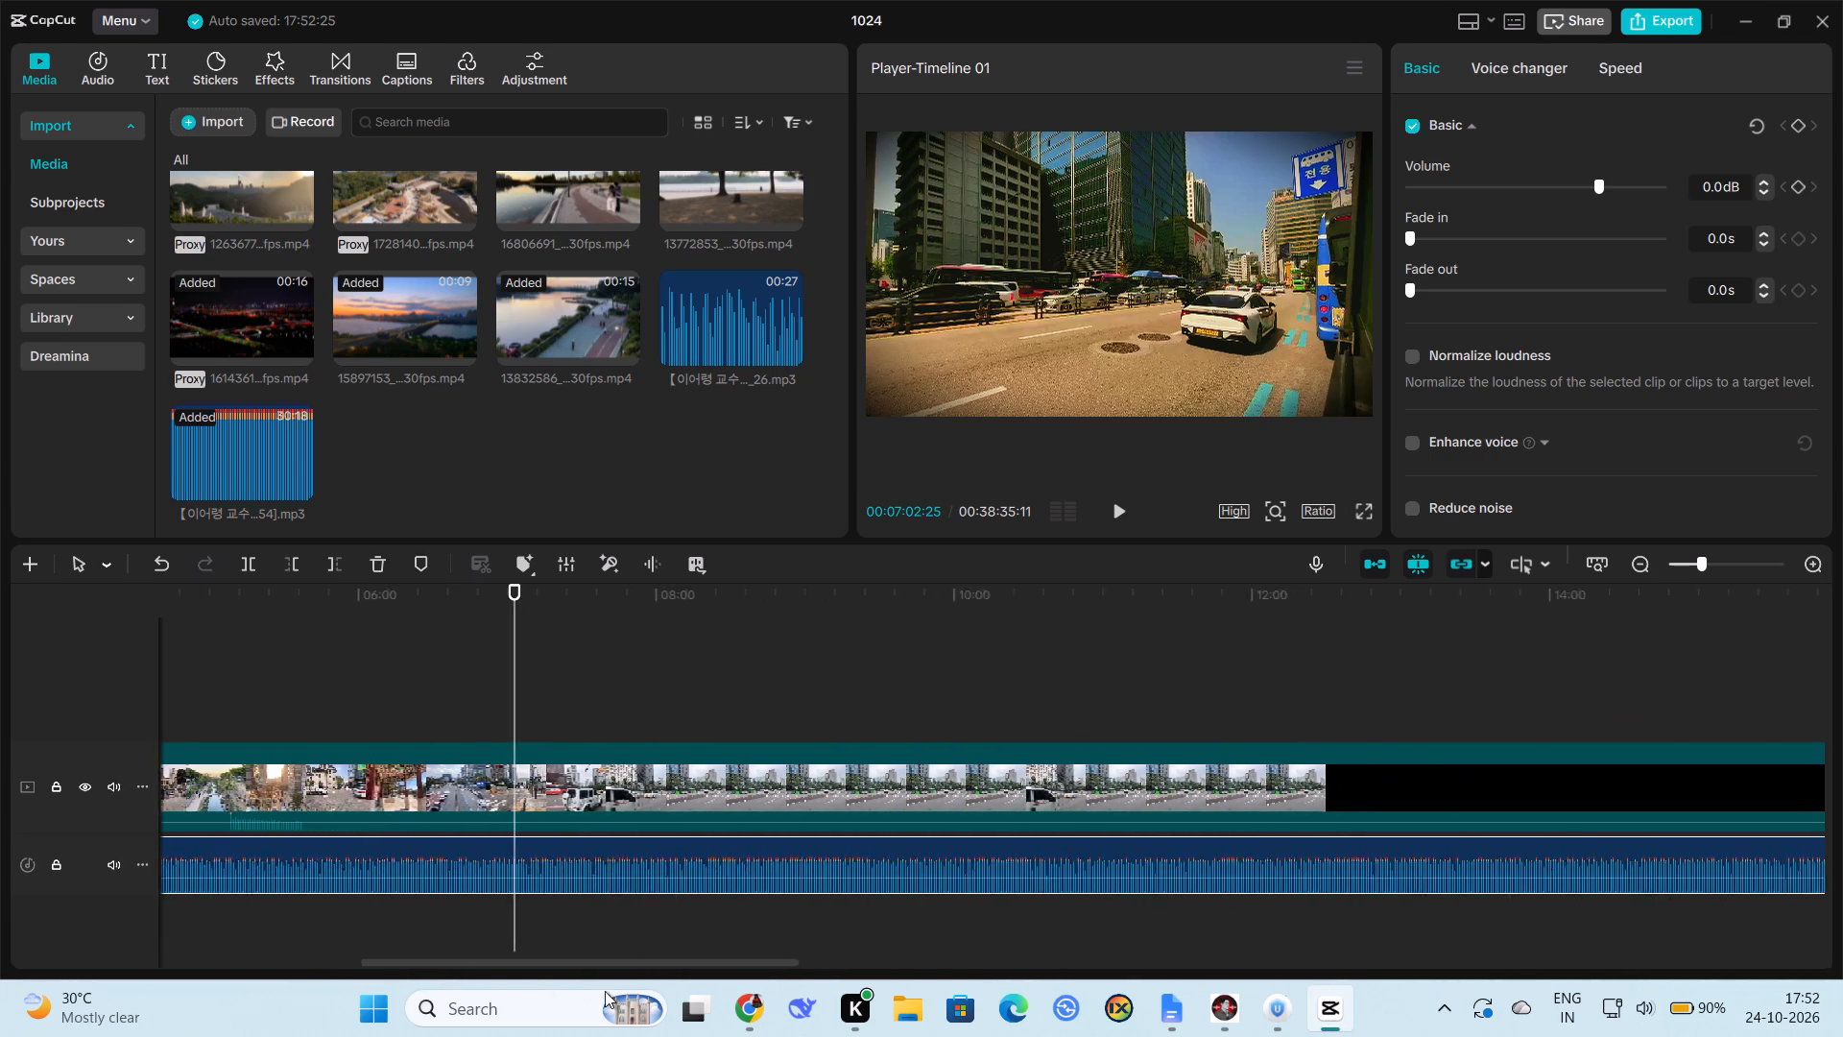
left_click_drag(605, 991, 1139, 1000)
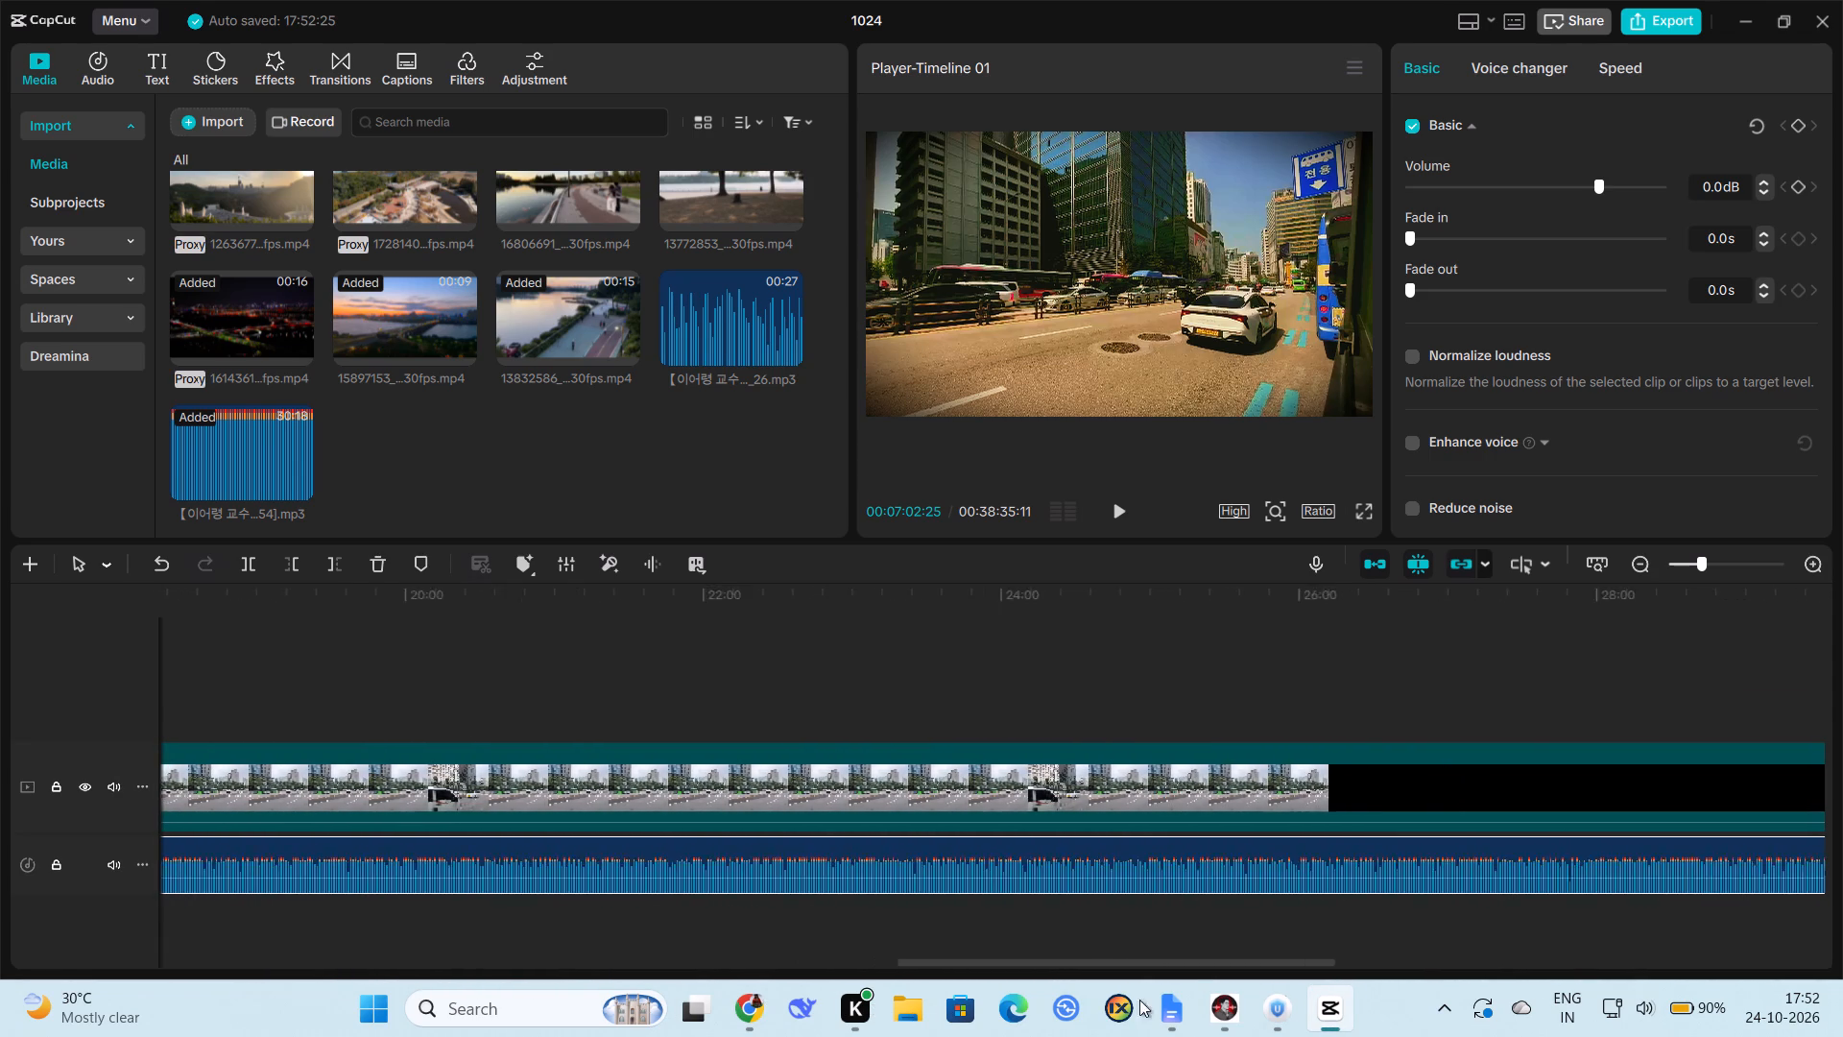
left_click_drag(1139, 1000, 1096, 920)
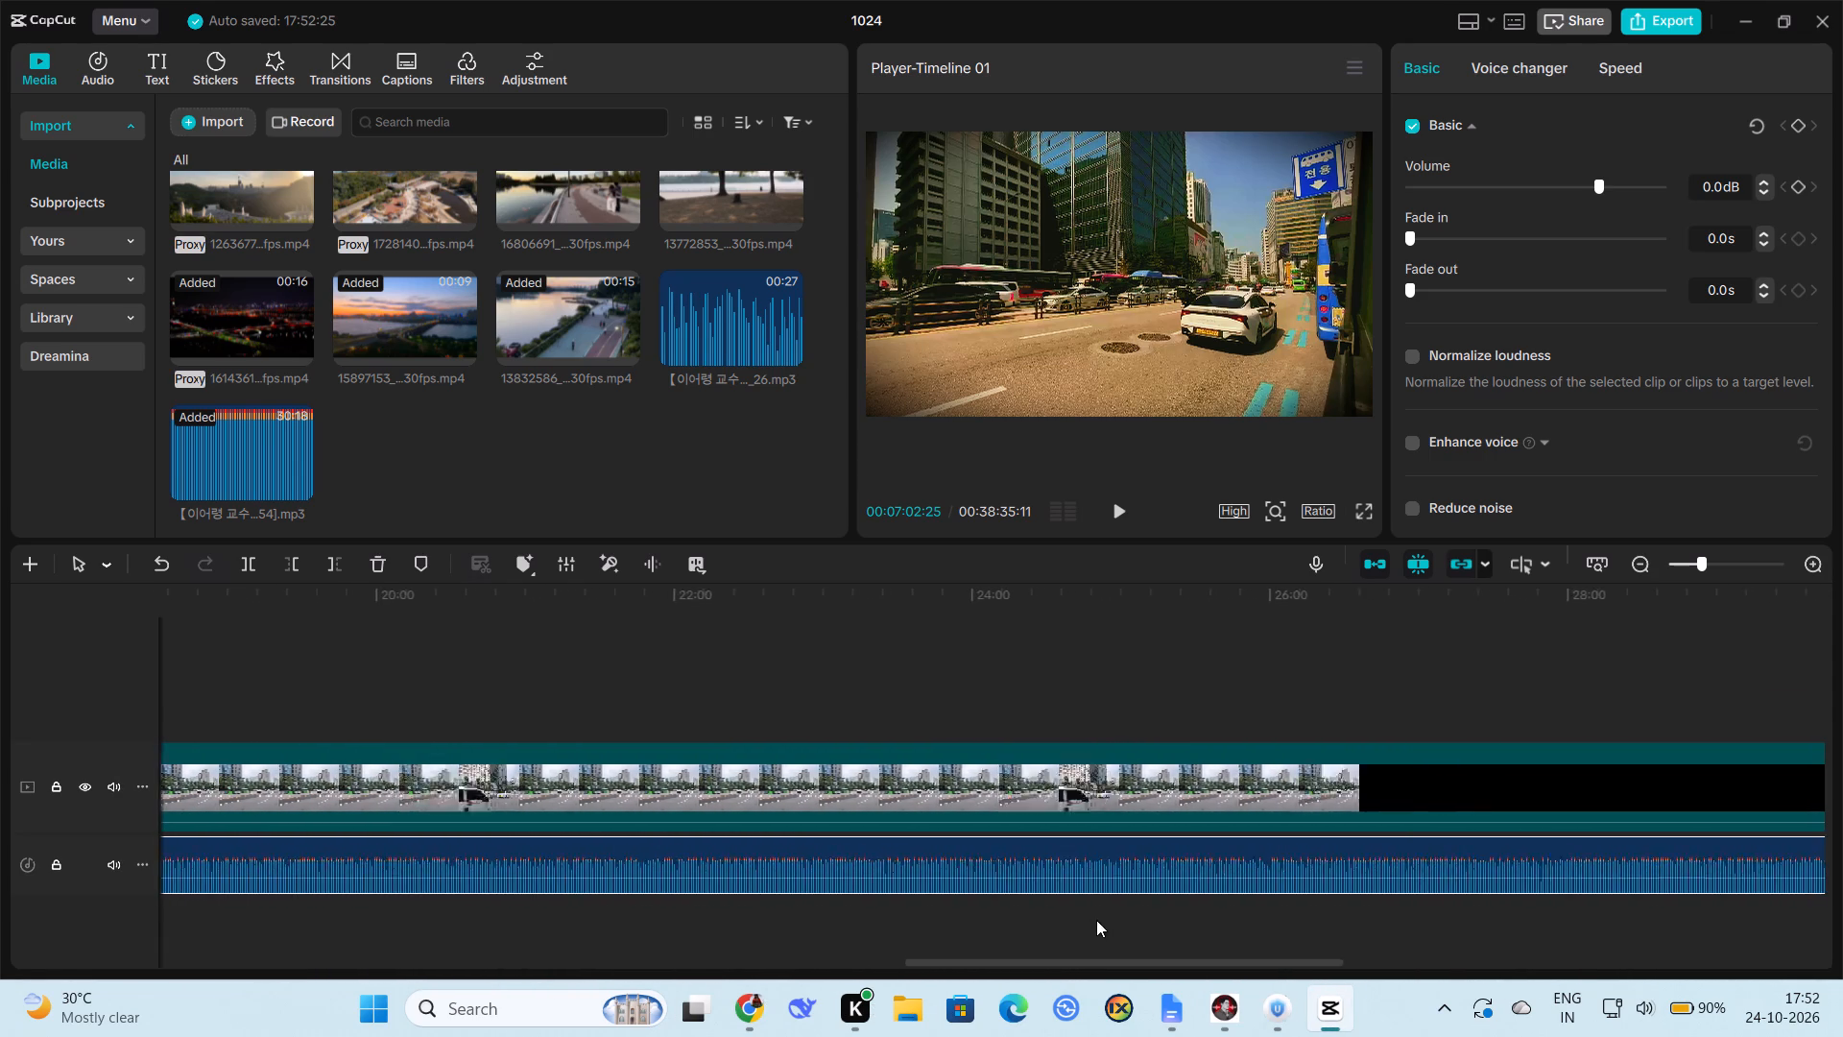
left_click_drag(1096, 920, 1267, 928)
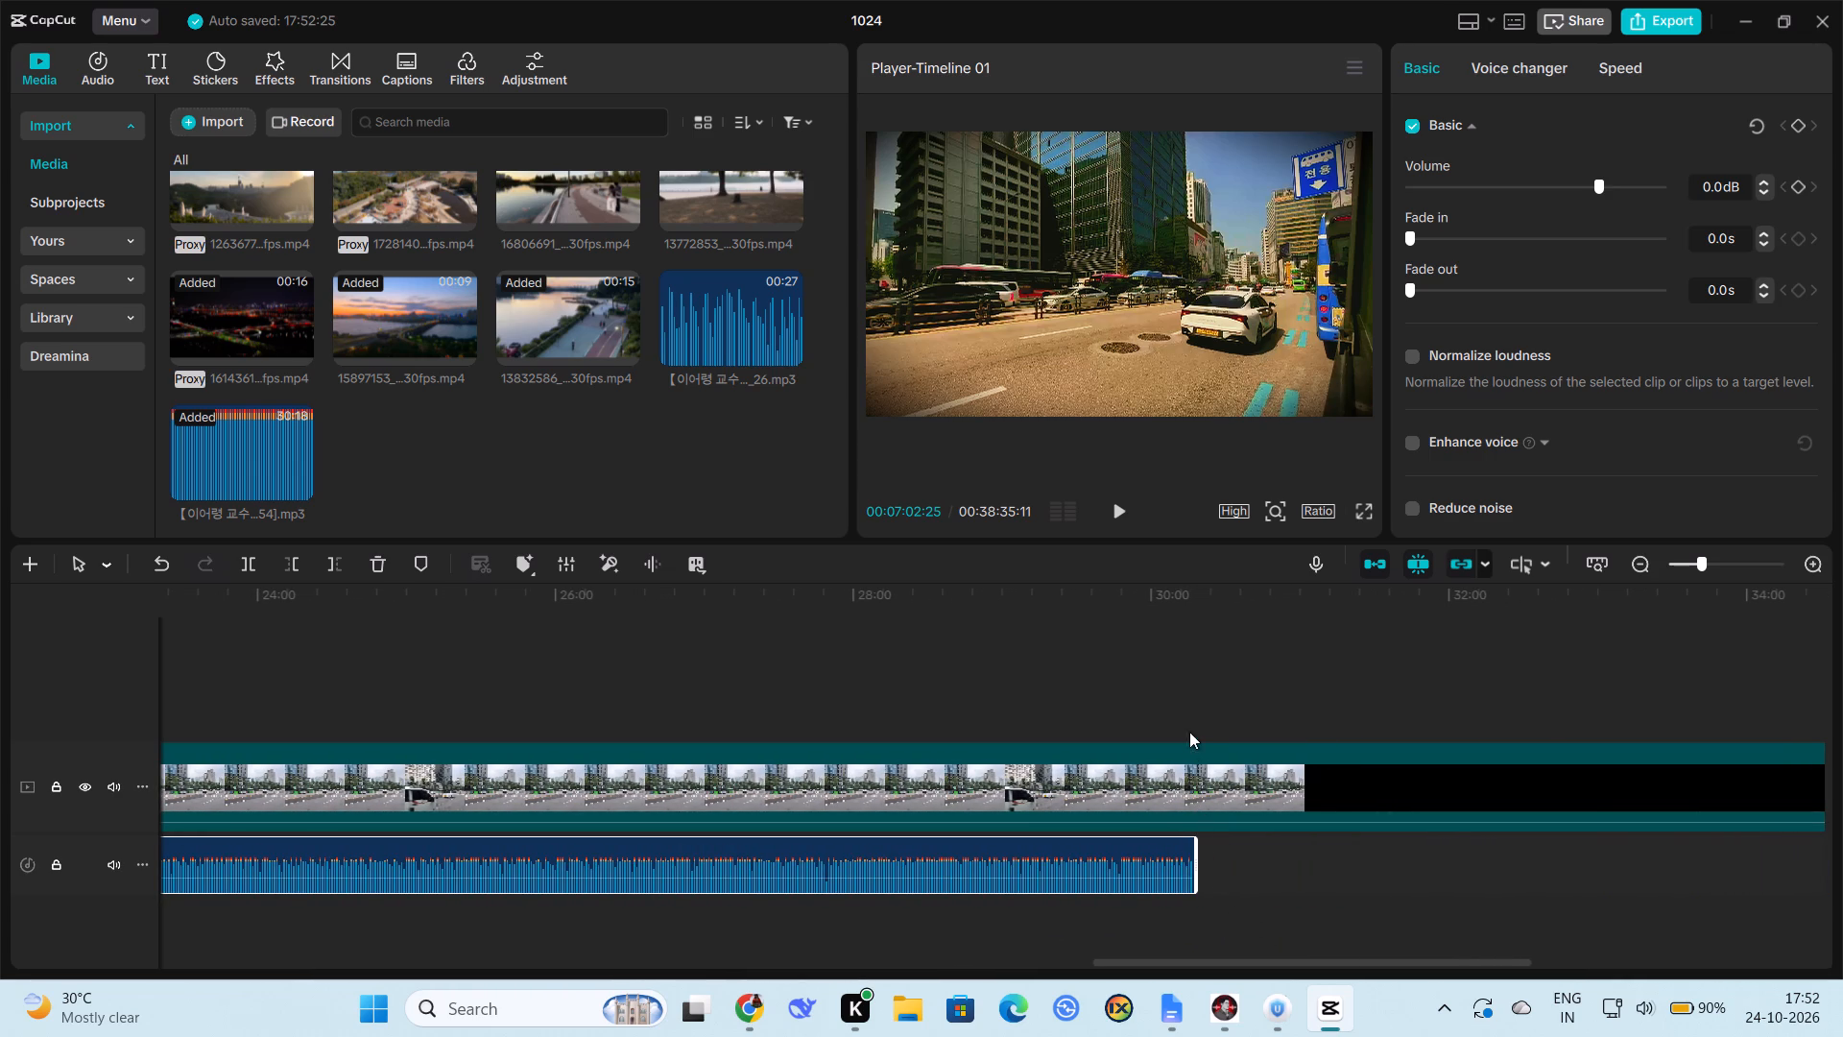
left_click(1197, 714)
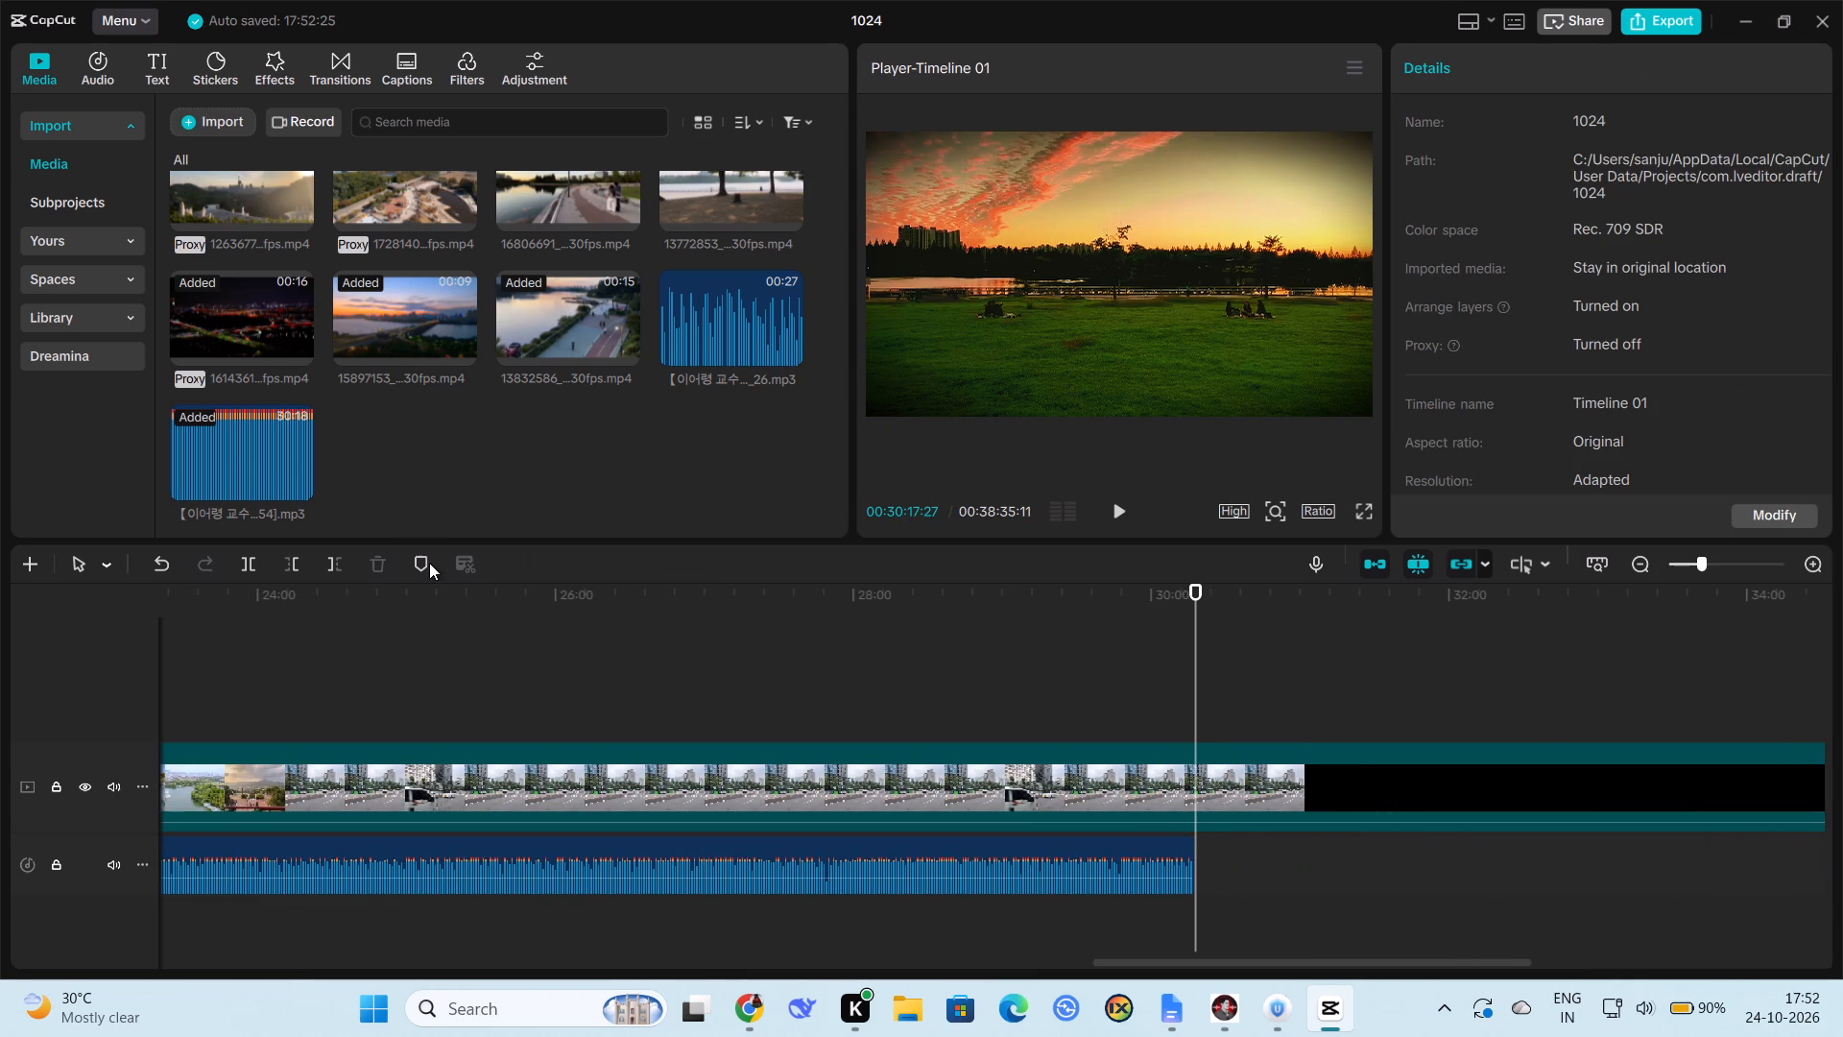
left_click(328, 556)
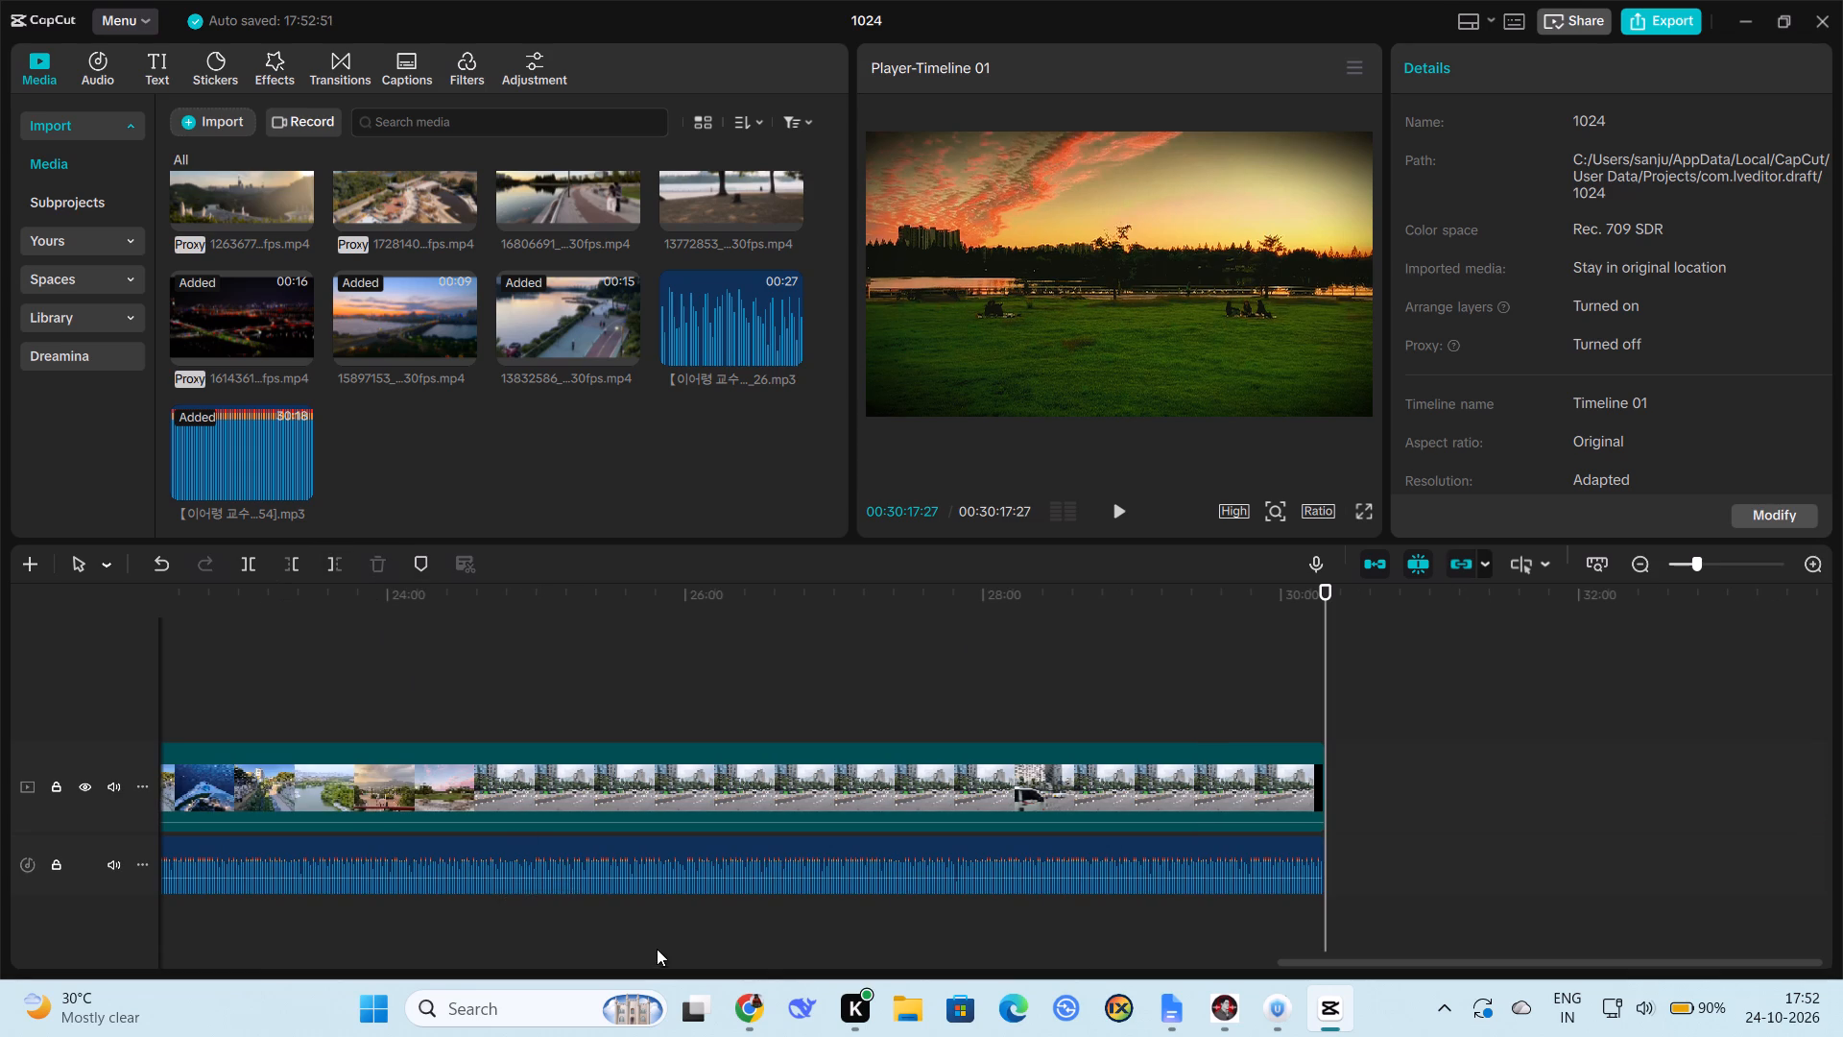
left_click(1304, 681)
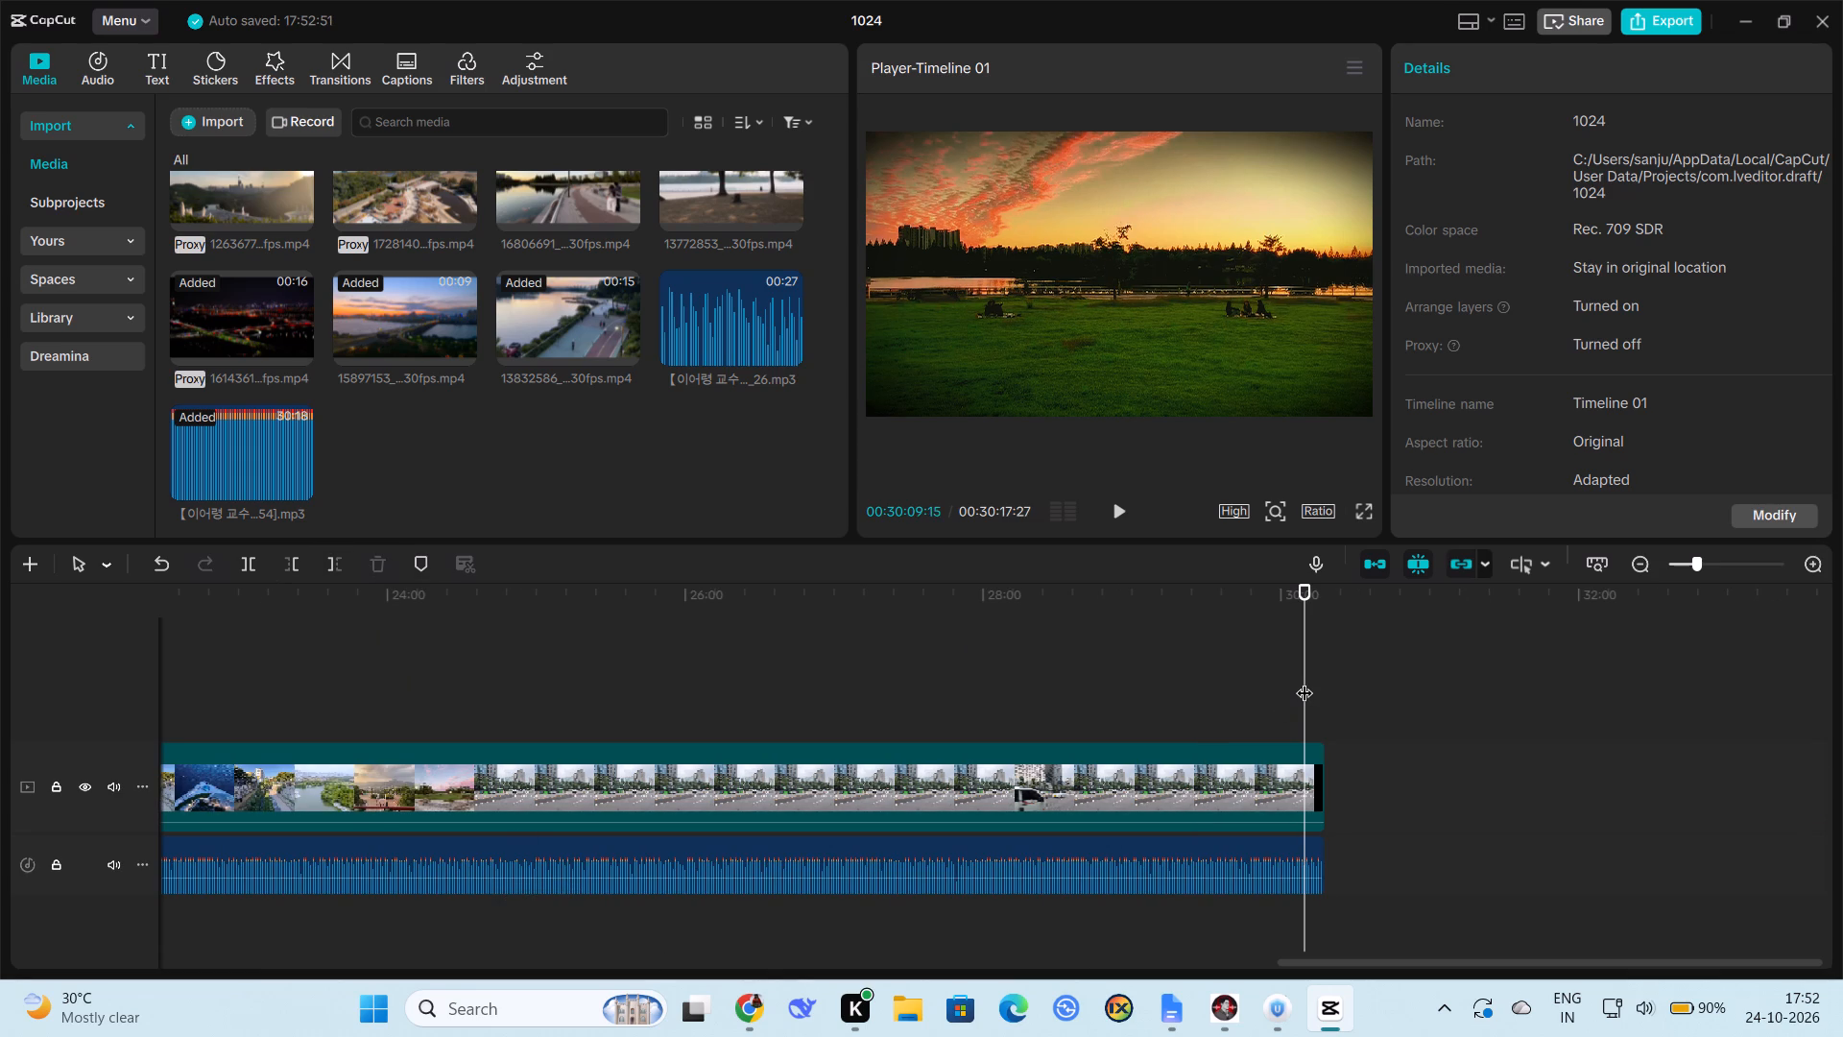
left_click_drag(1308, 682, 142, 916)
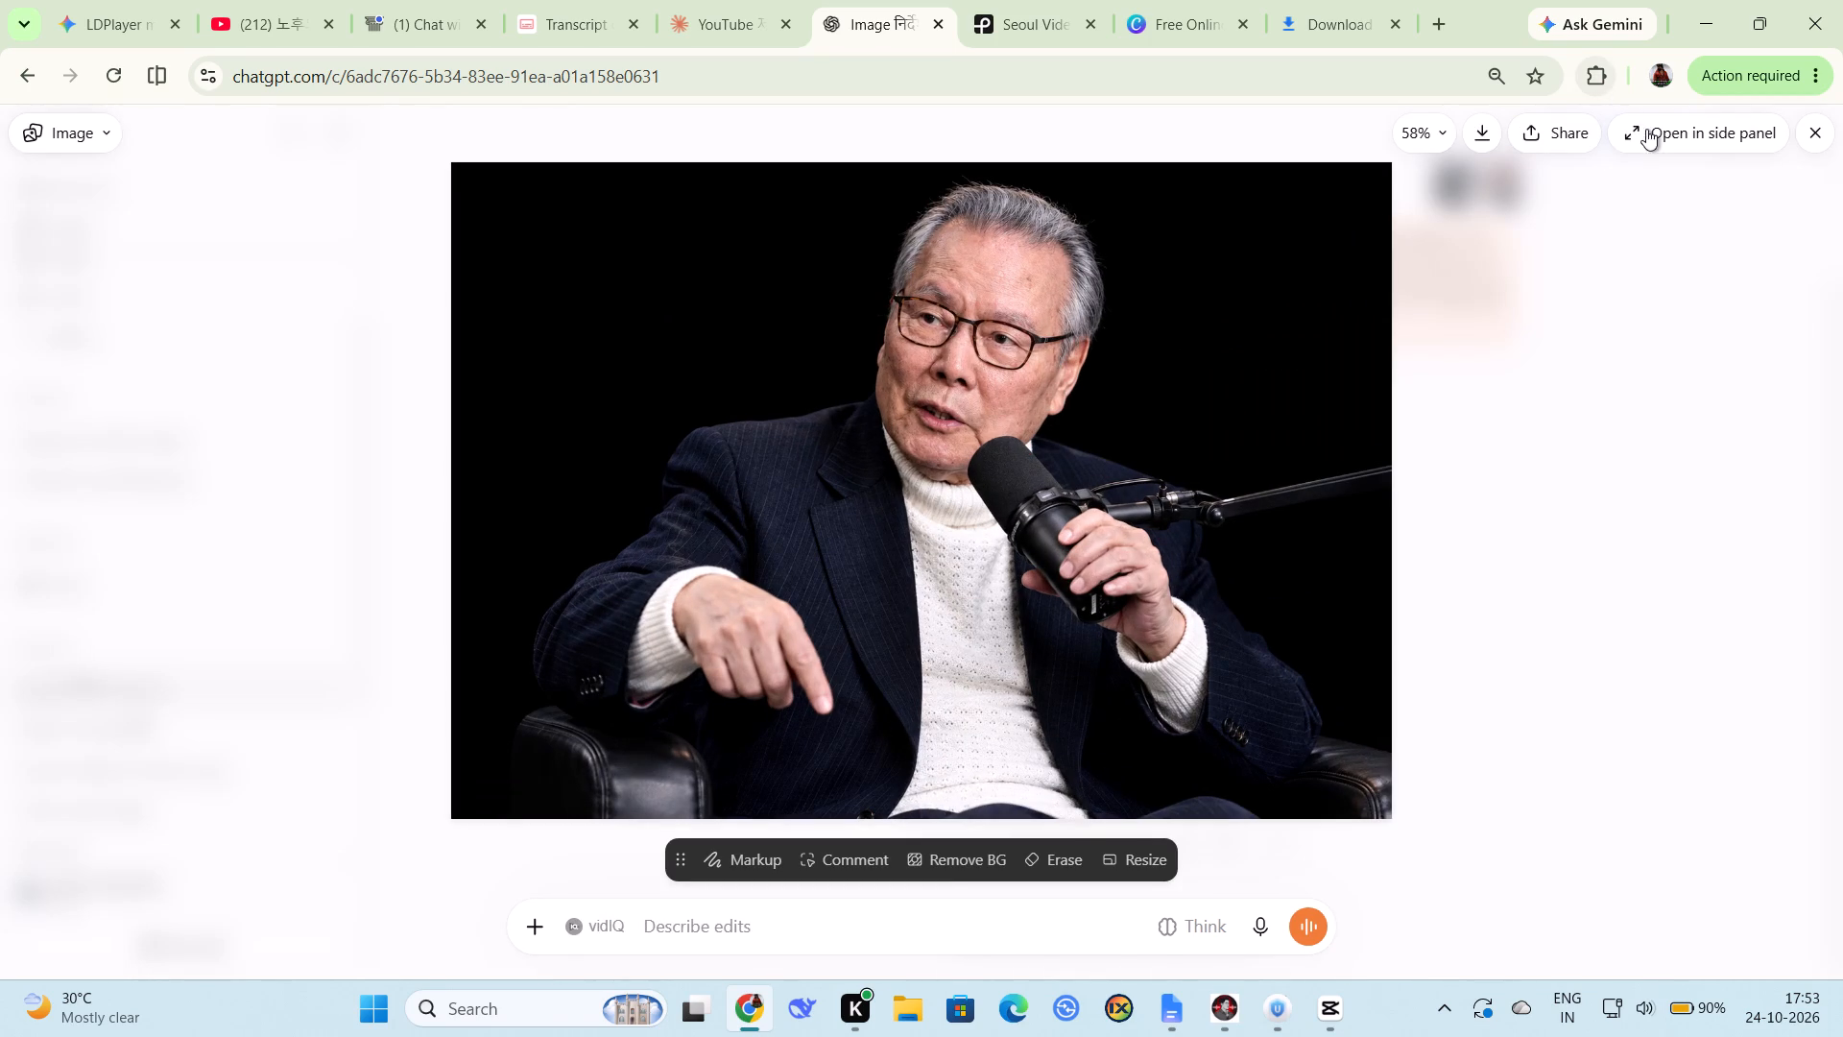
left_click(1482, 133)
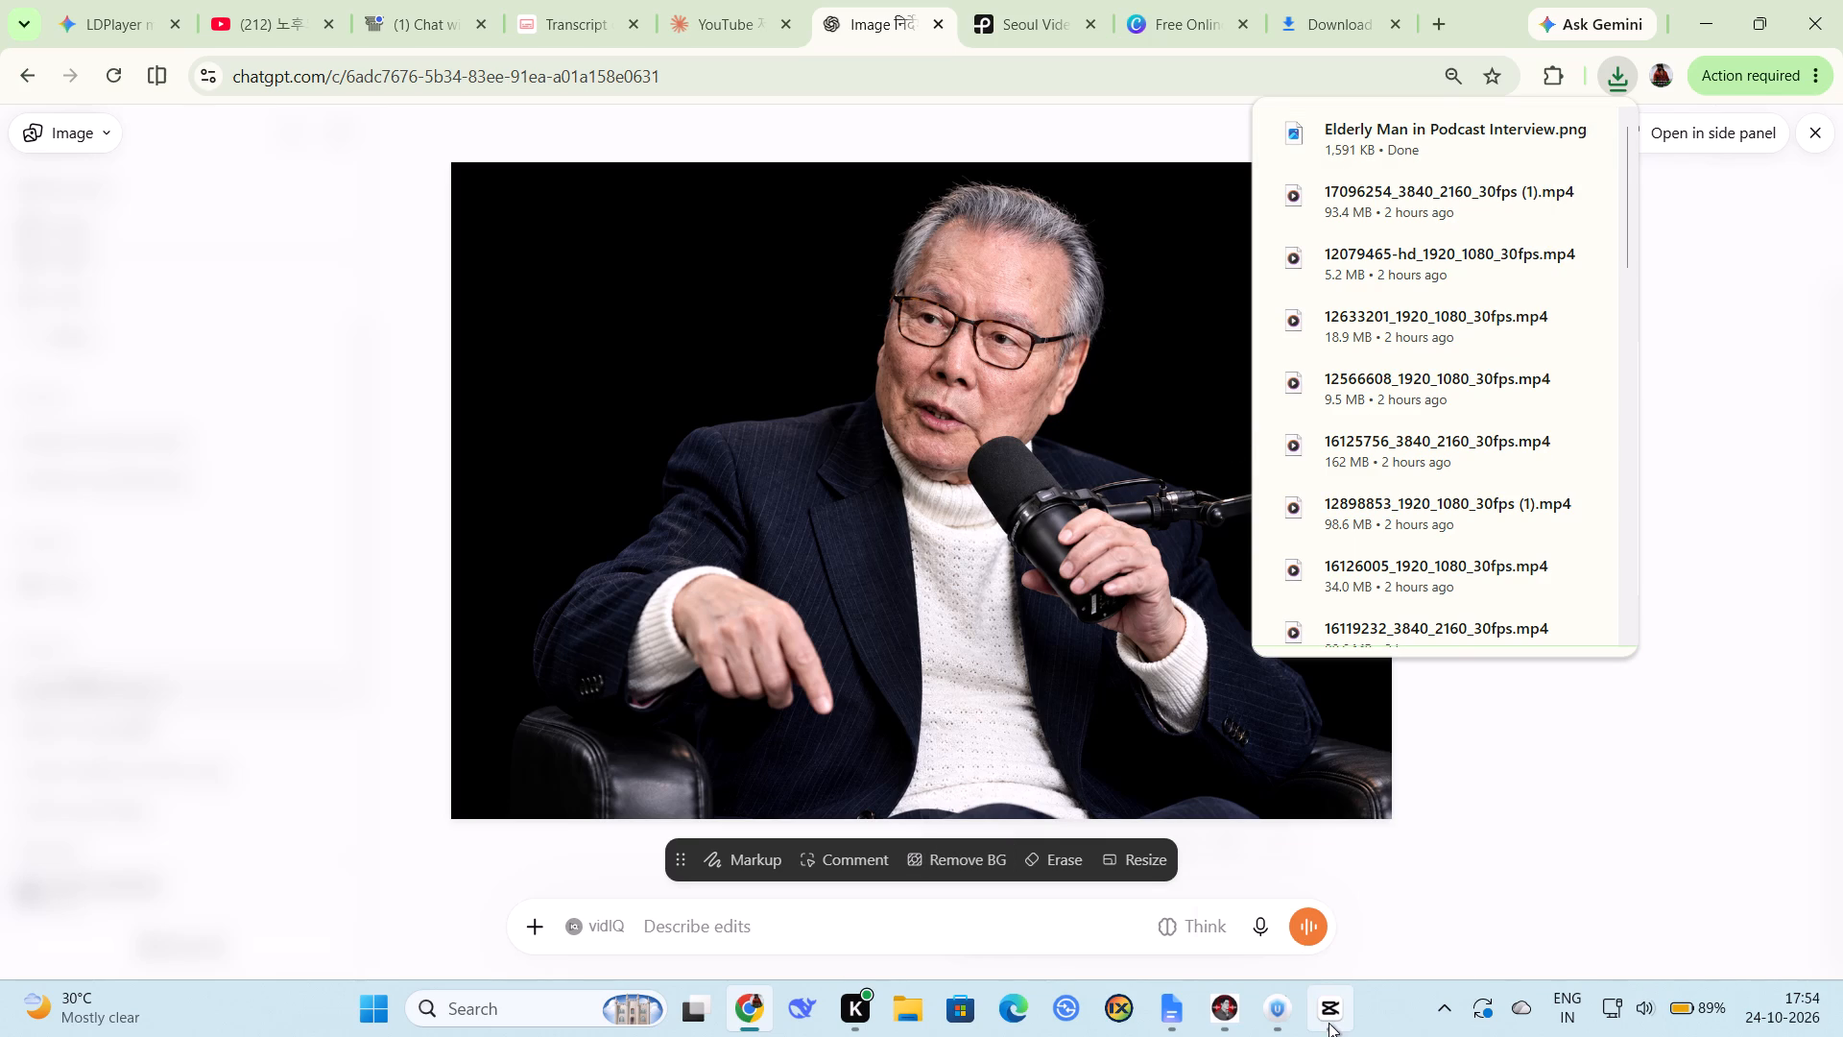
Switch to CapCut, import the Elderly Man in Podcast Interview image from Downloads, and add it to the start of the timeline.
left_click(1288, 859)
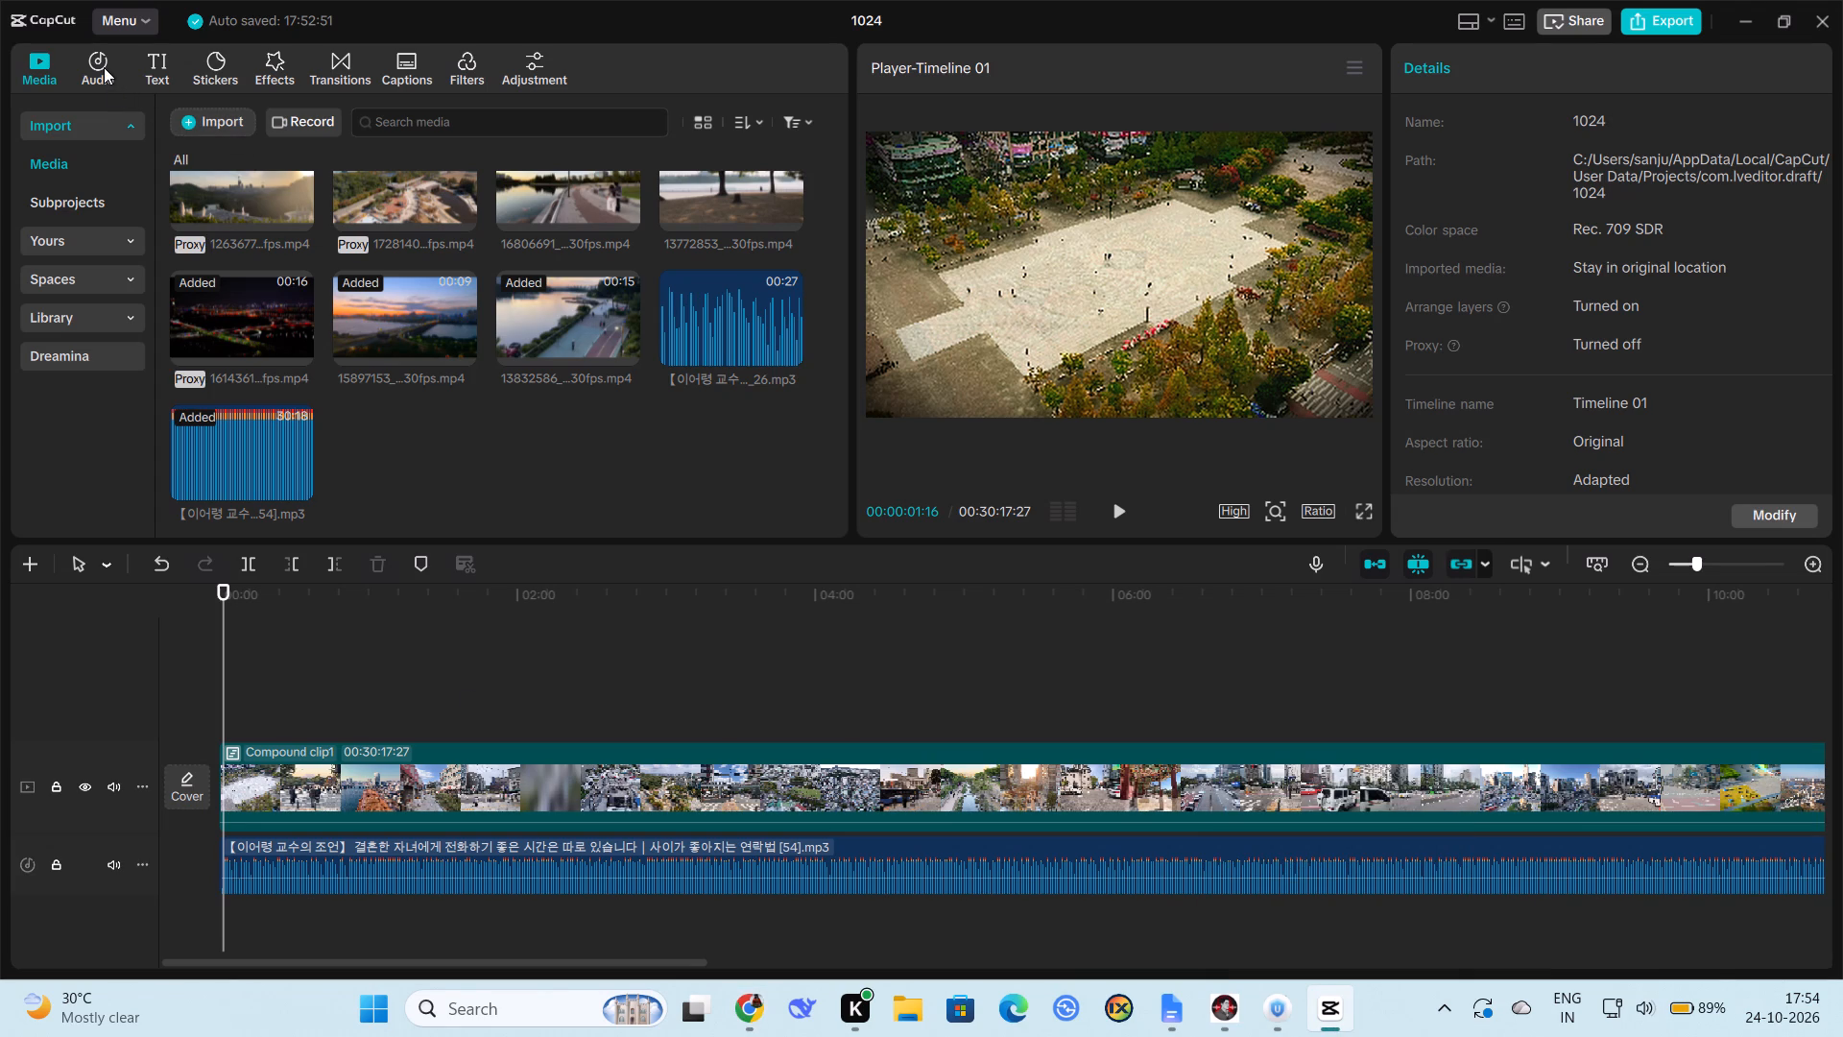
left_click(233, 118)
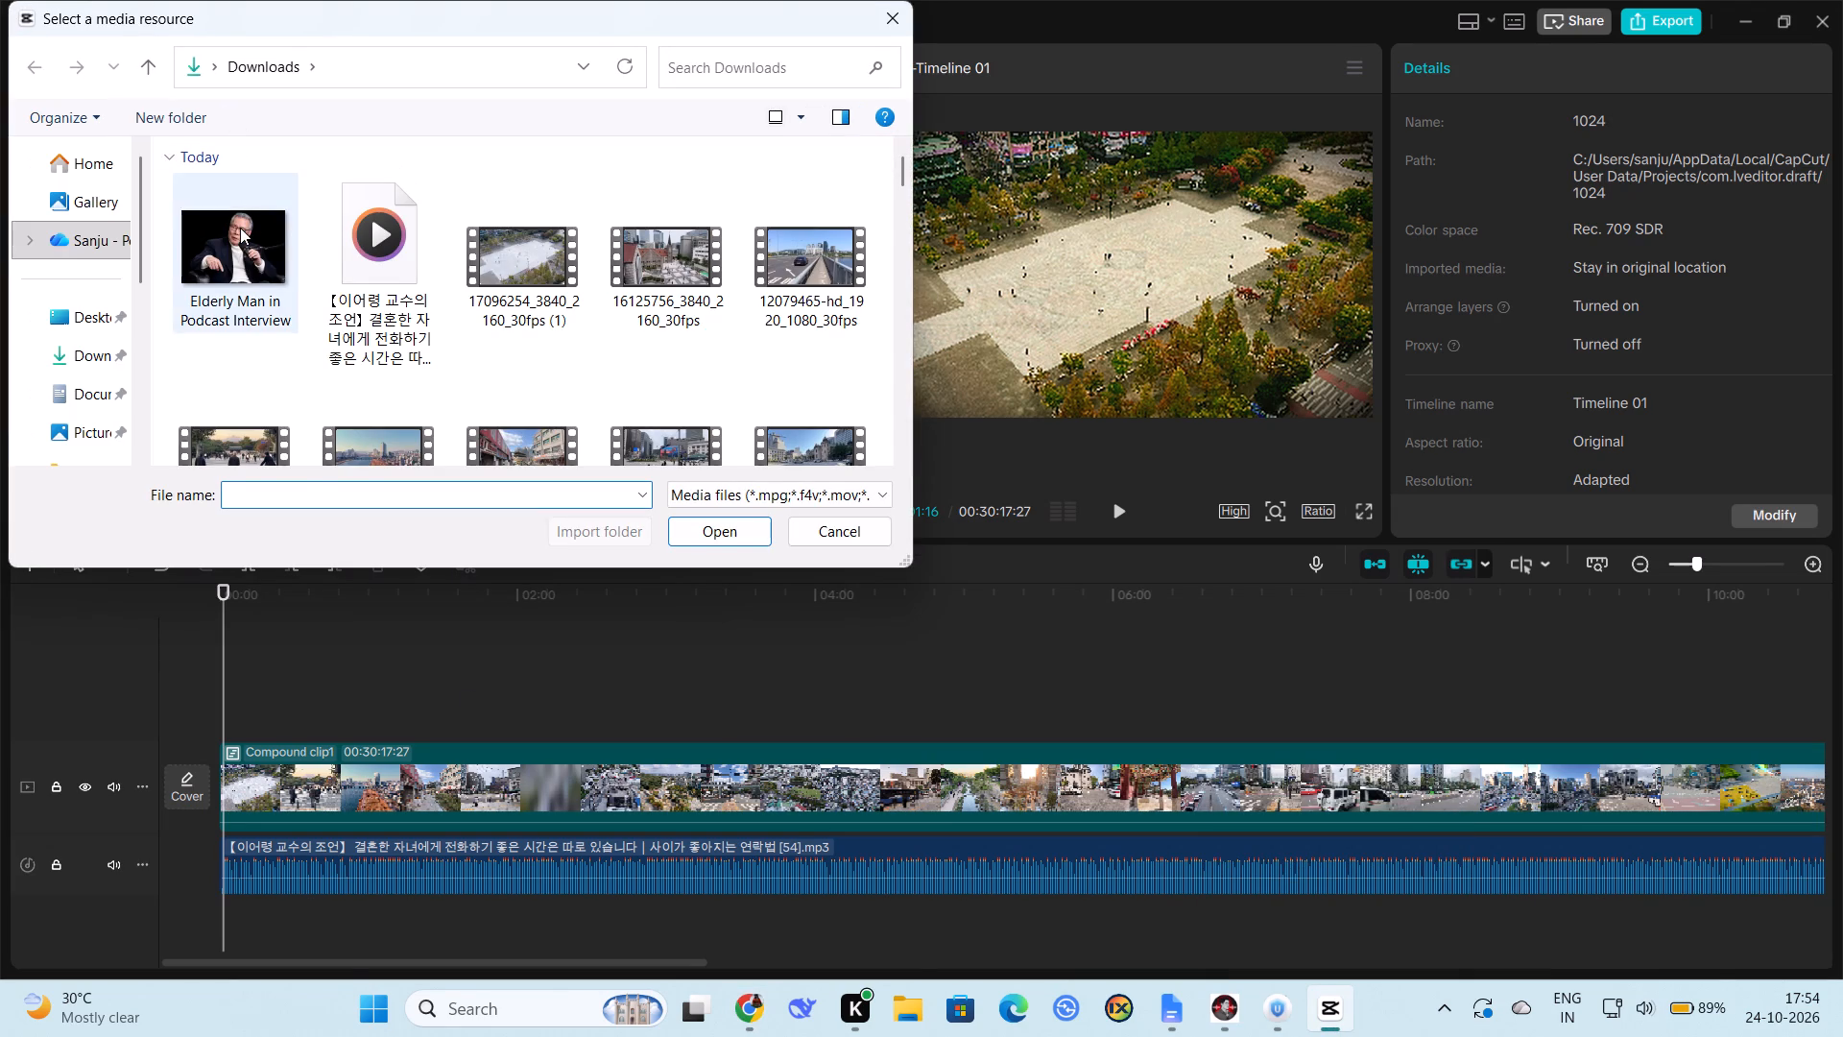
left_click(240, 228)
left_click(735, 522)
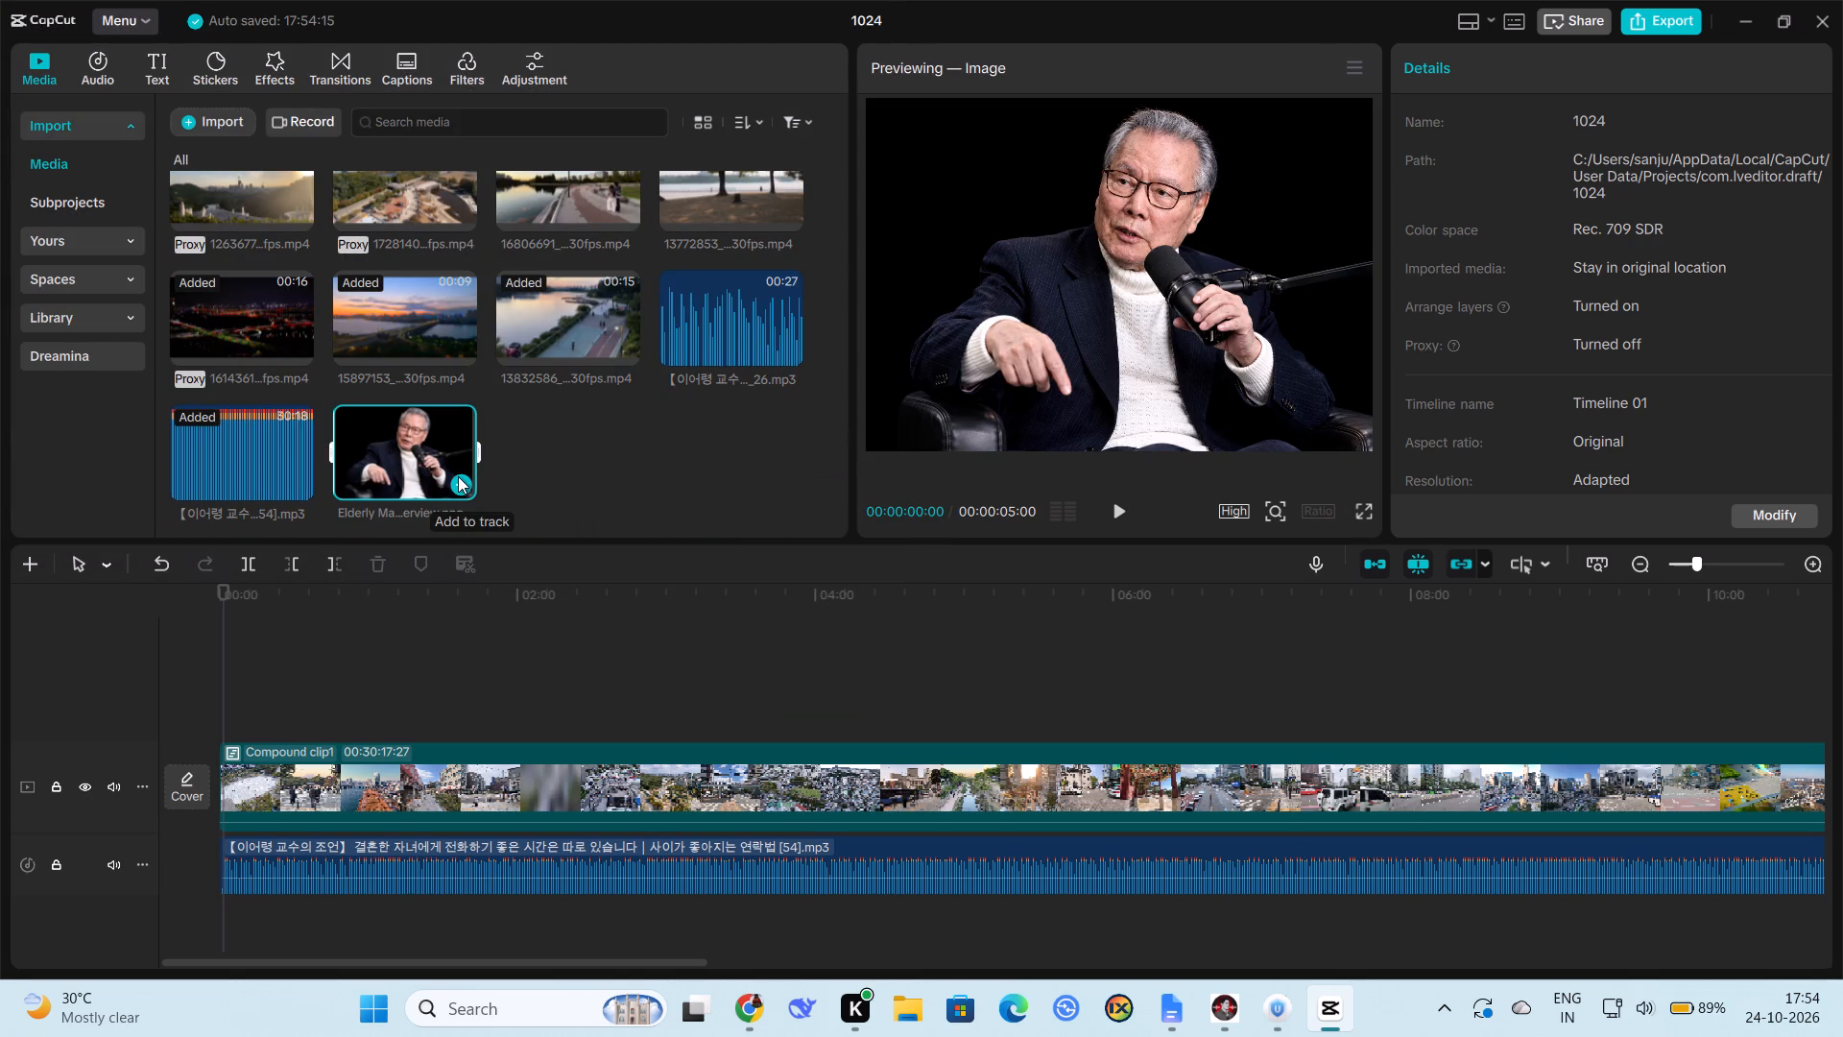
left_click(459, 480)
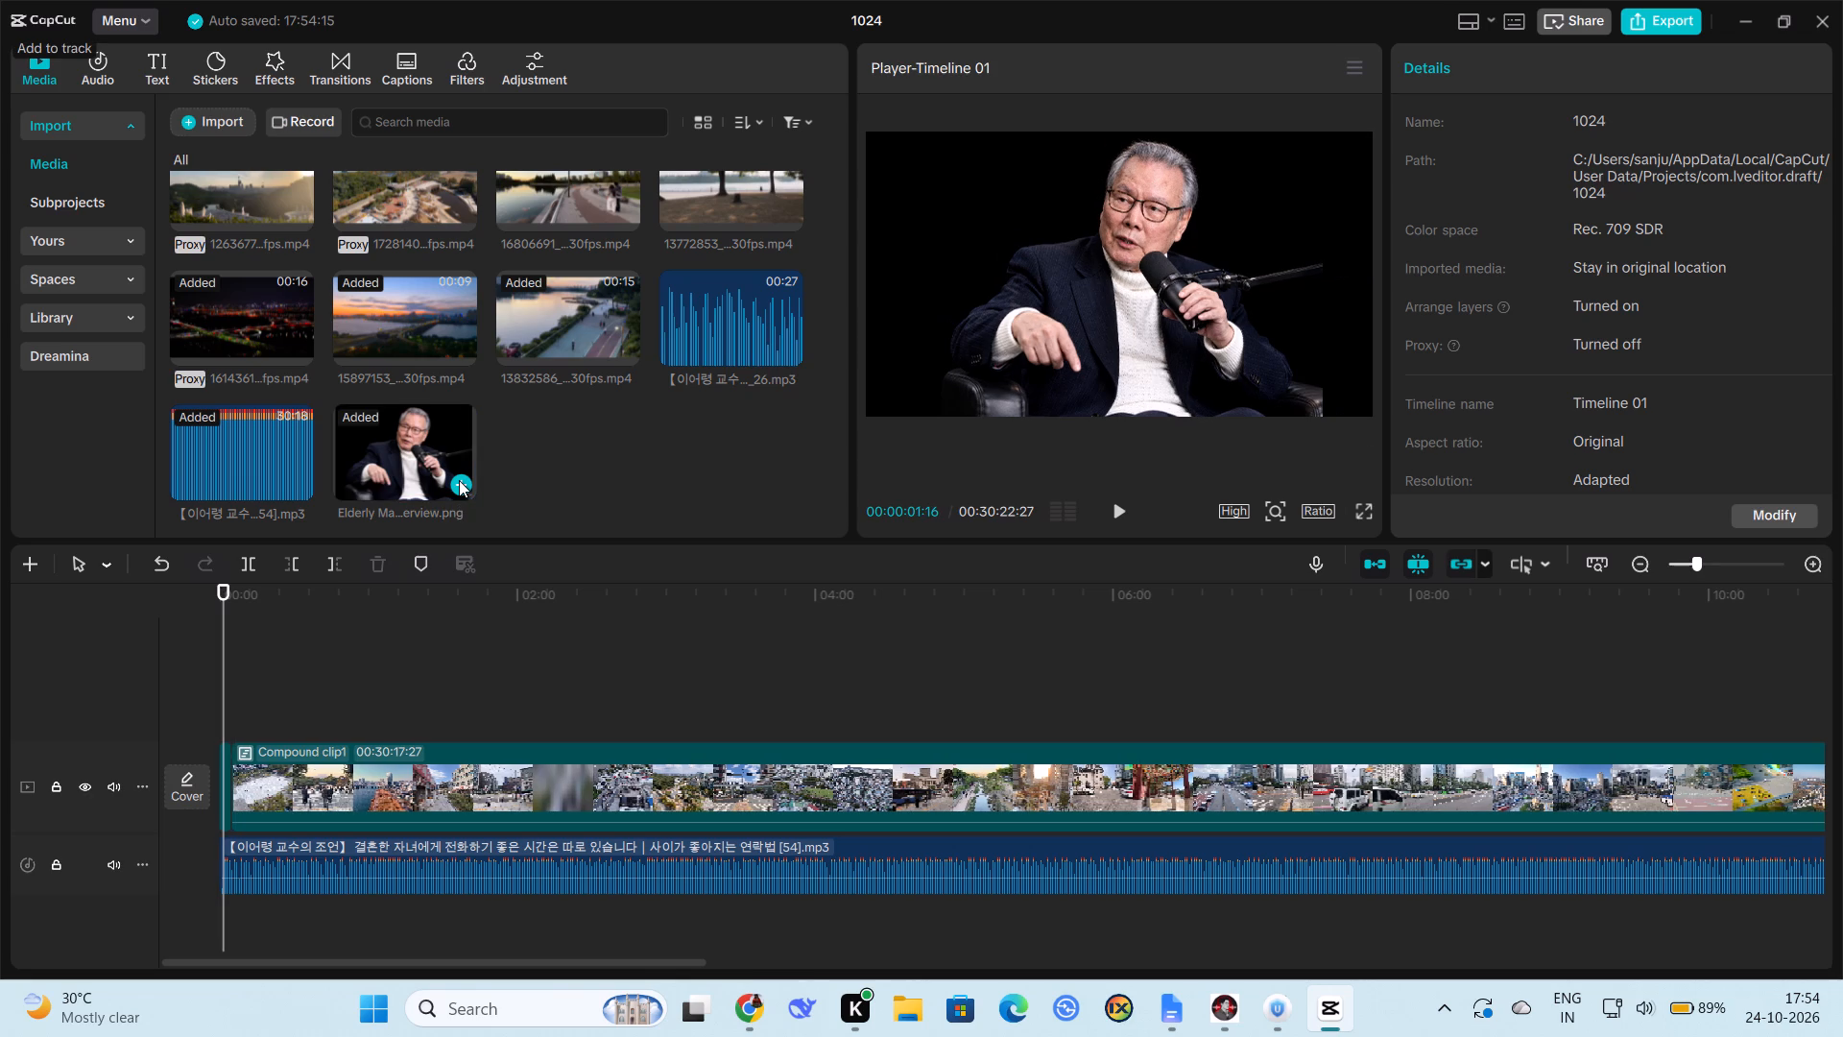
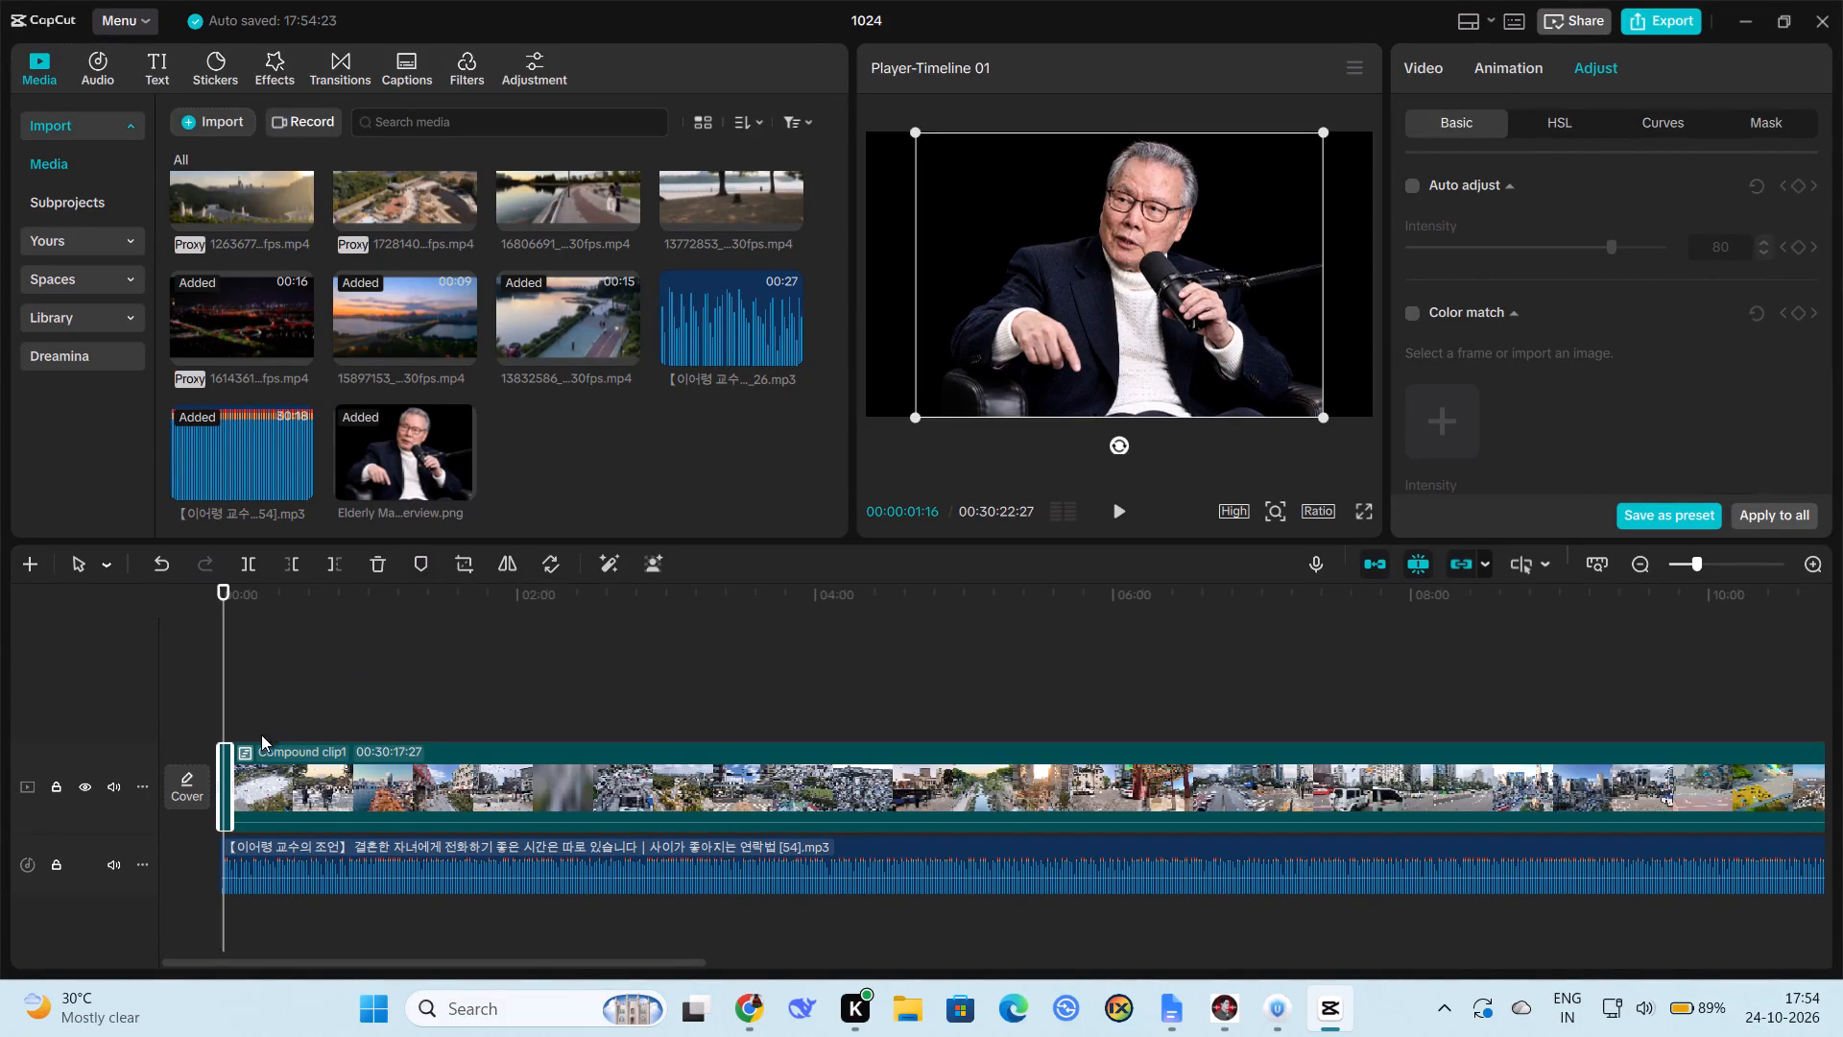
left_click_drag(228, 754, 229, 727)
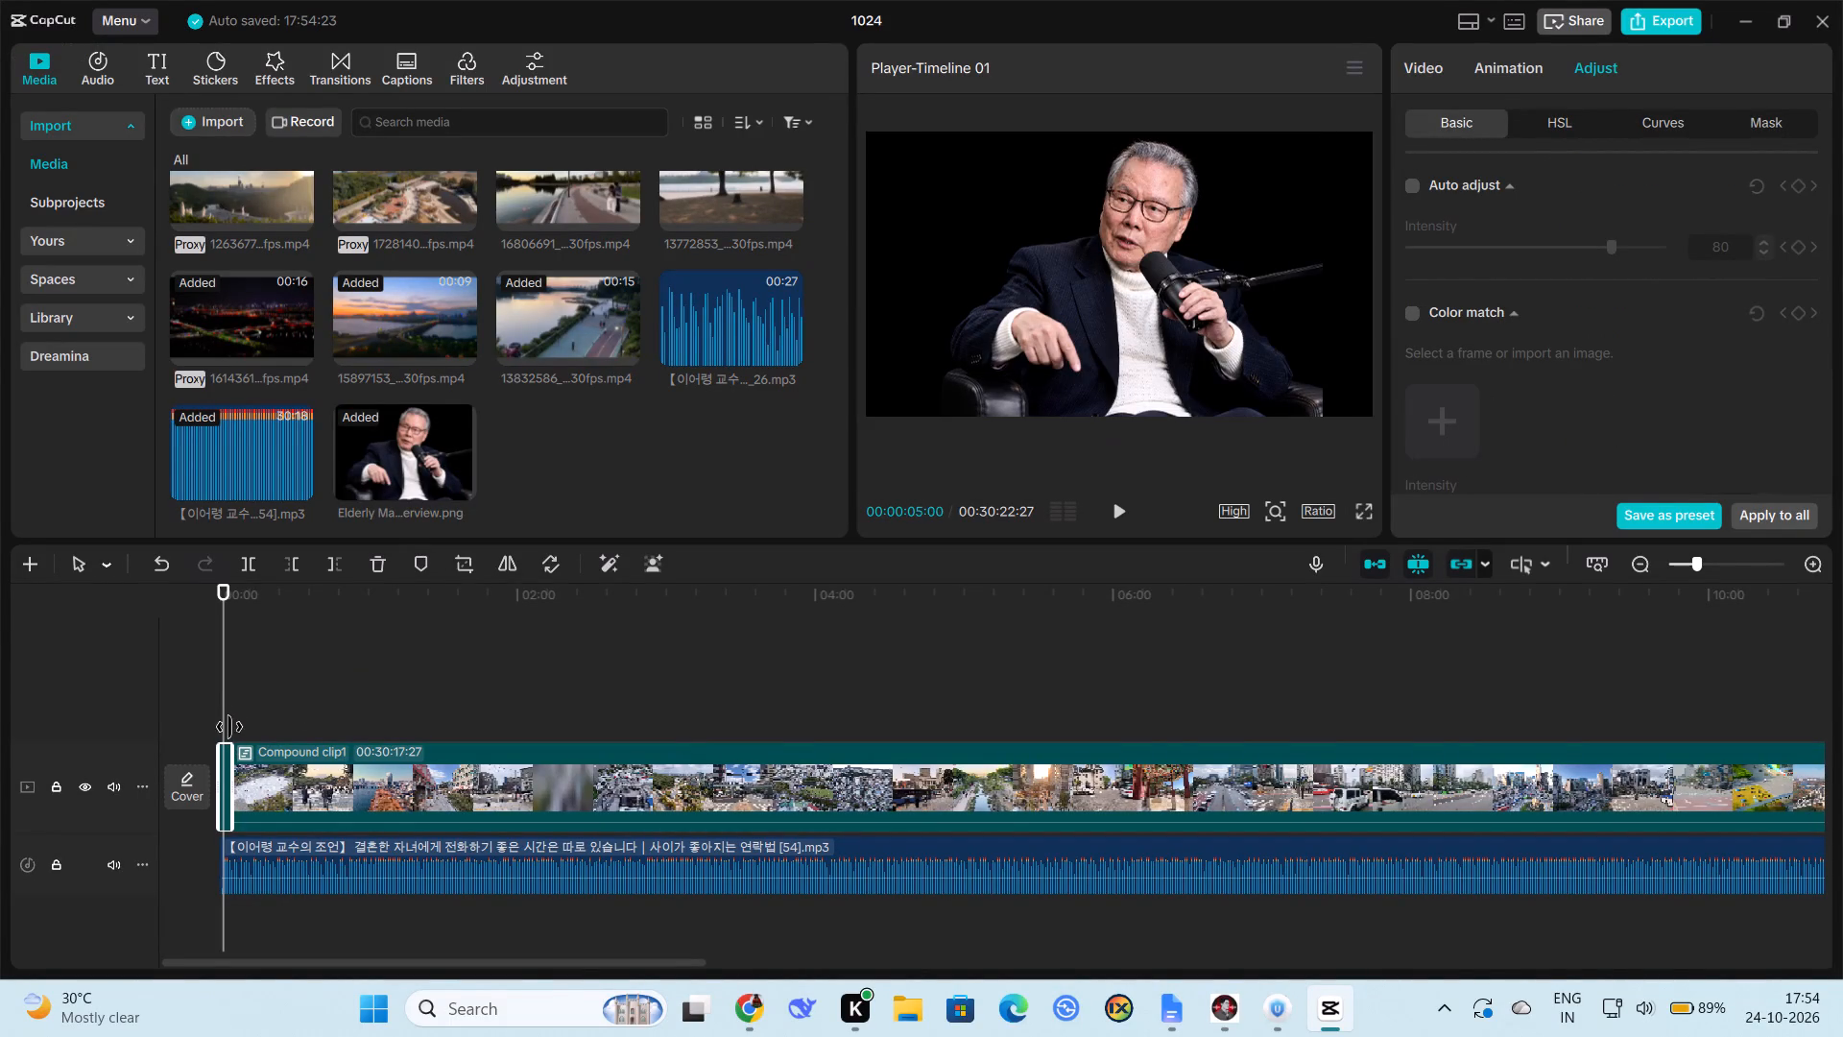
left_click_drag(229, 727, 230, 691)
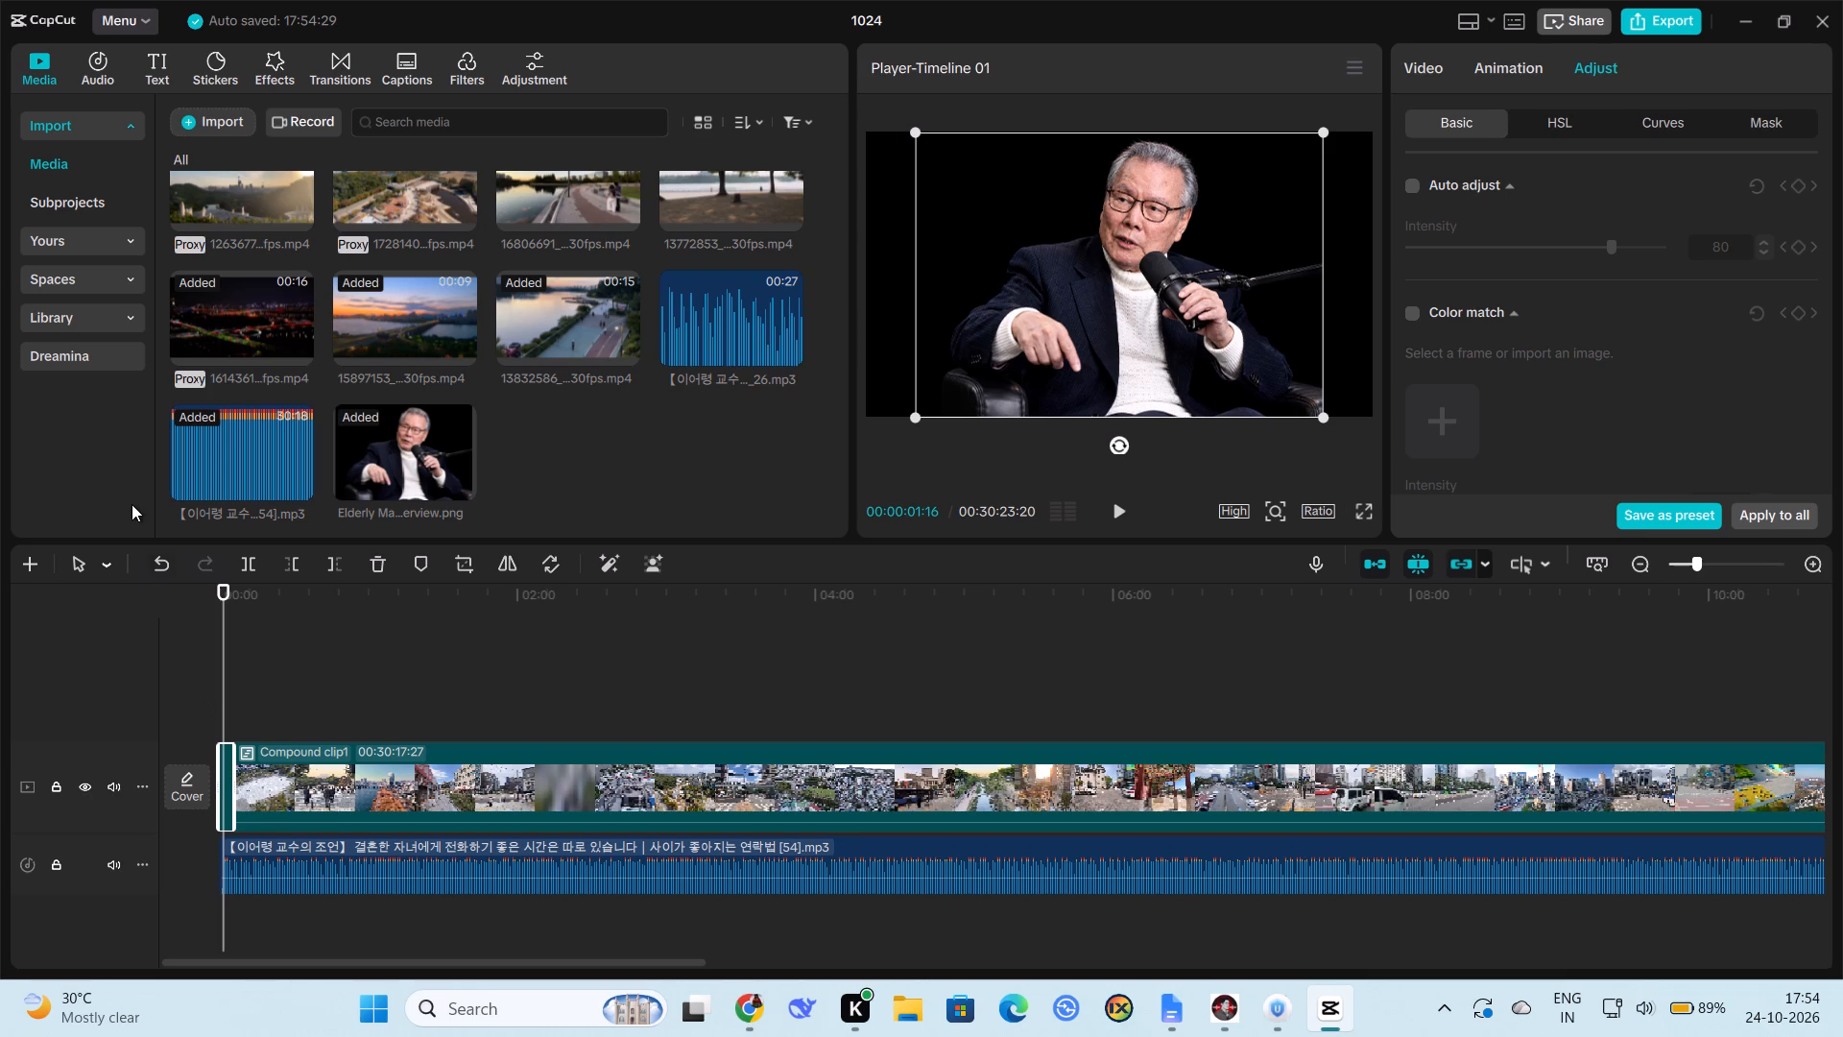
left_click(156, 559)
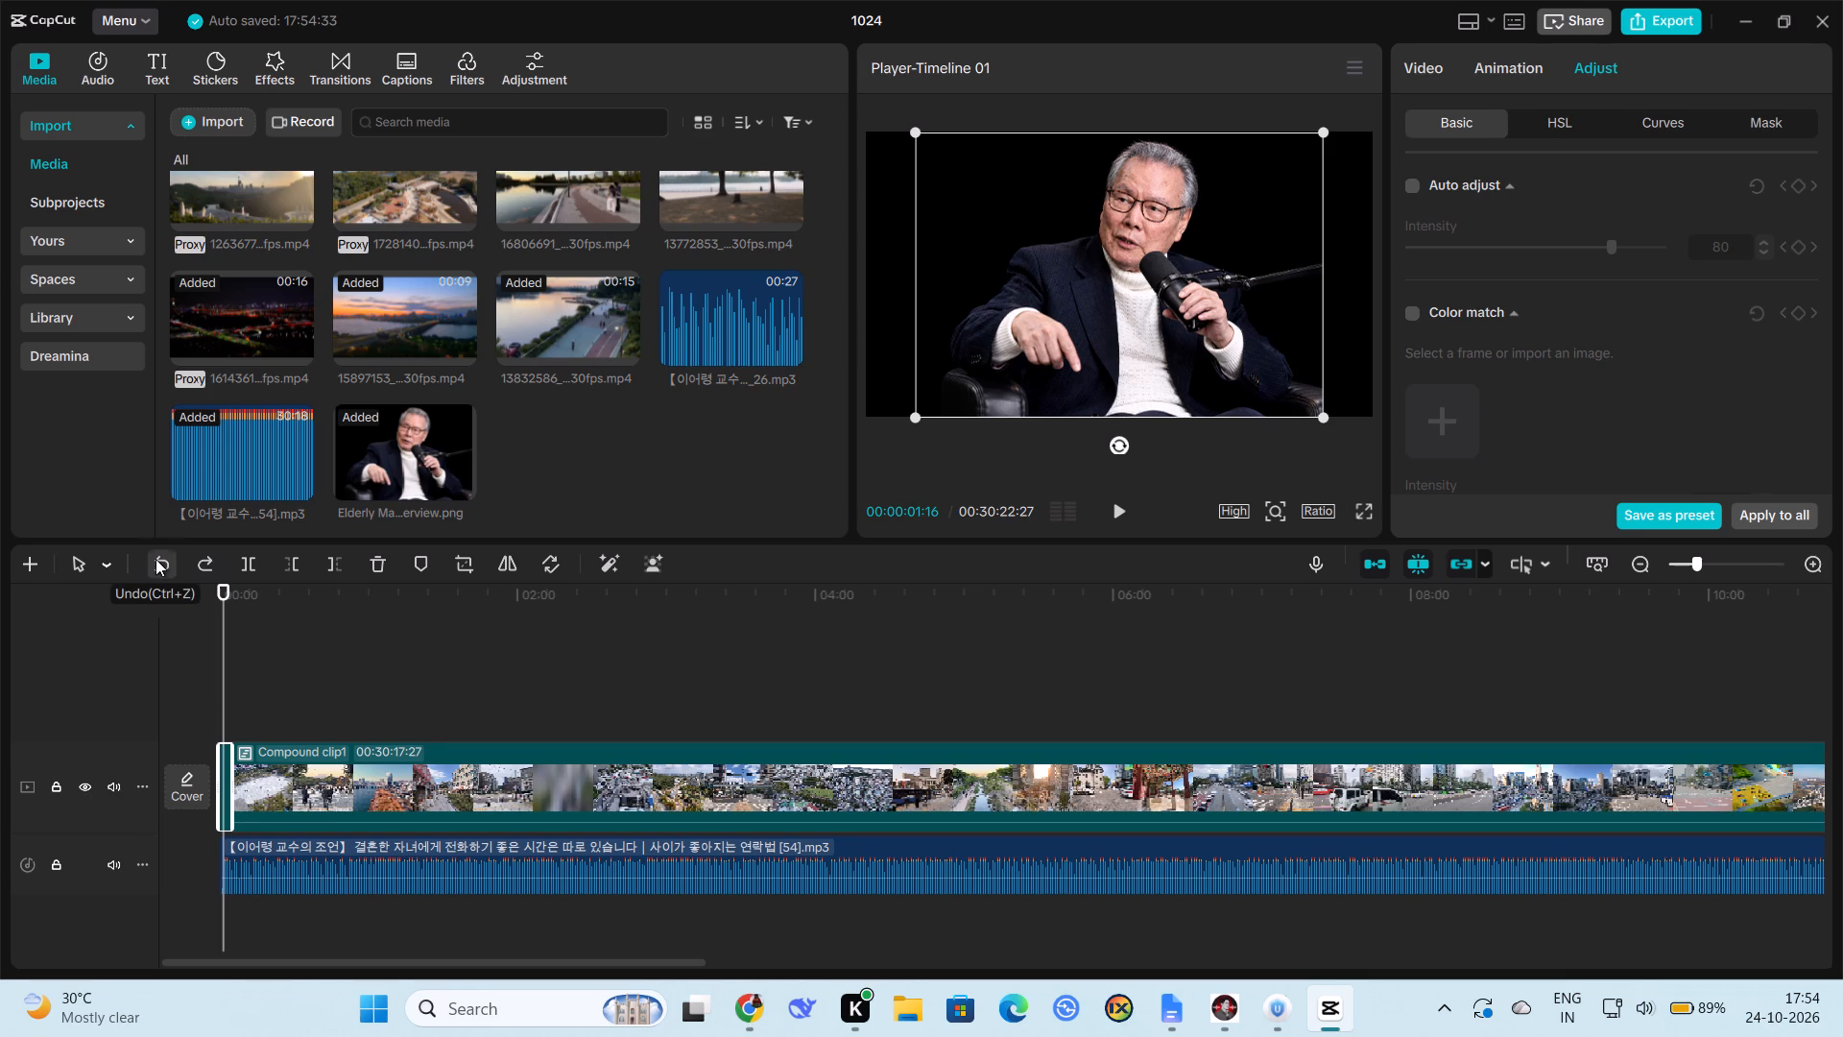
Undo the image's insertion in the main track and place the Elderly Man in Podcast Interview image on a separate track above Compound clip1.
left_click(156, 559)
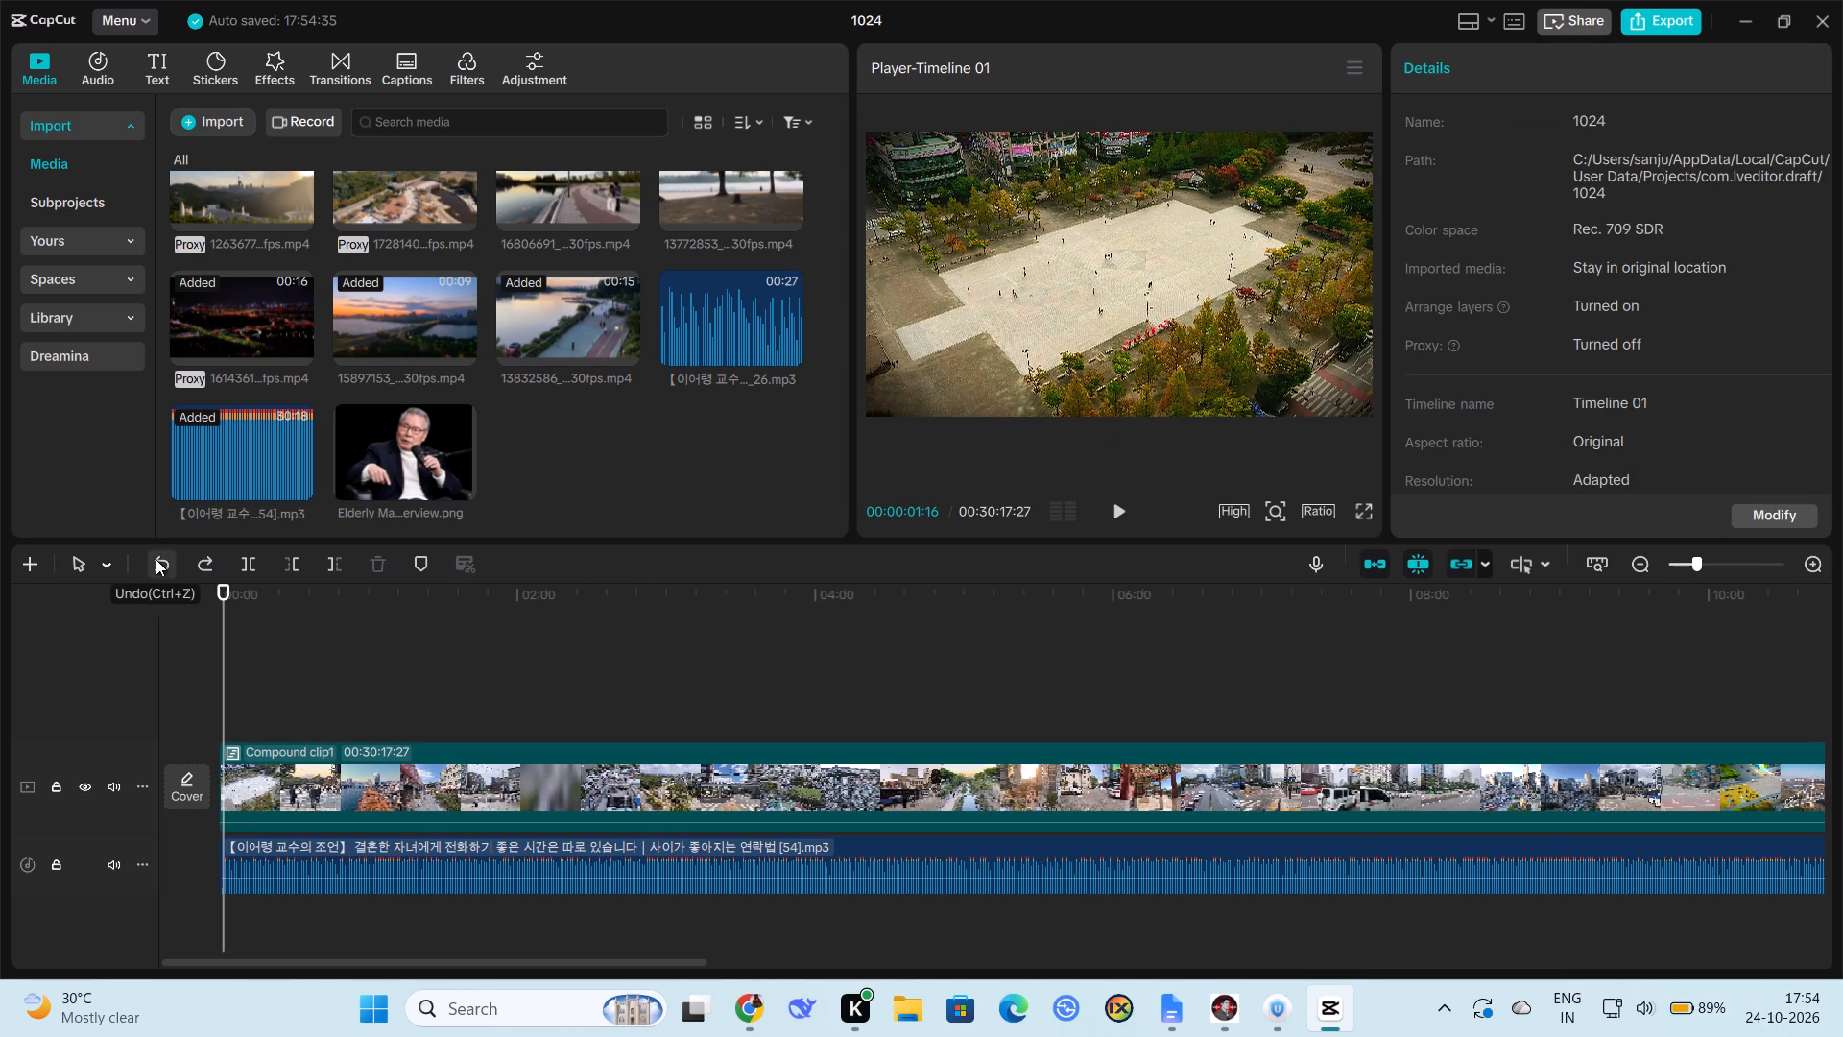
left_click_drag(409, 453, 401, 498)
left_click_drag(401, 498, 288, 692)
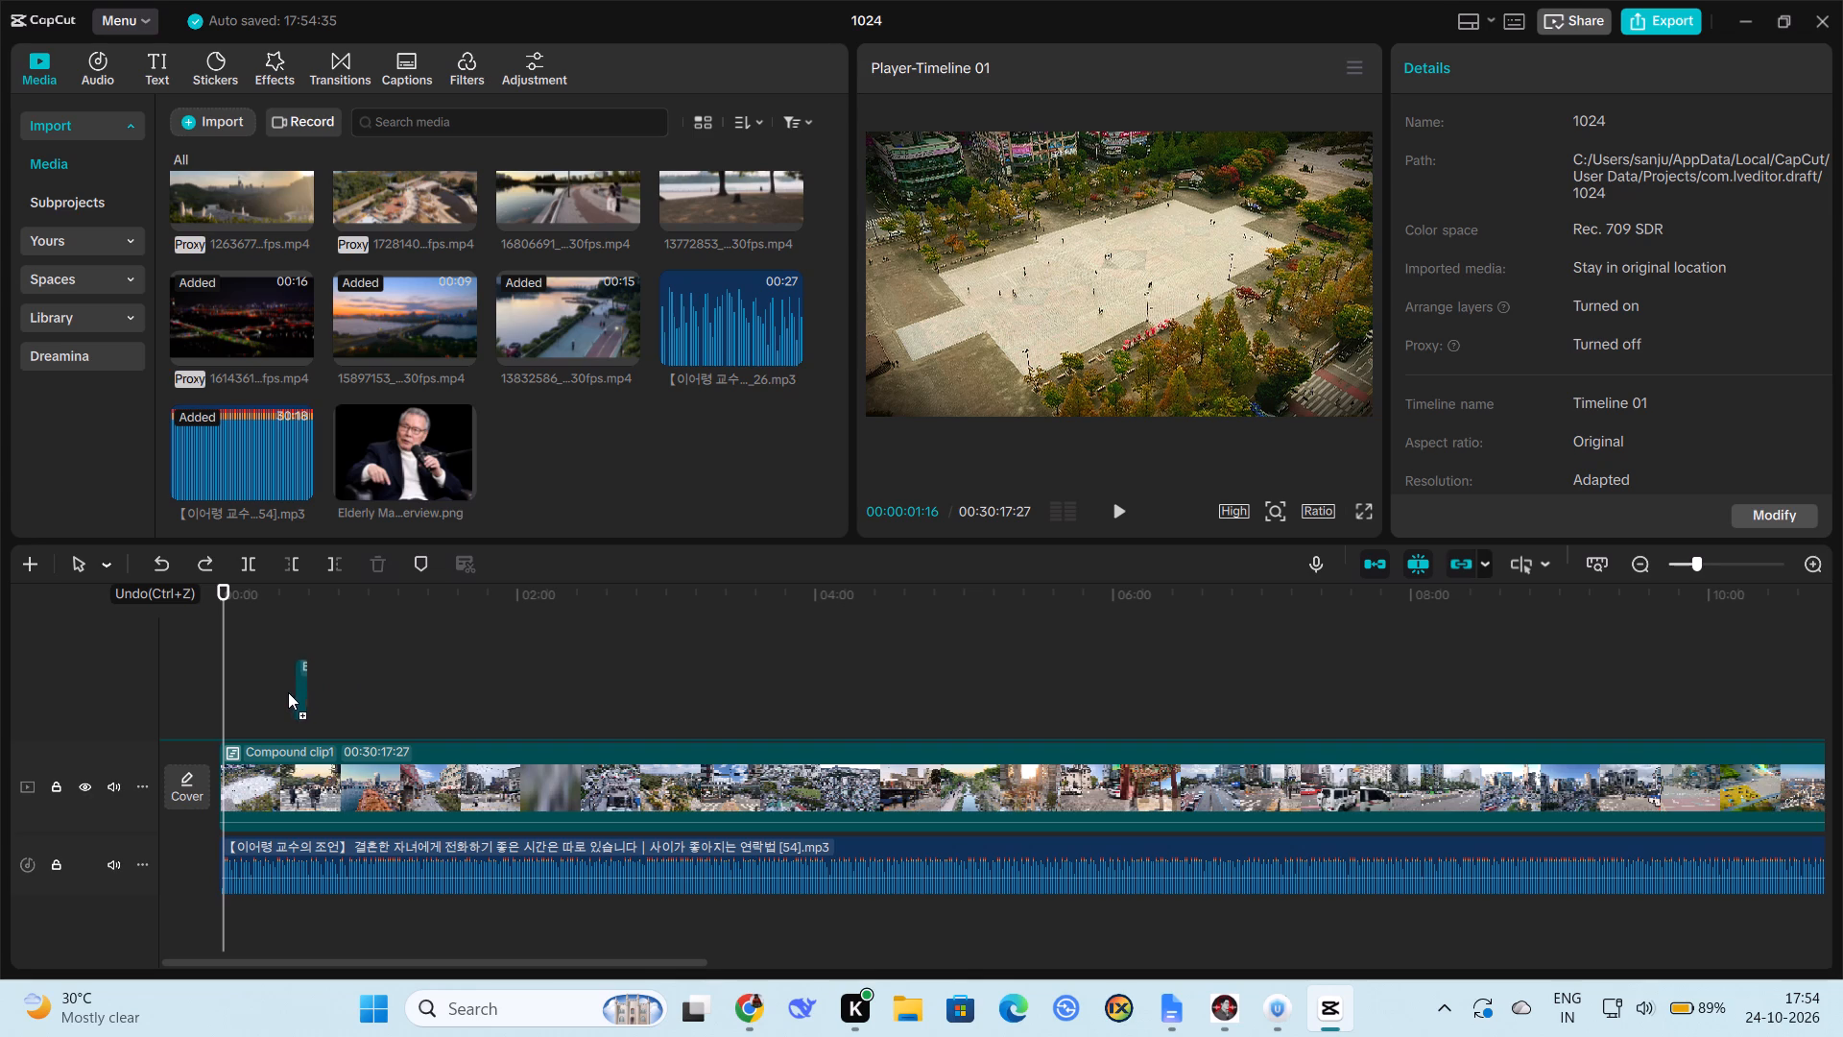
left_click_drag(288, 692, 279, 701)
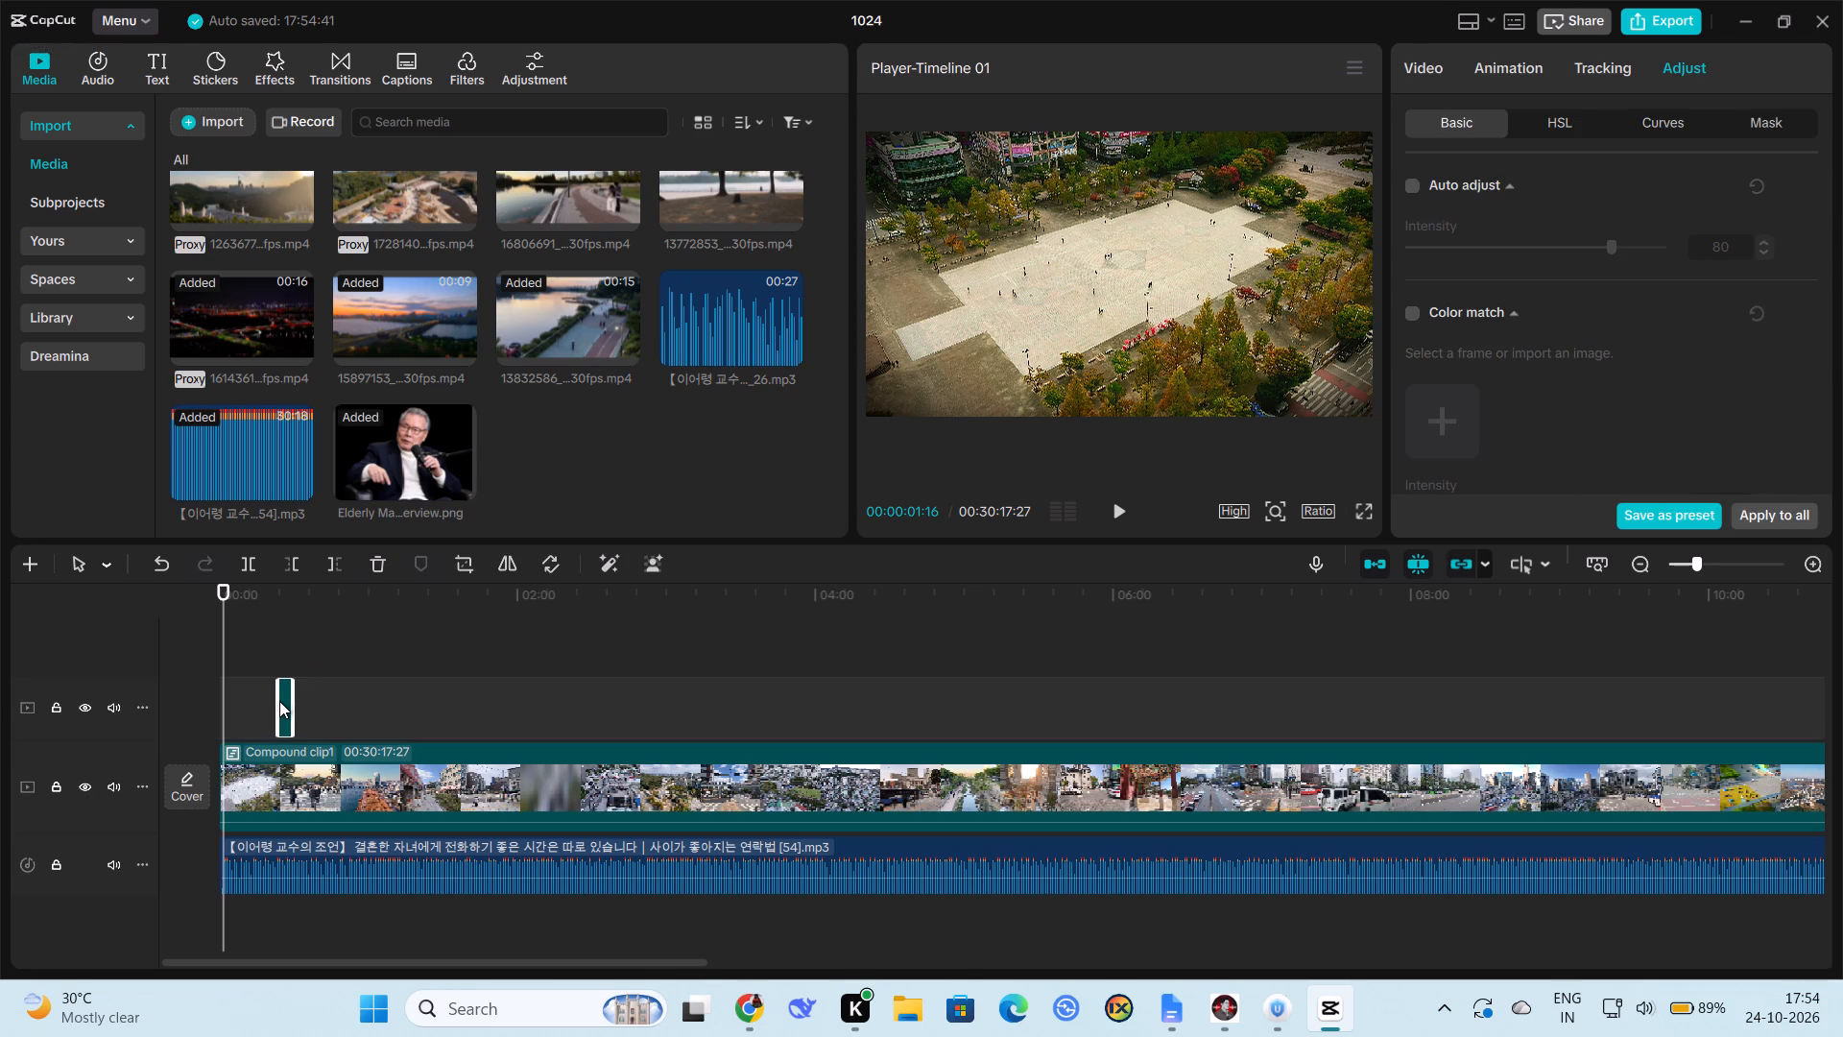
Extend the speaker image clip from the start of the timeline to the end of the voiceover at 00:30:17:27.
left_click_drag(275, 701, 208, 707)
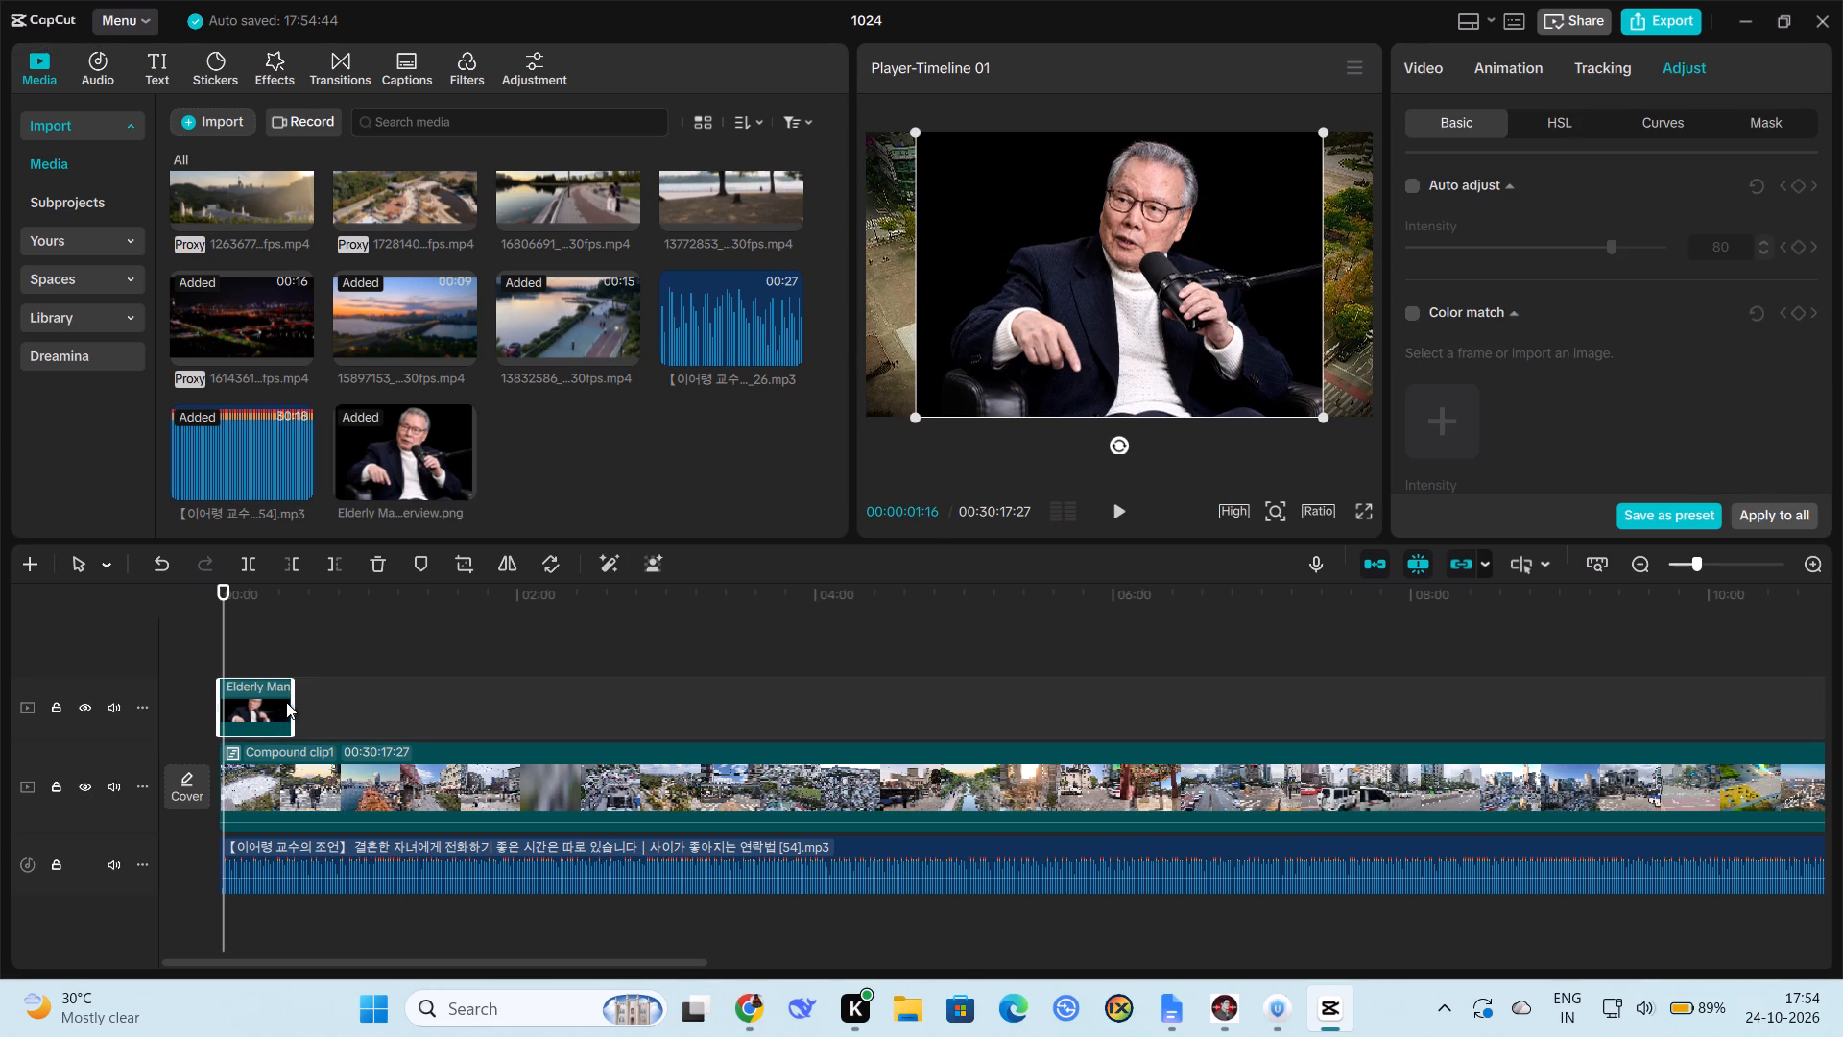
left_click_drag(291, 701, 539, 751)
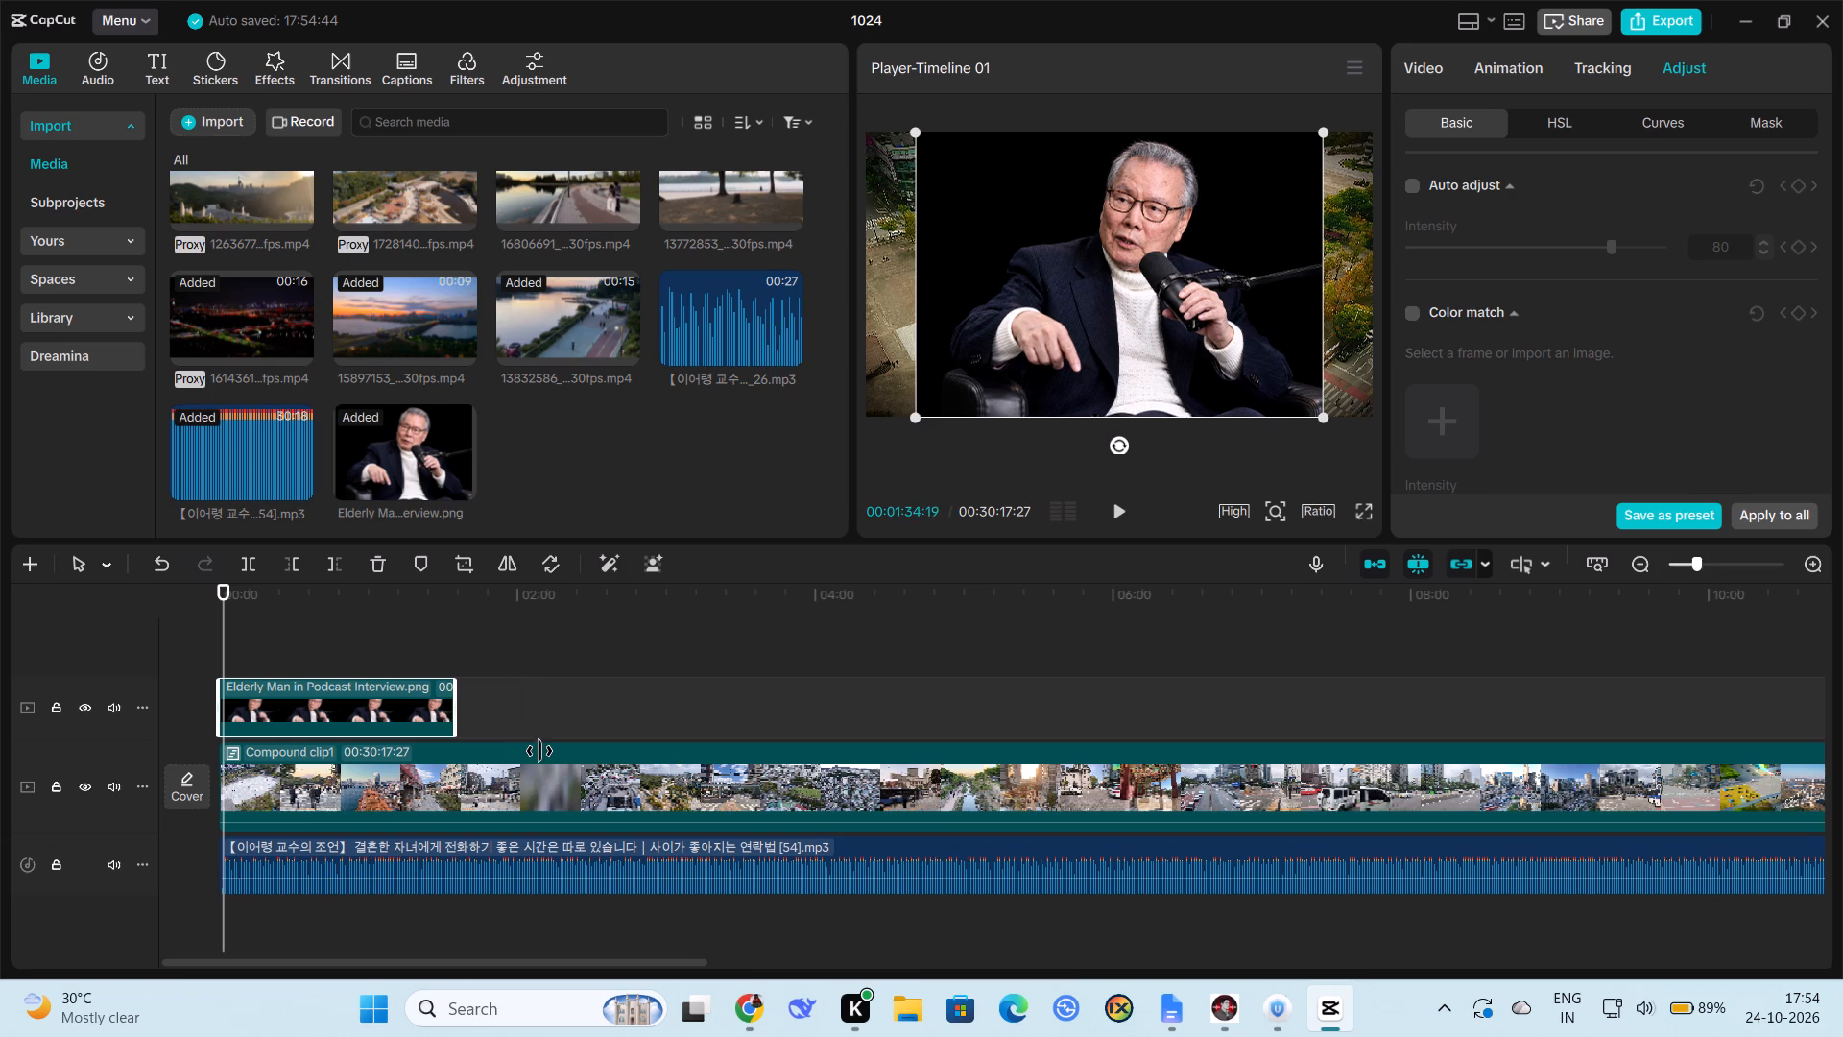
left_click_drag(539, 751, 946, 806)
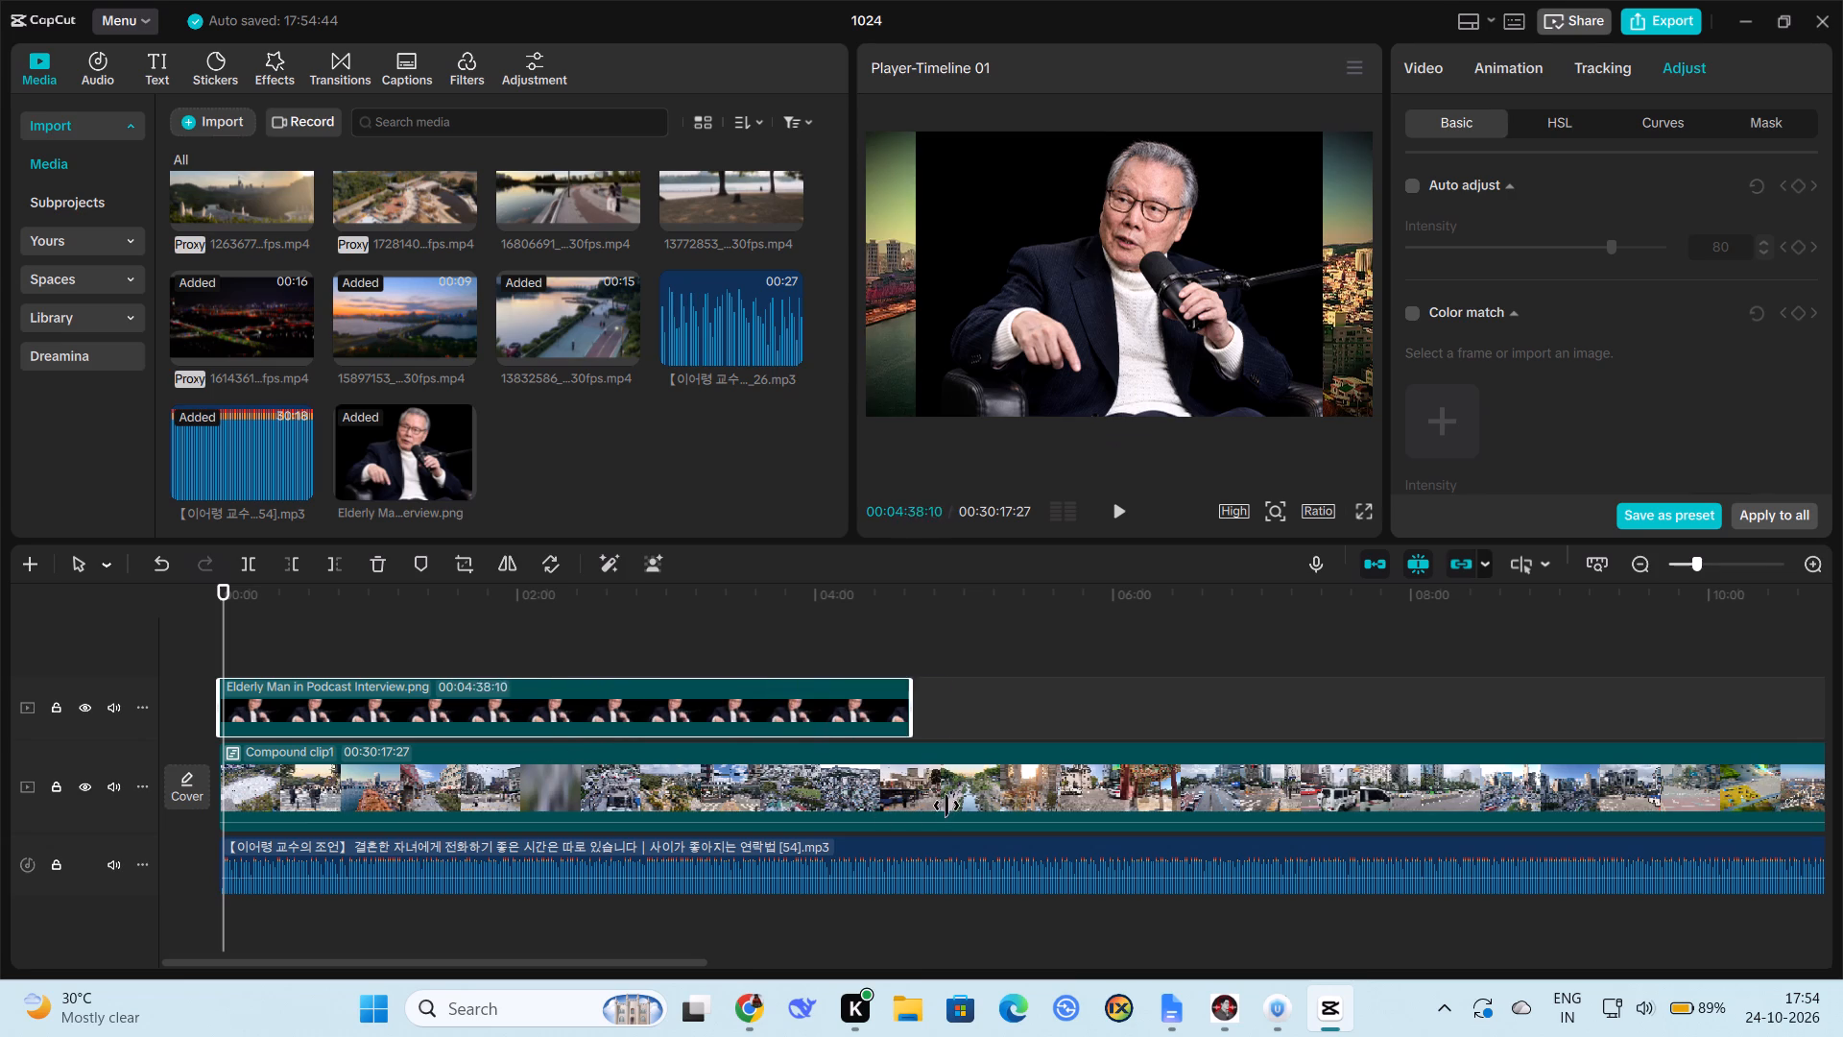
left_click_drag(946, 806, 1352, 806)
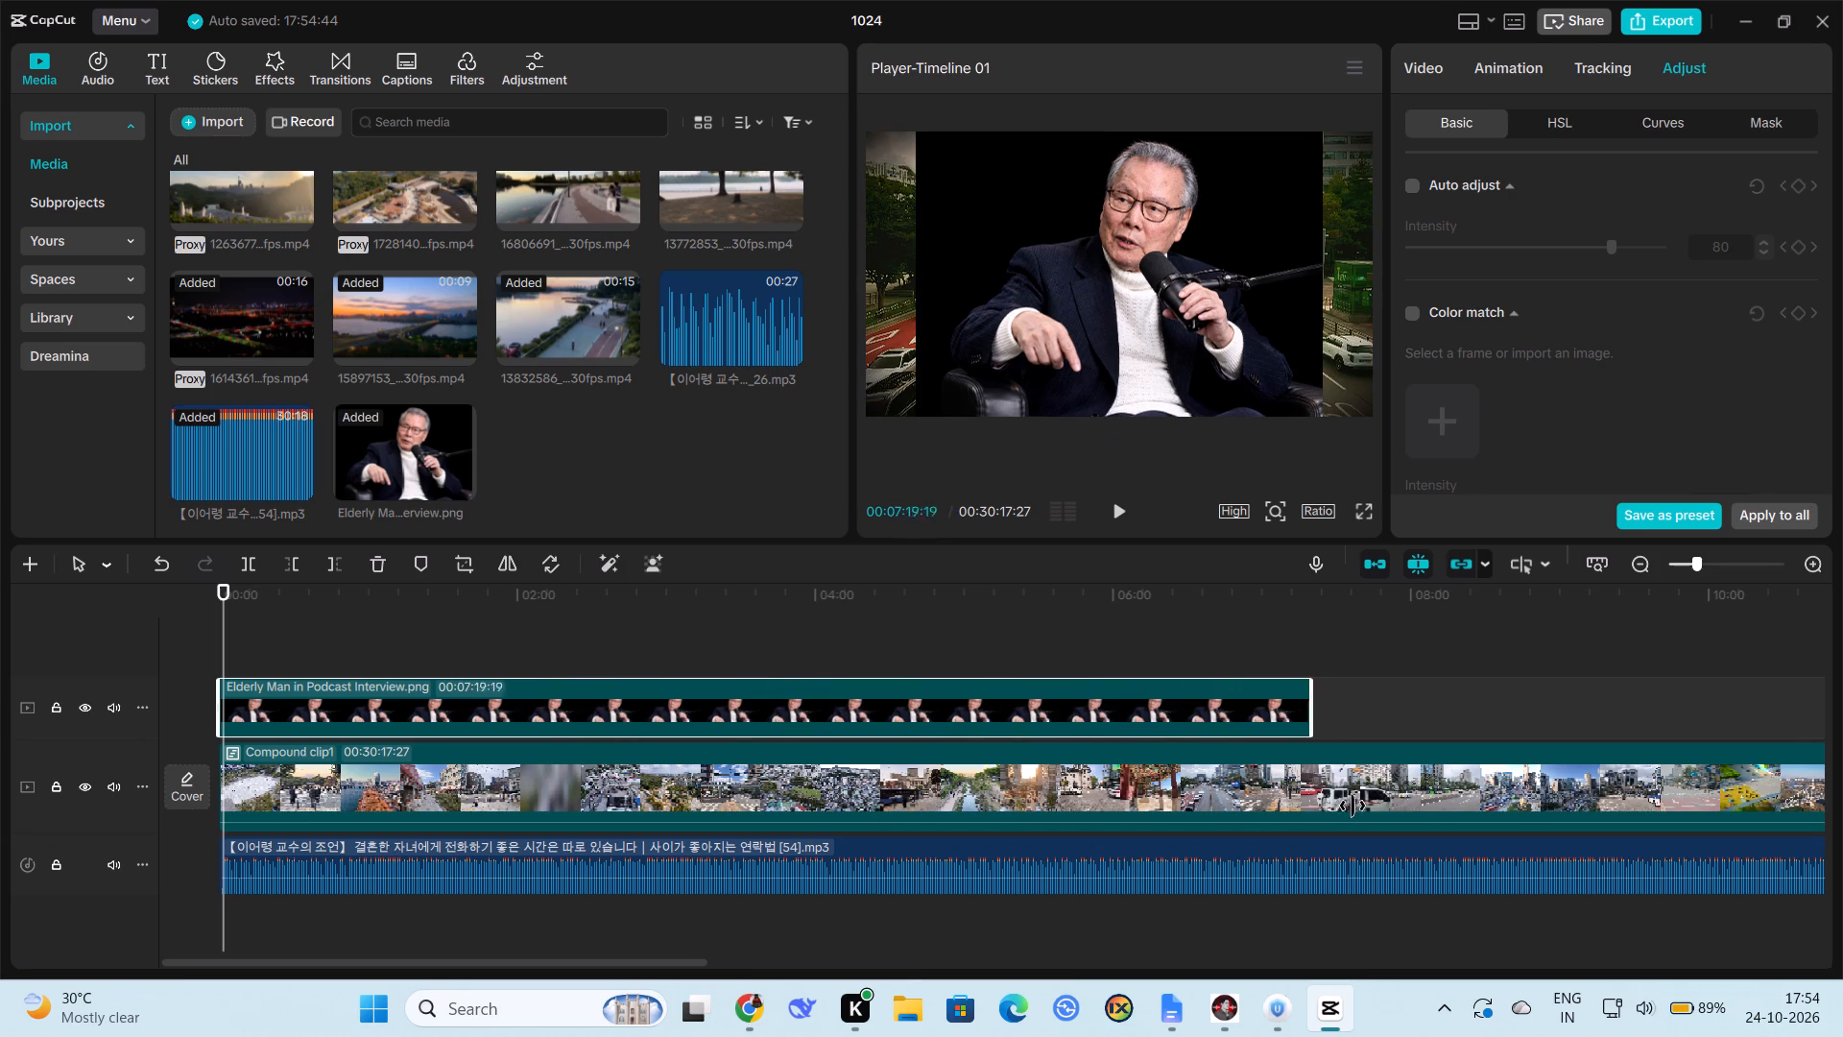
left_click_drag(1352, 806, 1753, 806)
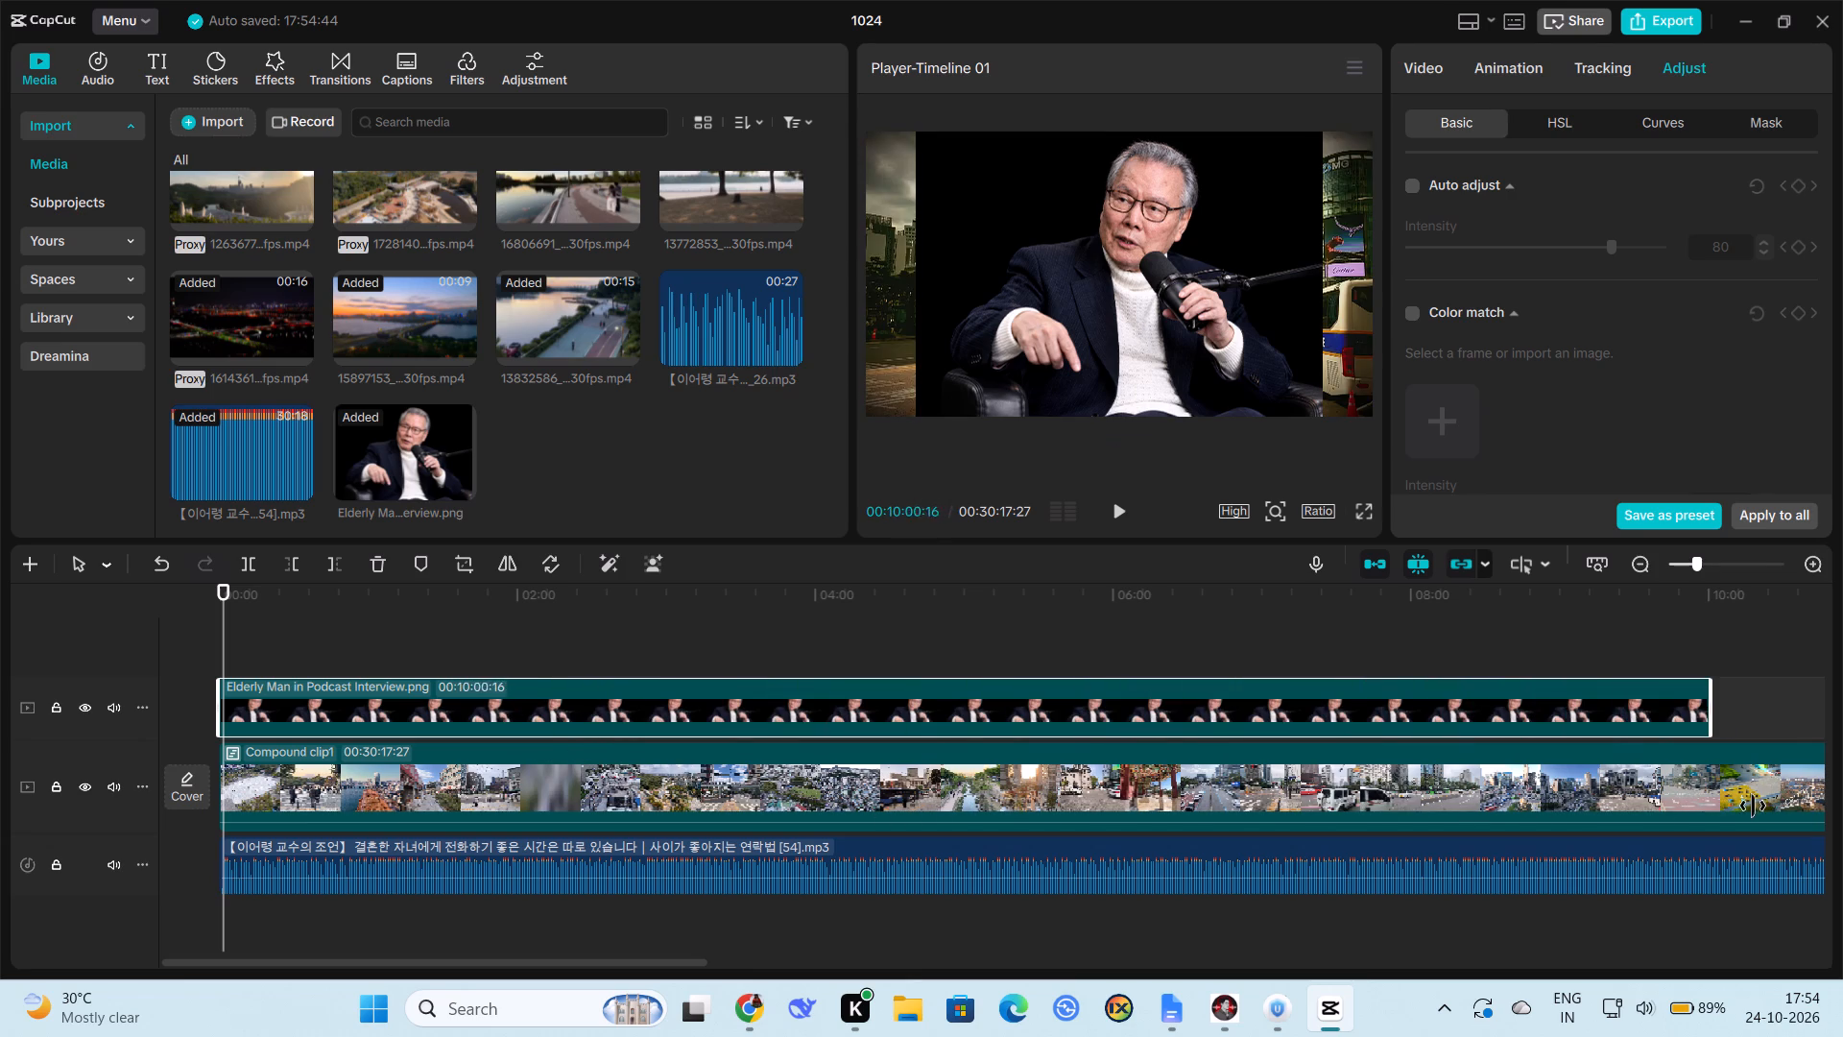
left_click_drag(1753, 806, 1842, 806)
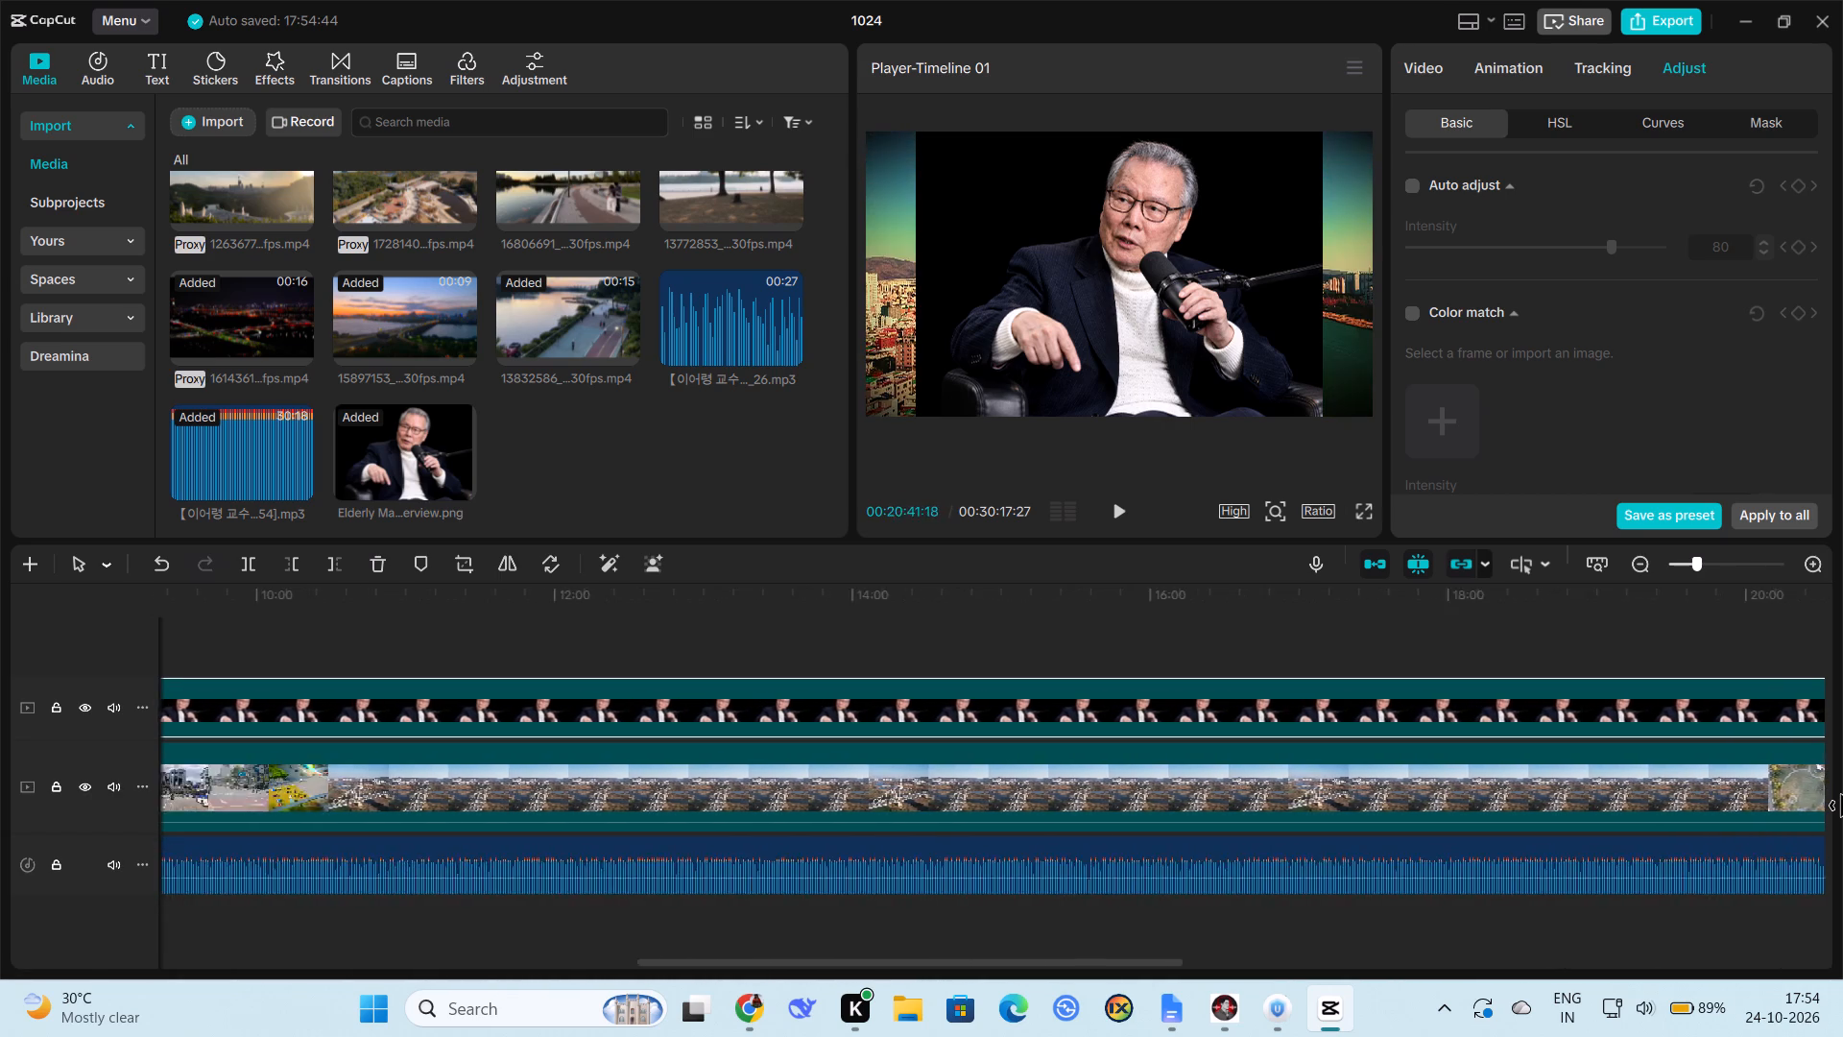
left_click_drag(1842, 806, 1841, 806)
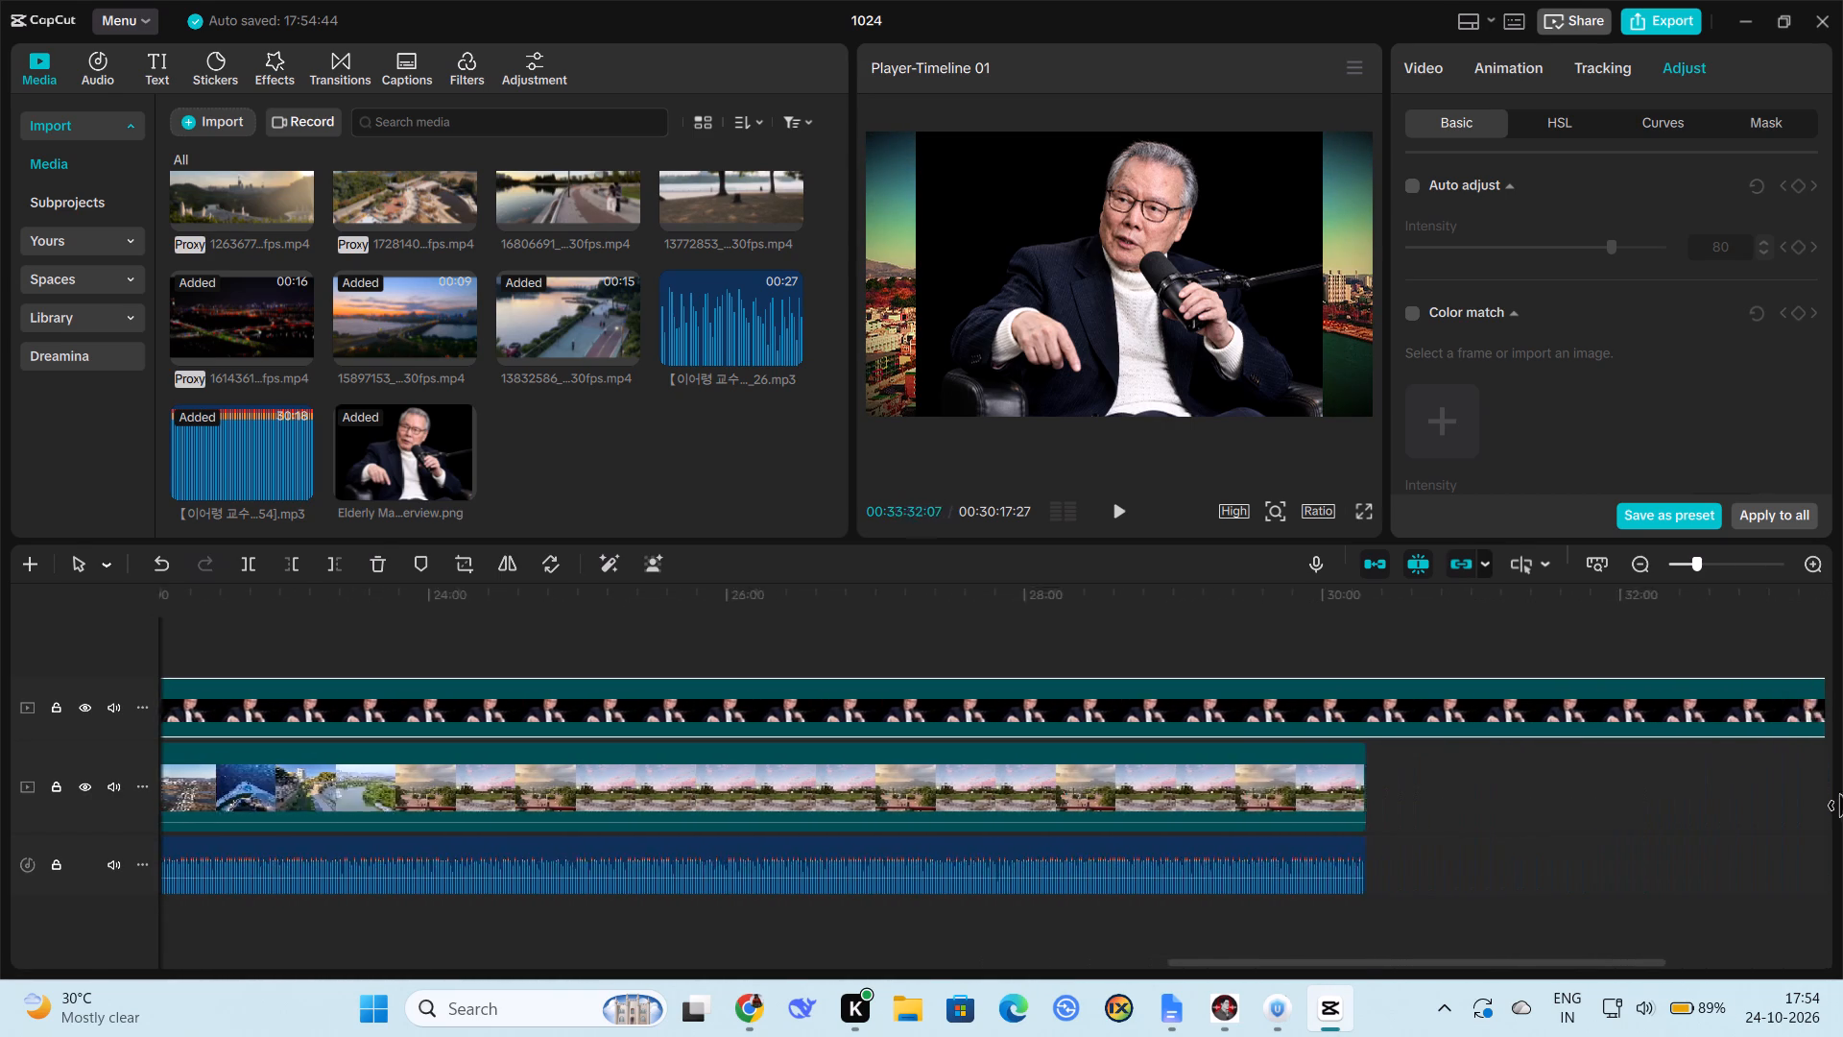
left_click_drag(1841, 806, 916, 871)
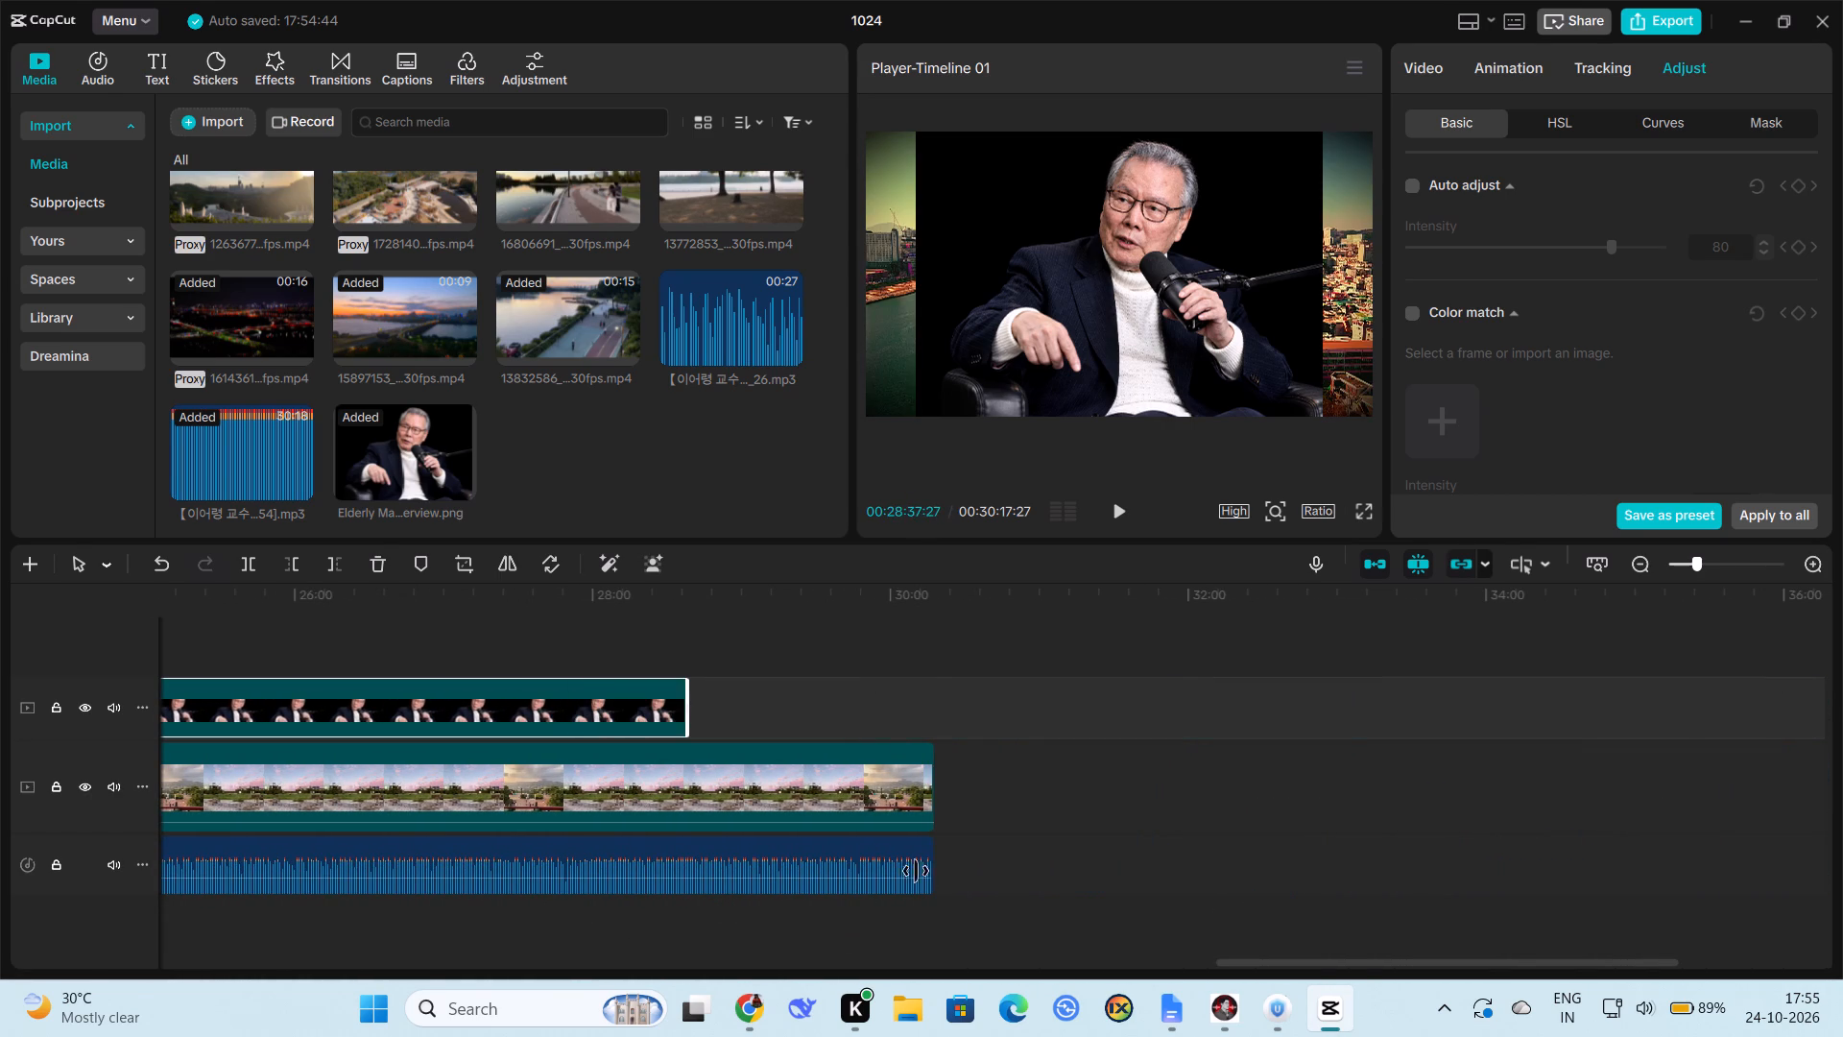
left_click_drag(916, 871, 929, 869)
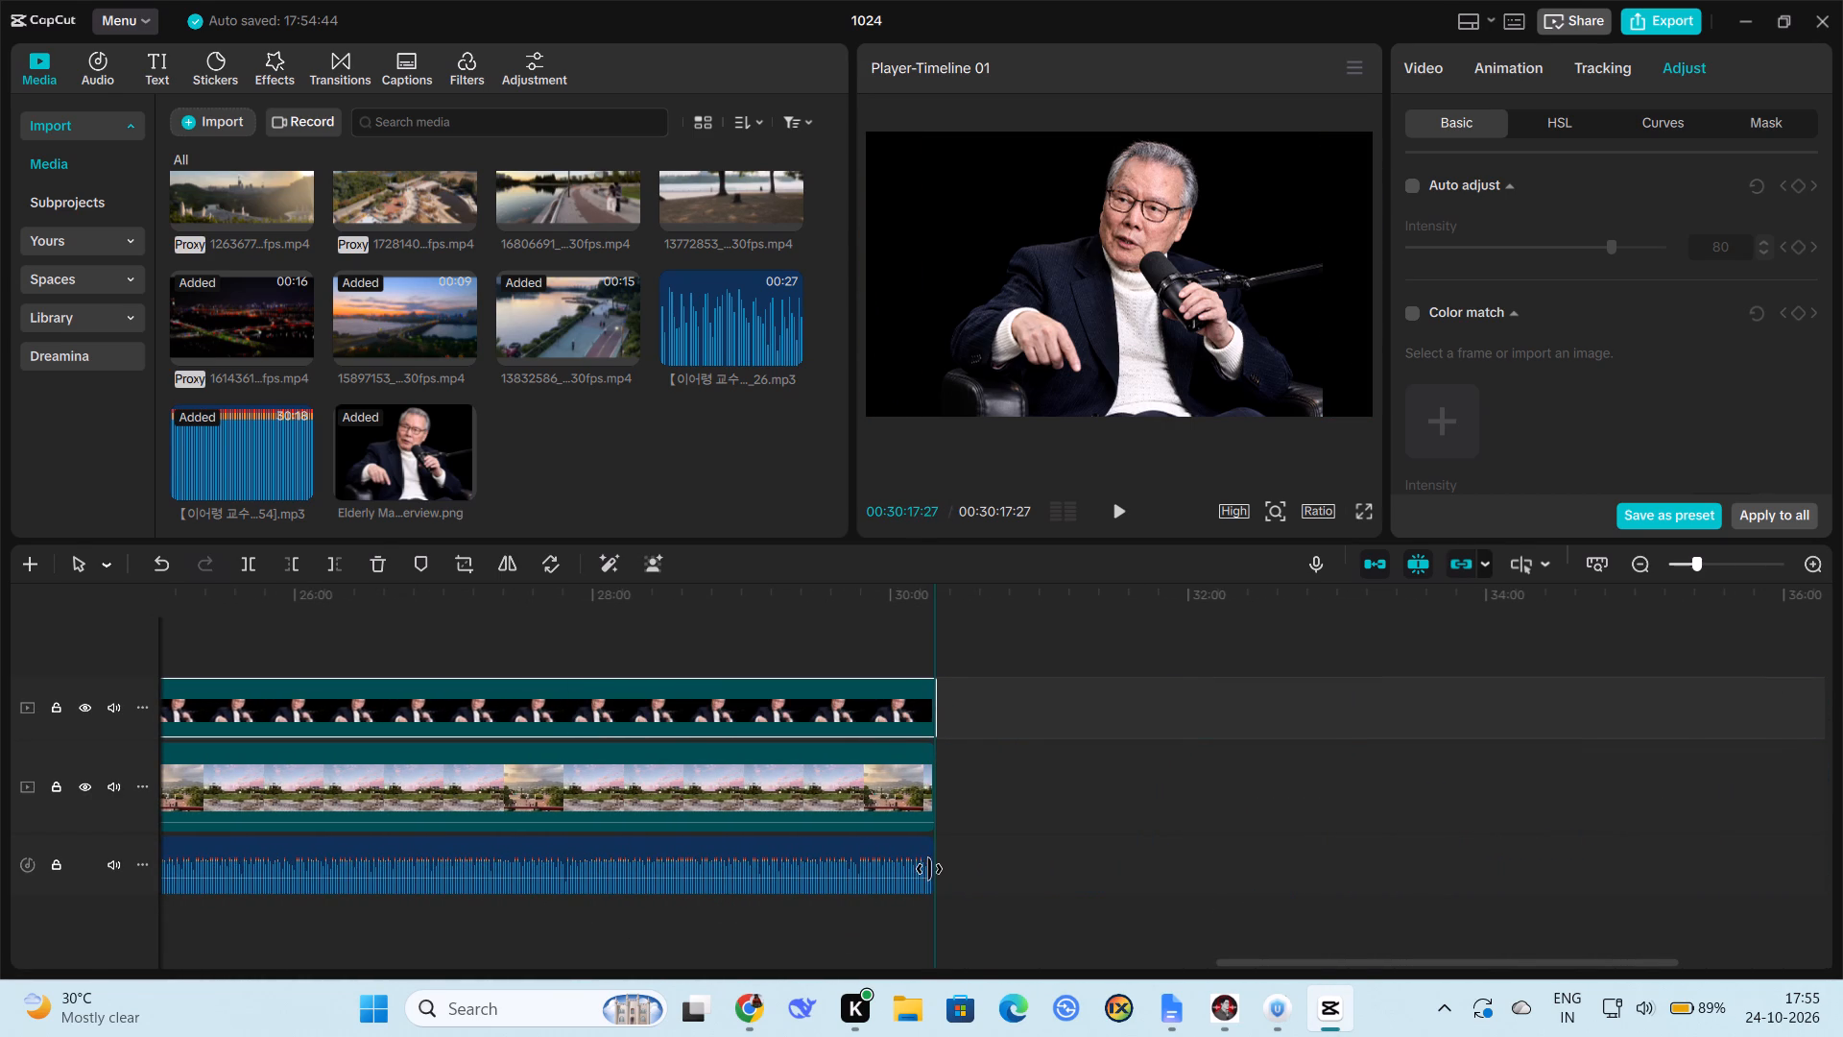
left_click_drag(929, 869, 926, 870)
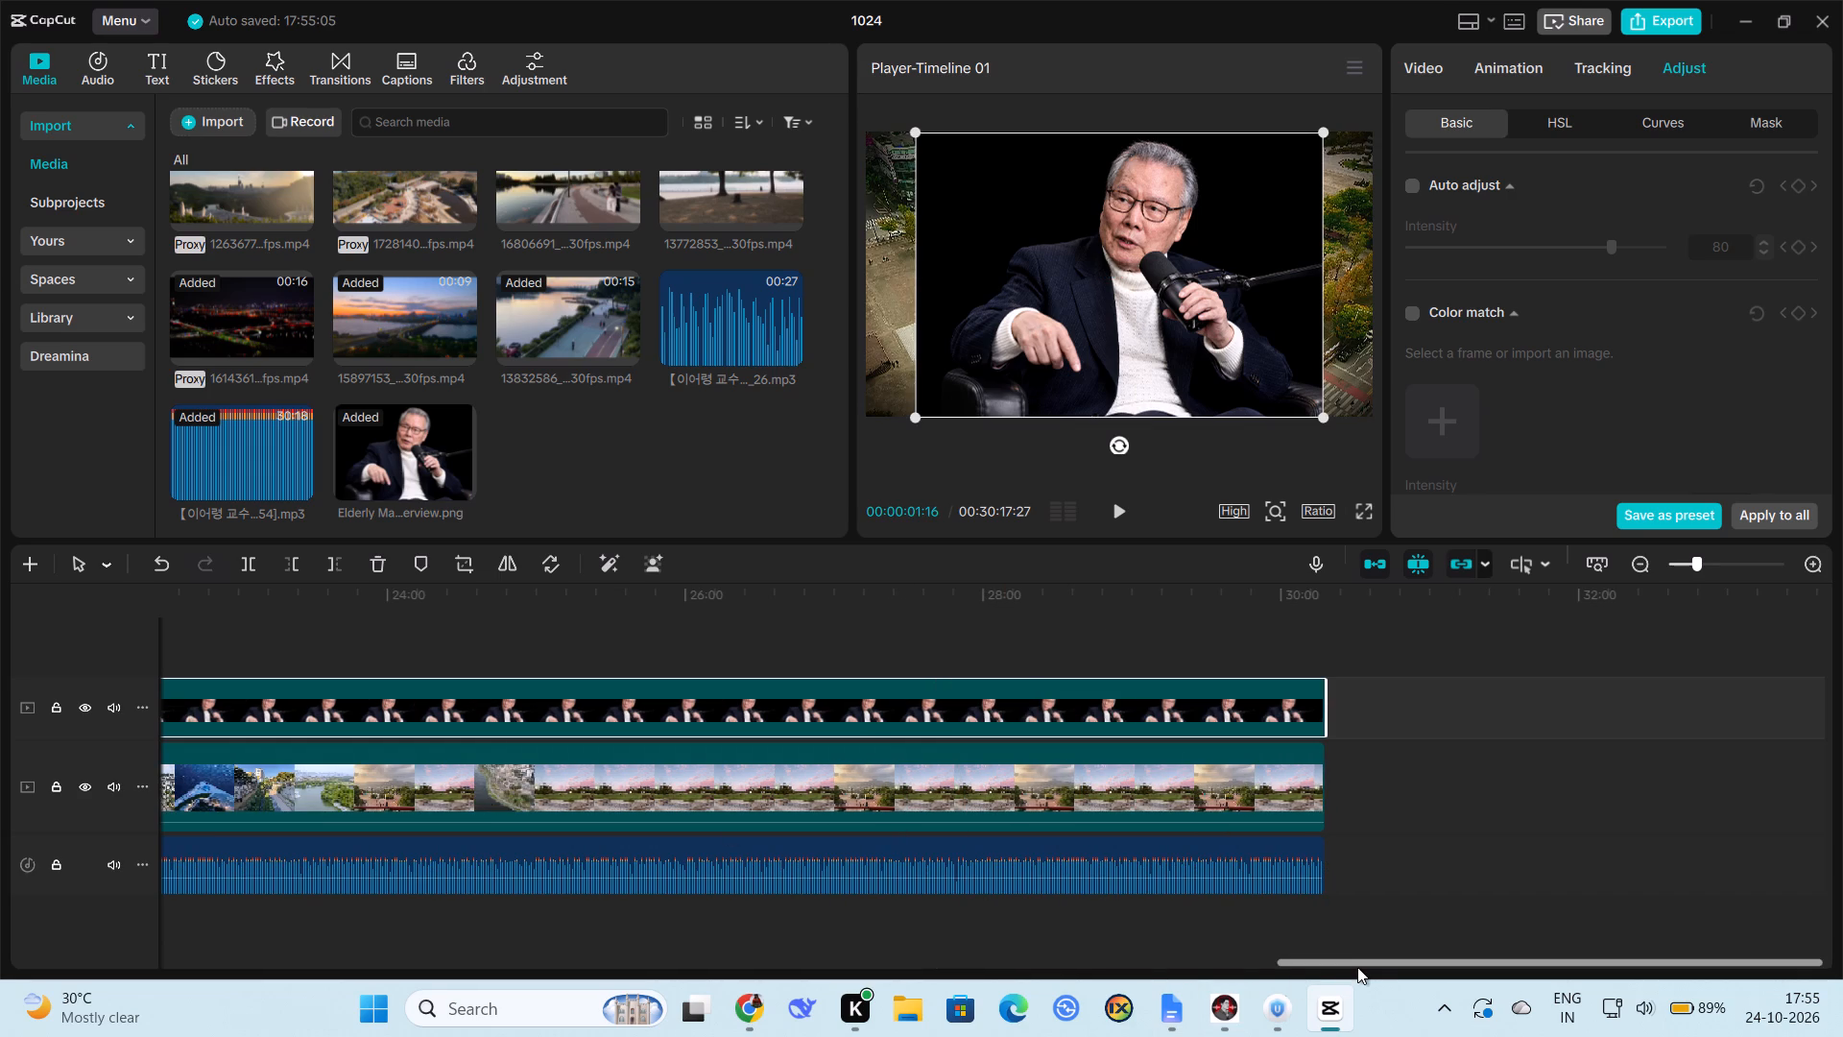
Scale the speaker image down slightly and reposition it in the lower-left corner of the video frame.
left_click_drag(1369, 959, 583, 934)
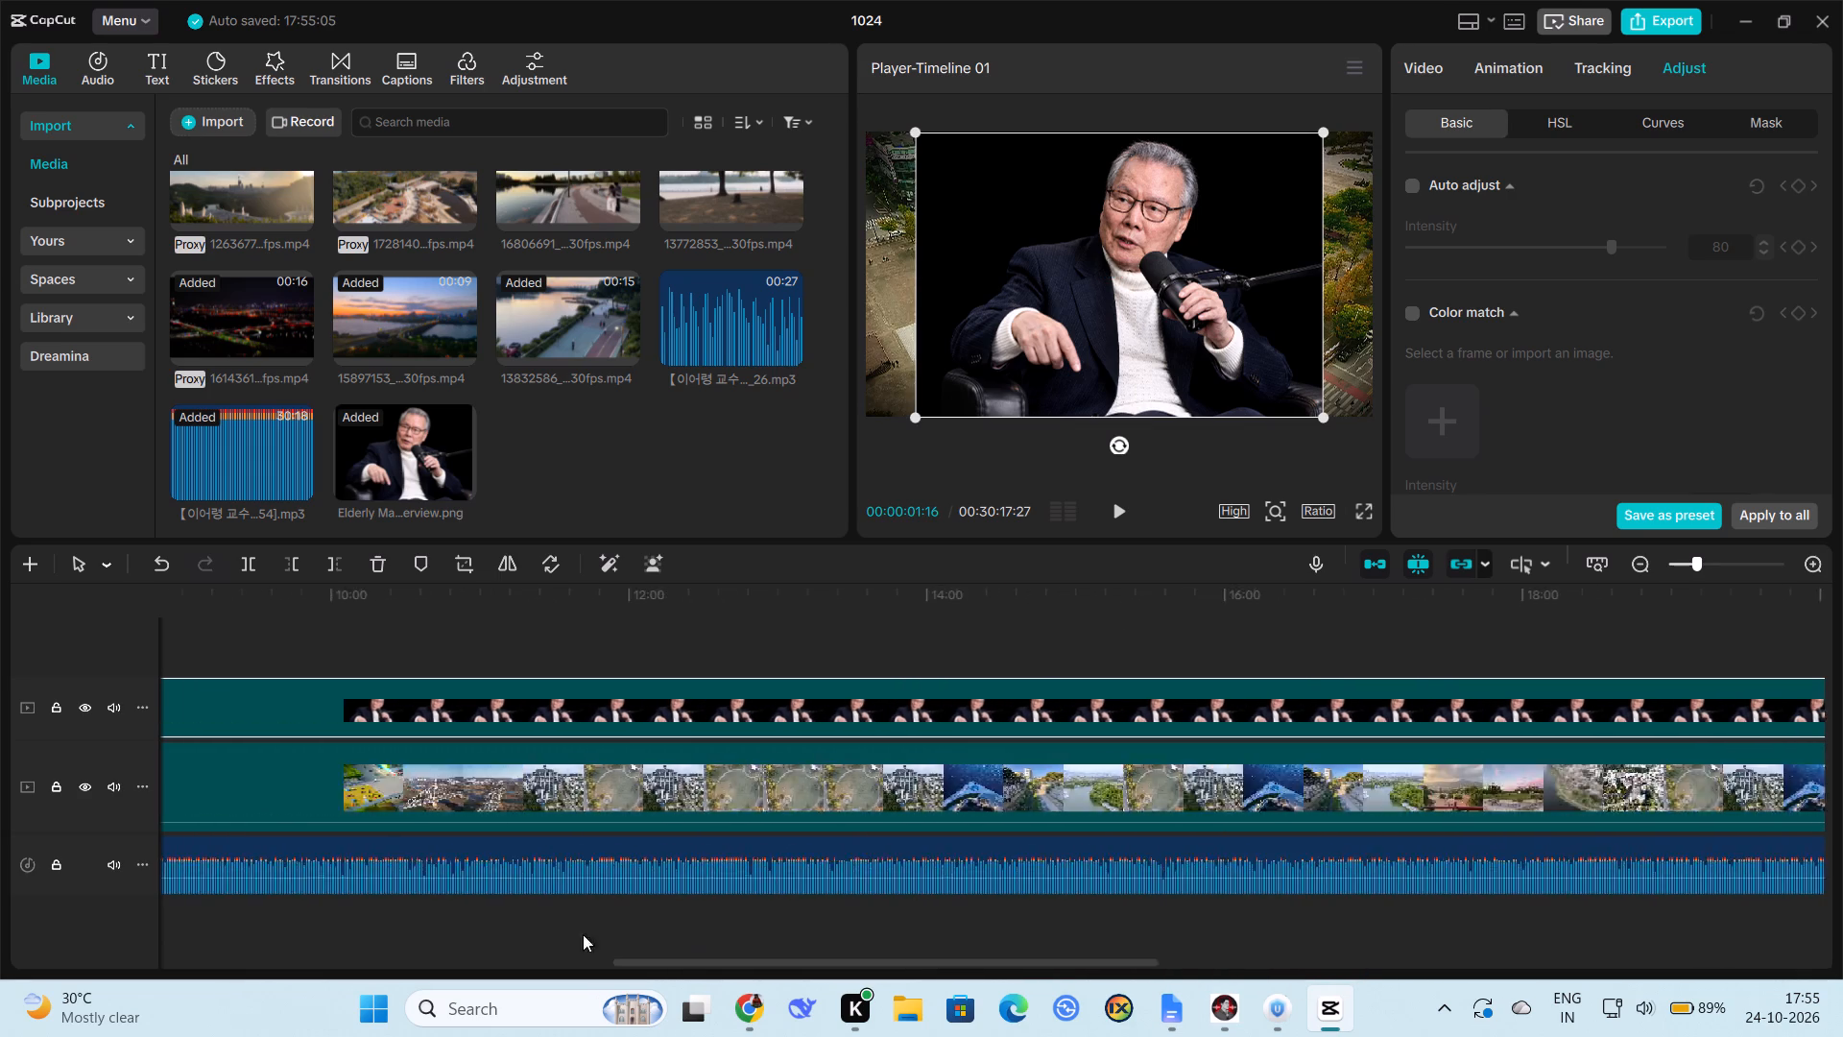
left_click_drag(583, 934, 132, 923)
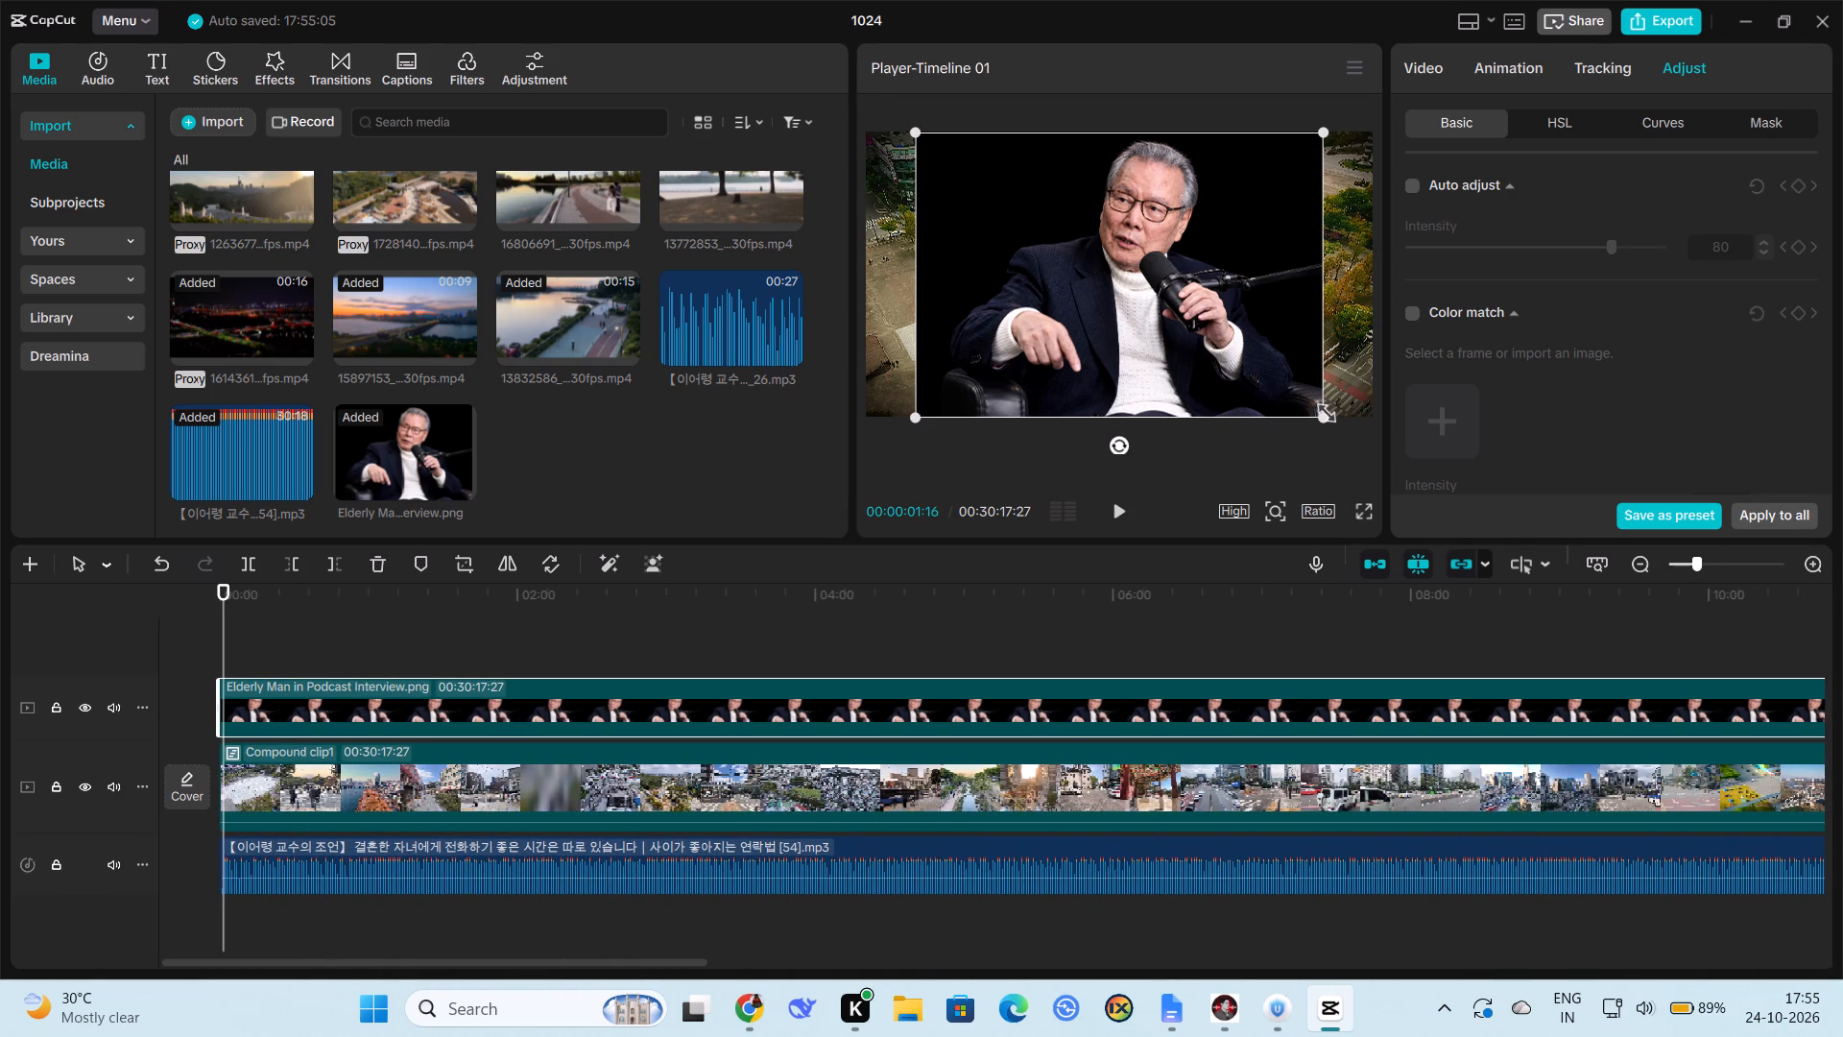
left_click_drag(1320, 410, 1281, 390)
left_click_drag(1138, 285, 1119, 288)
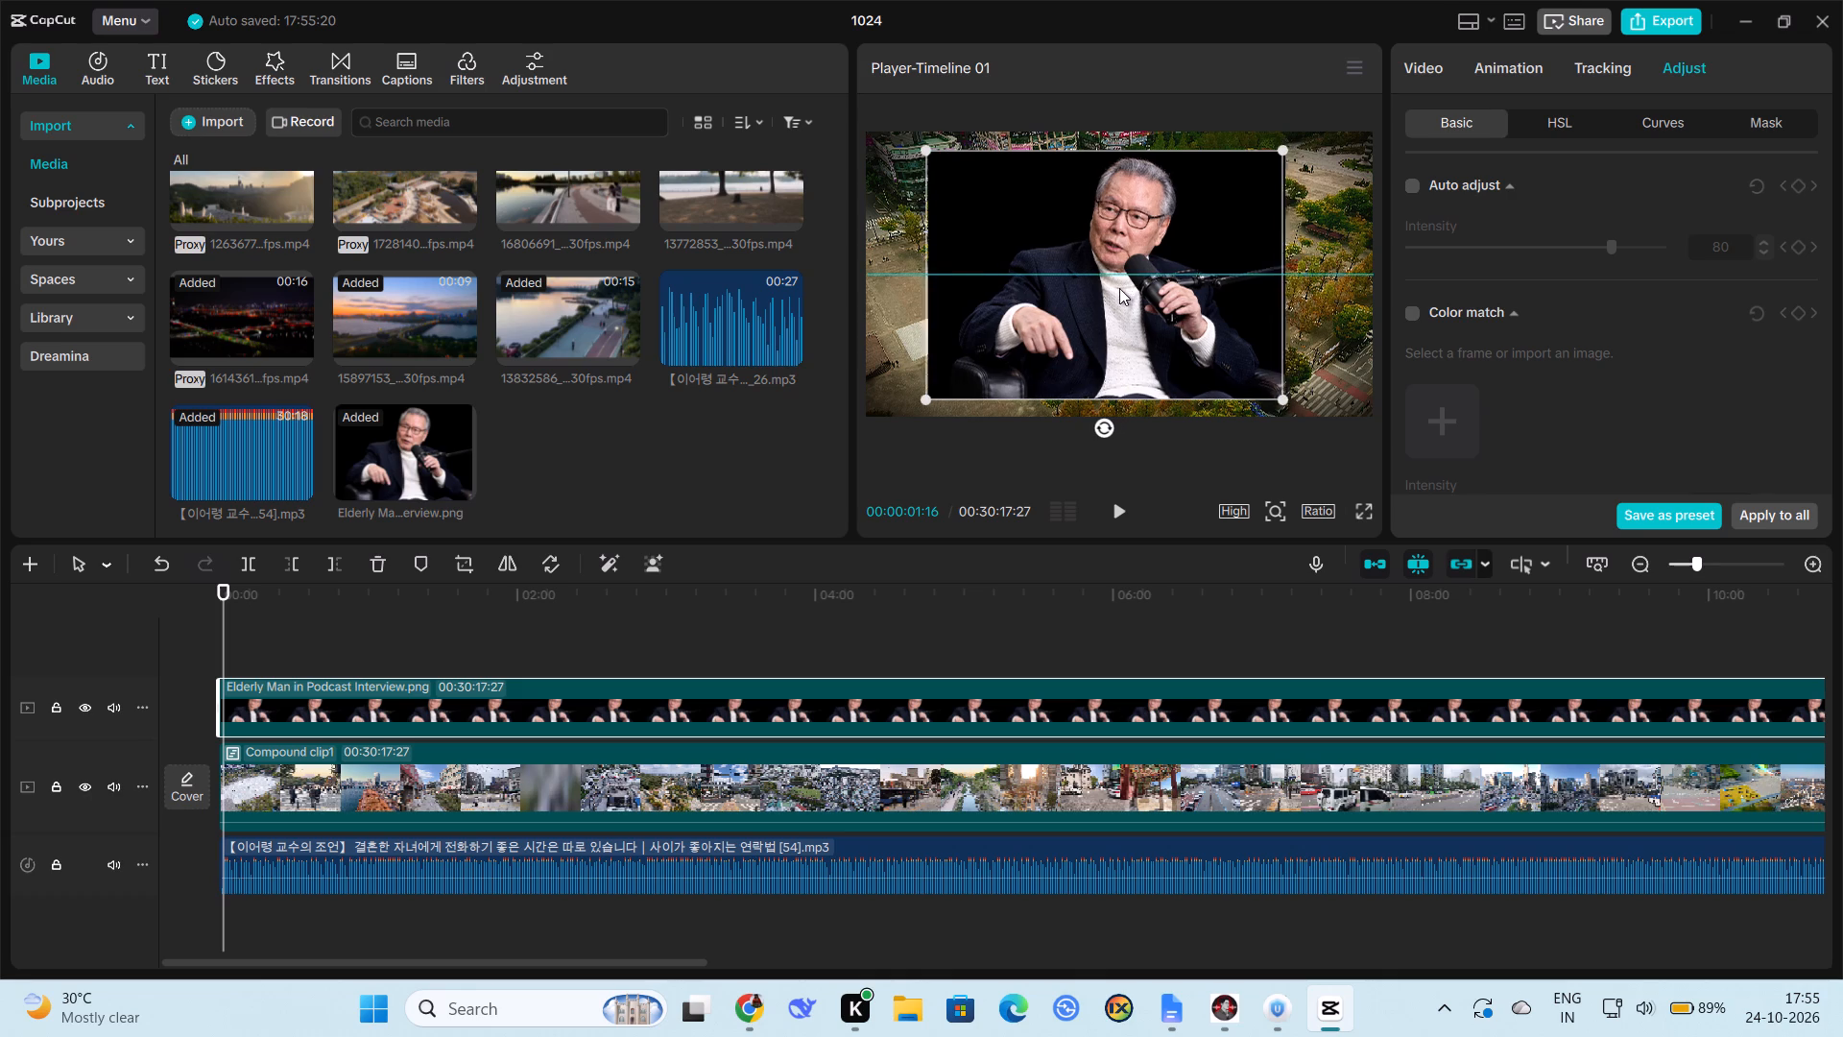
left_click_drag(1119, 288, 1036, 322)
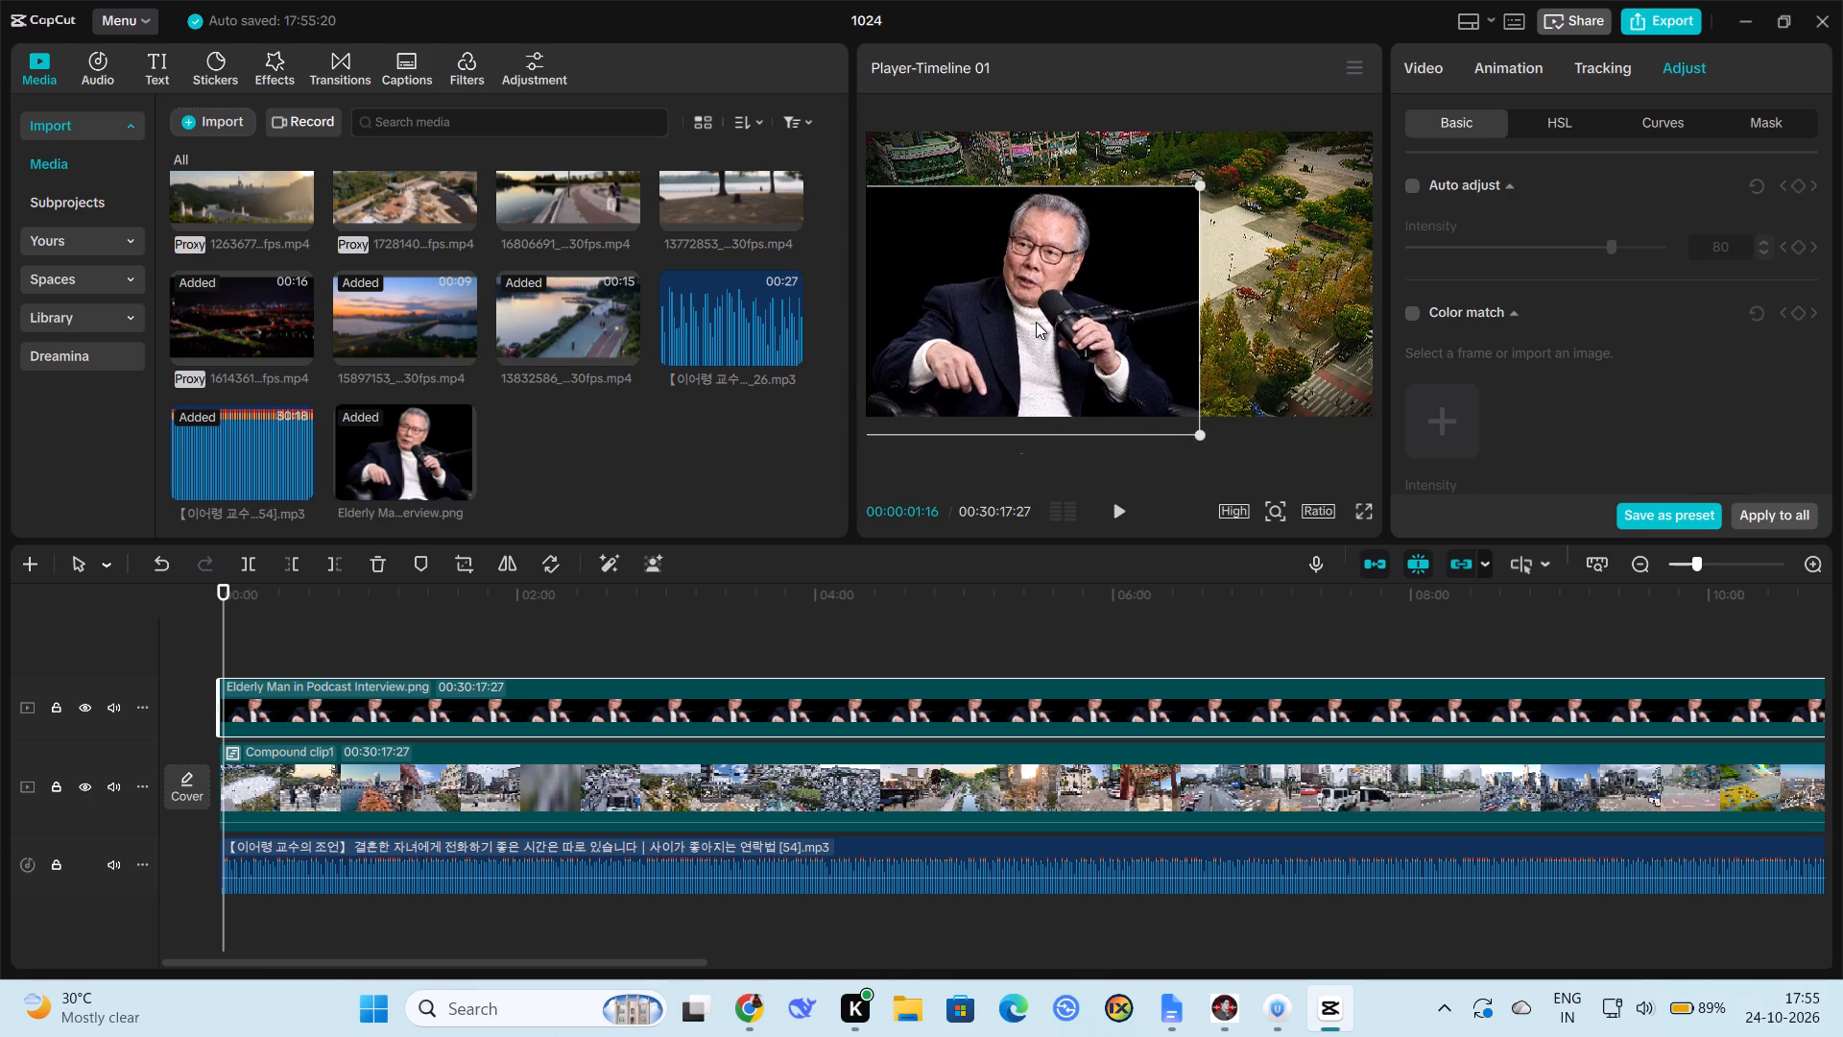
left_click_drag(1036, 322, 1030, 324)
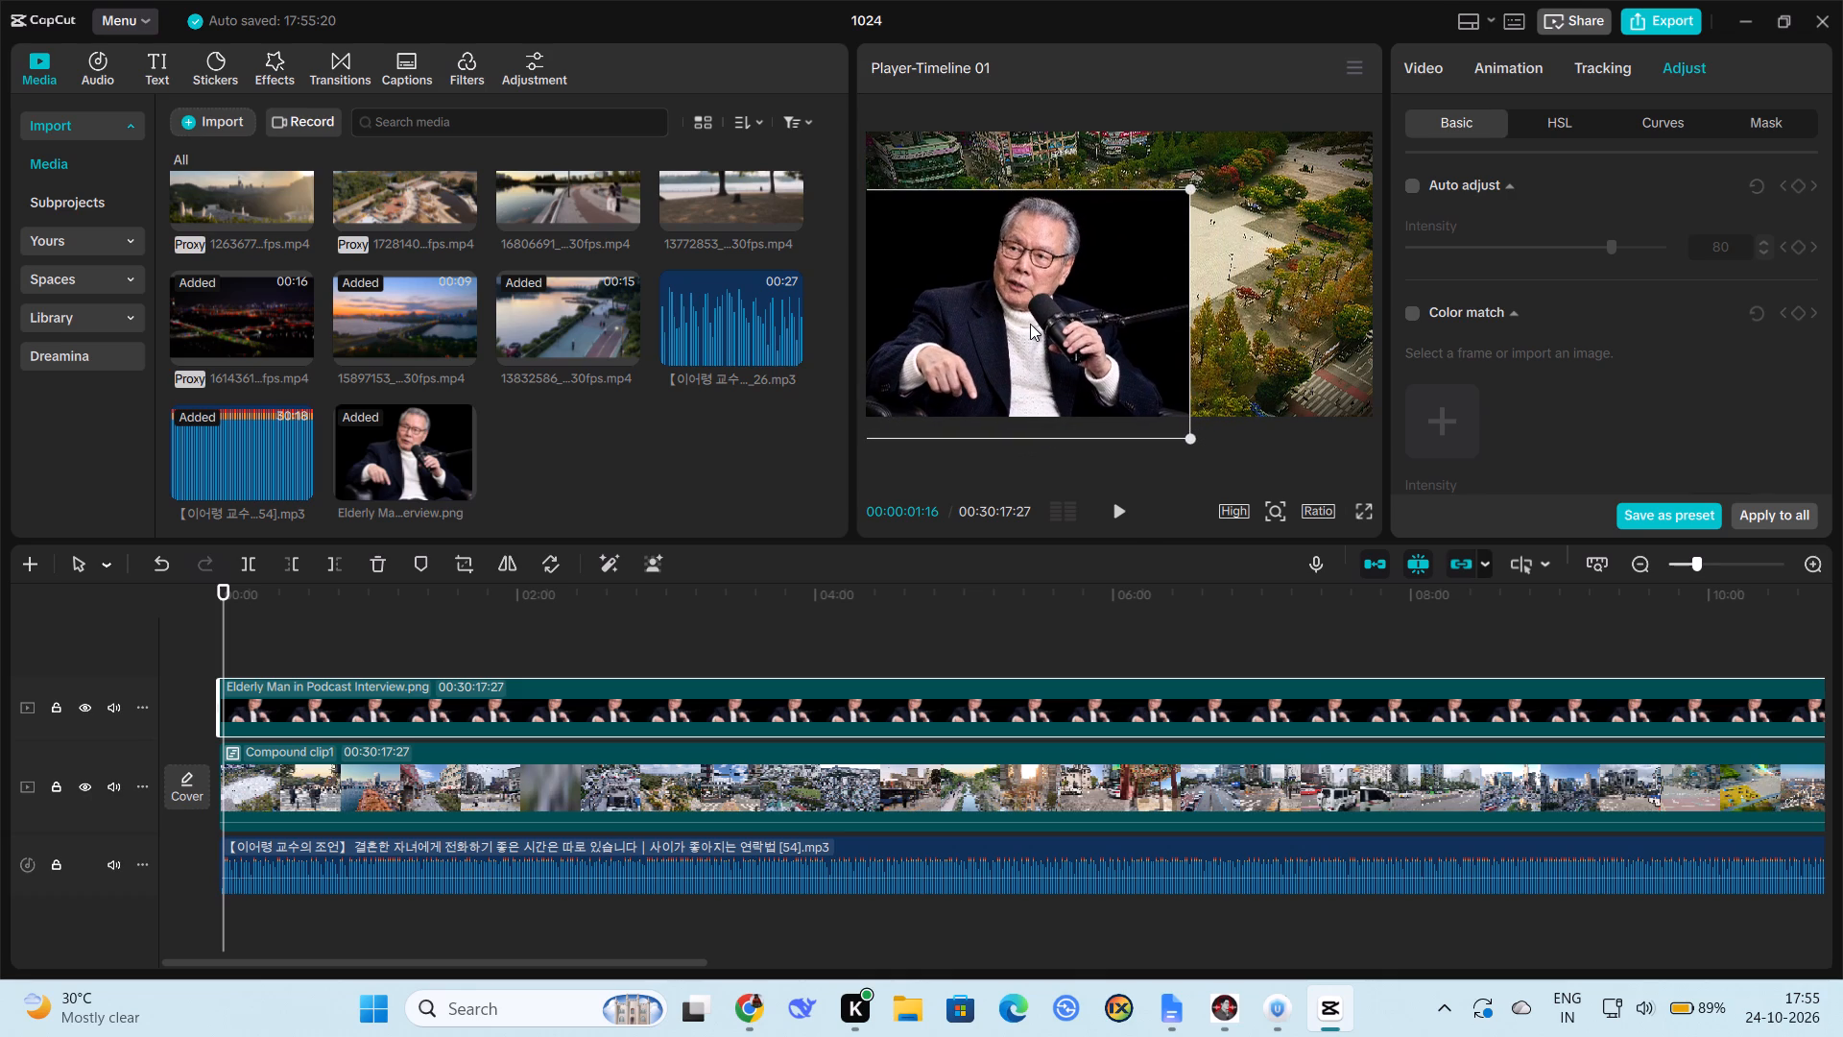
Remove the black background from the speaker image, leaving the man and microphone over the footage.
left_click(649, 556)
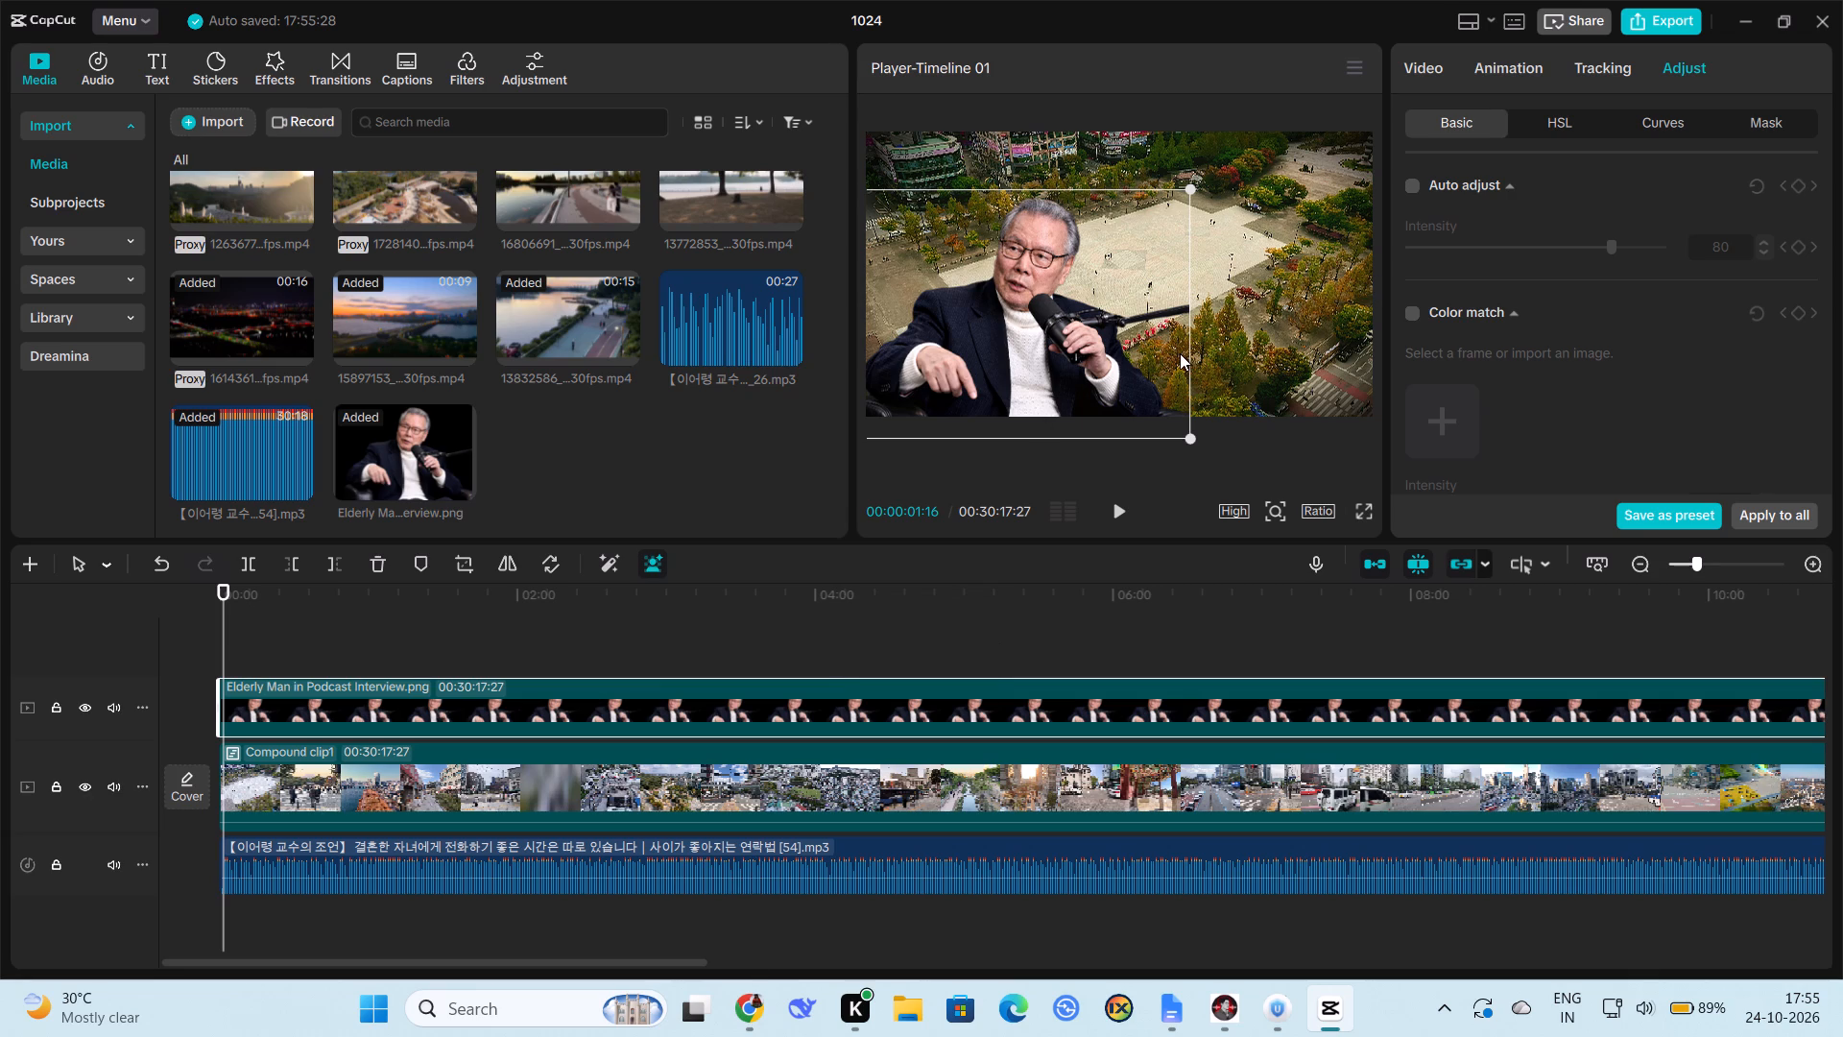
left_click(1230, 341)
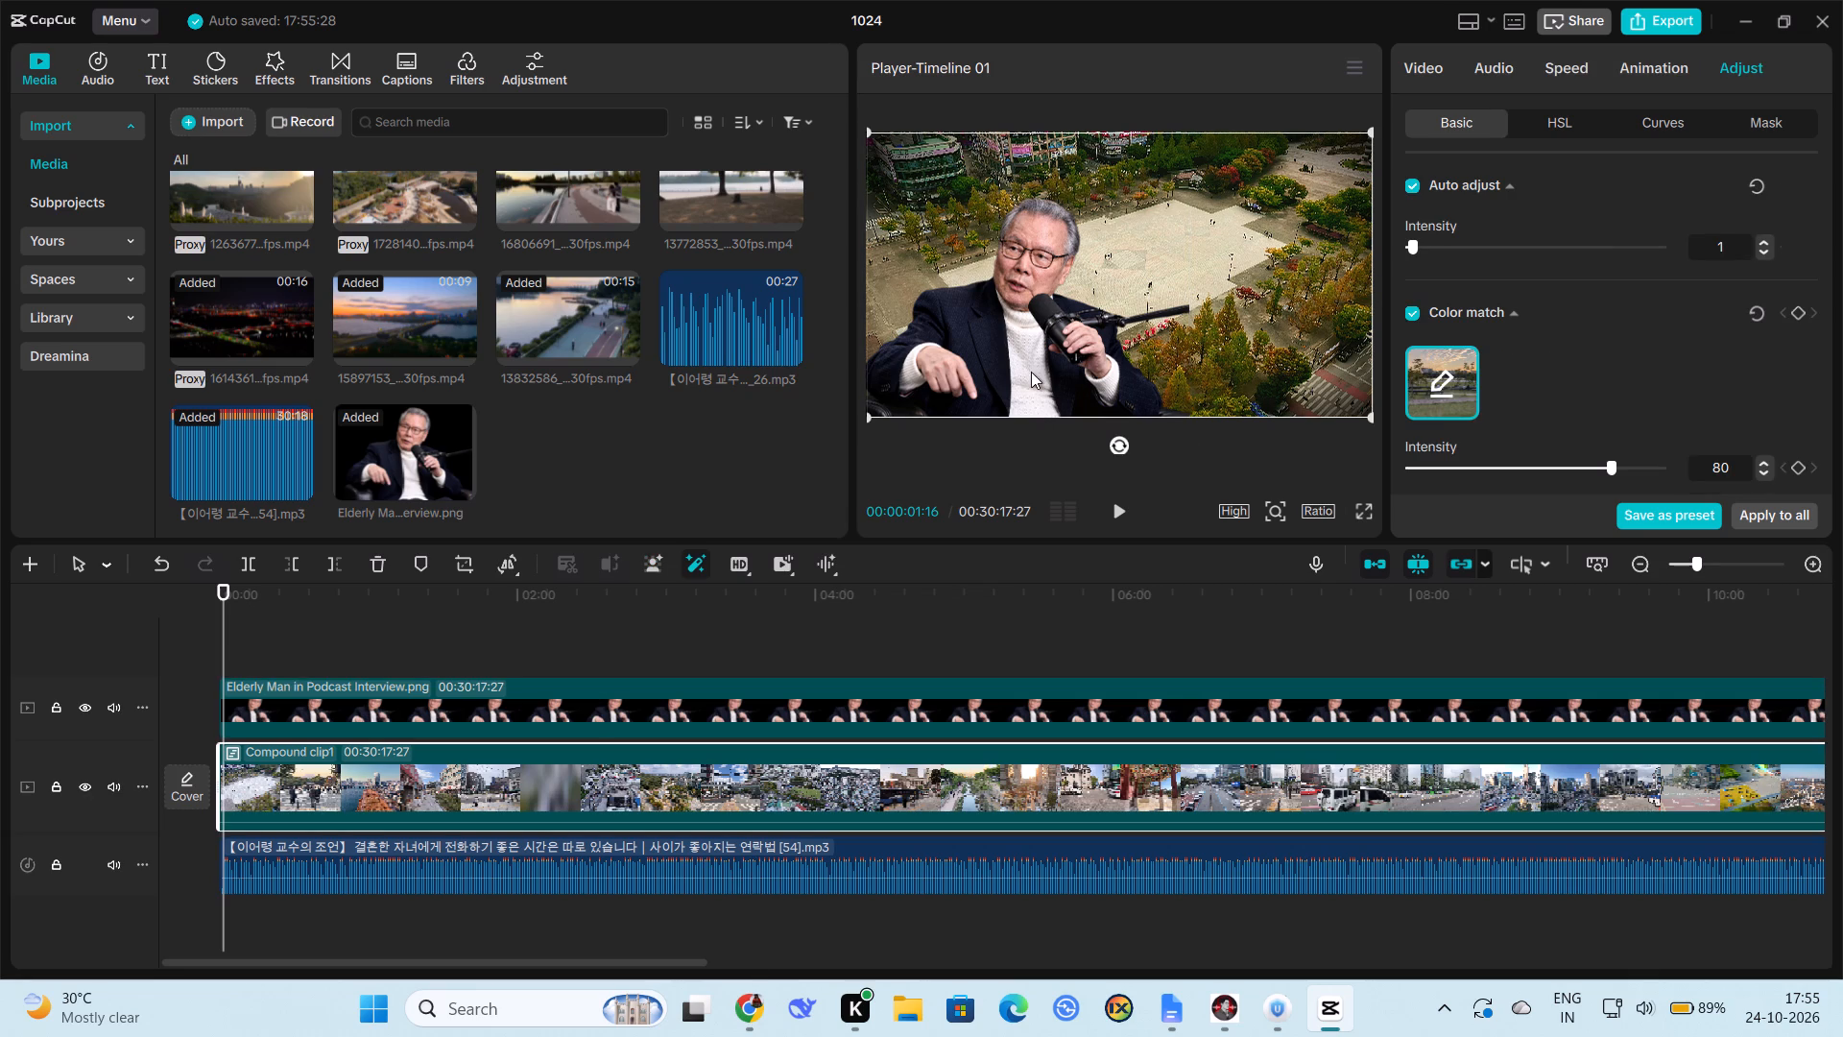
left_click(1028, 352)
left_click(969, 470)
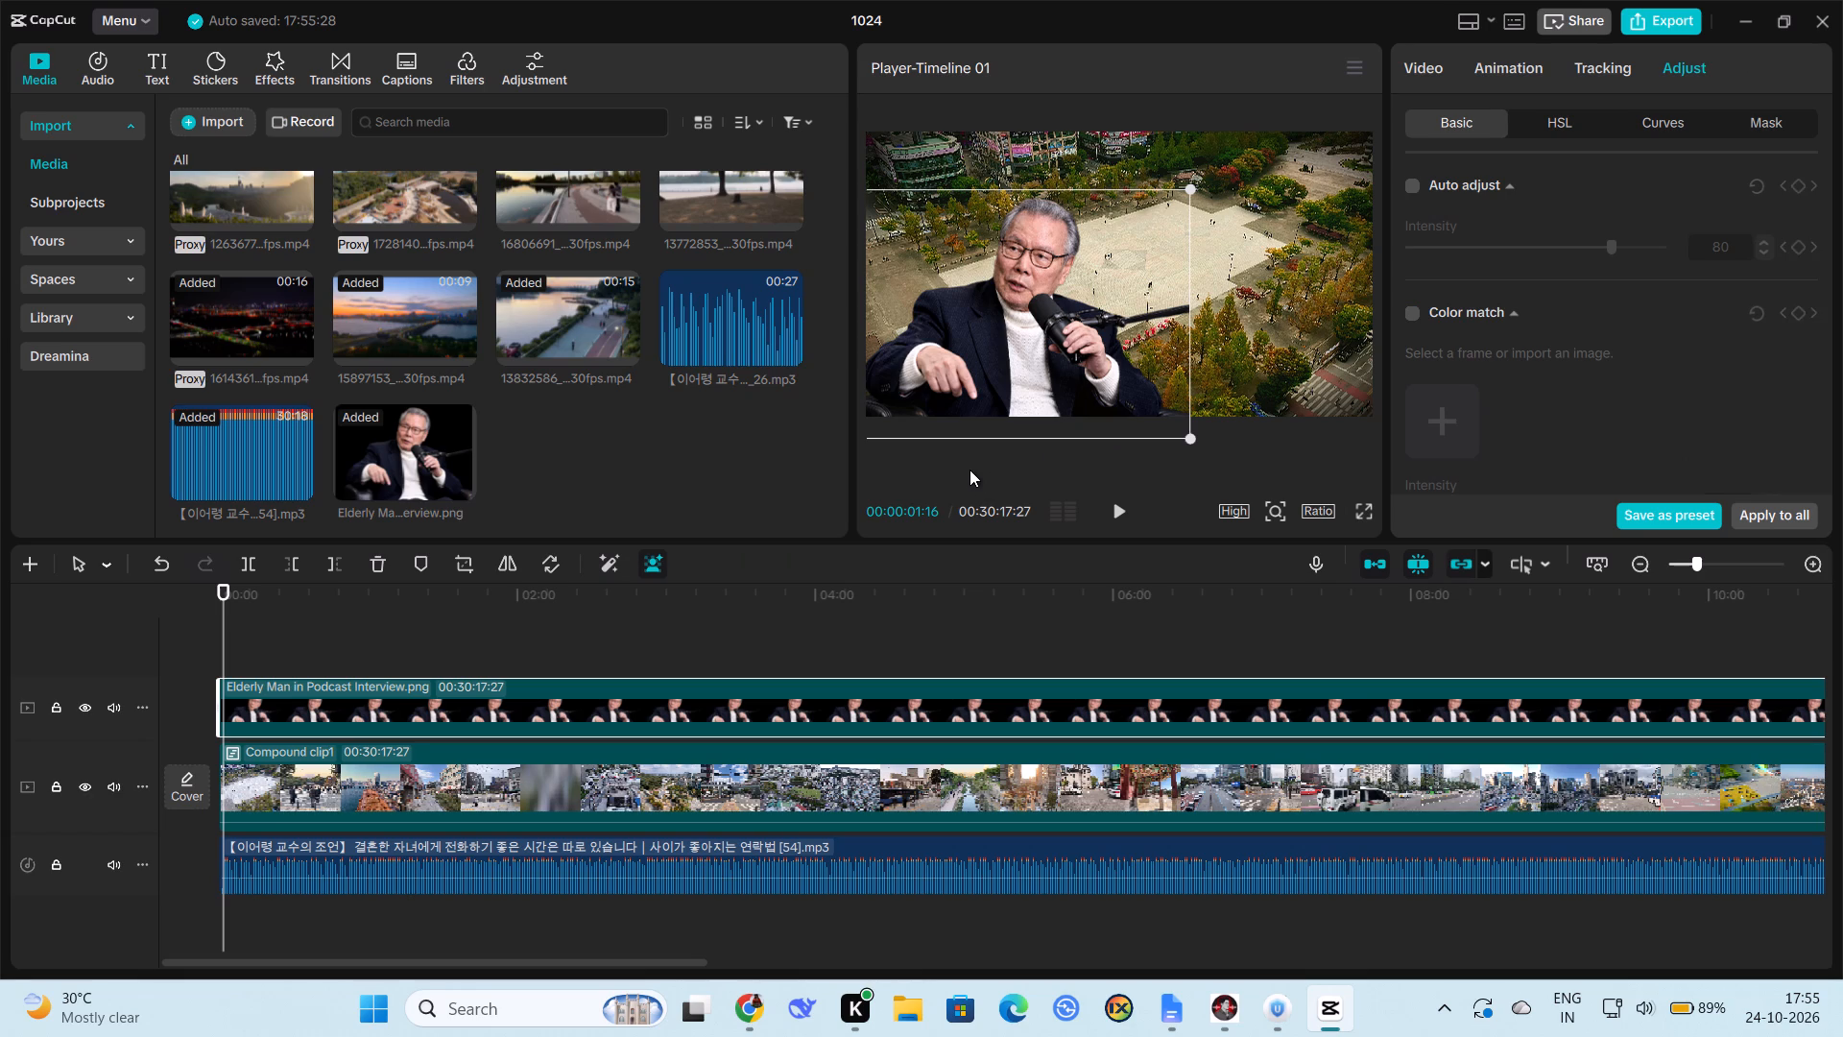
left_click(802, 459)
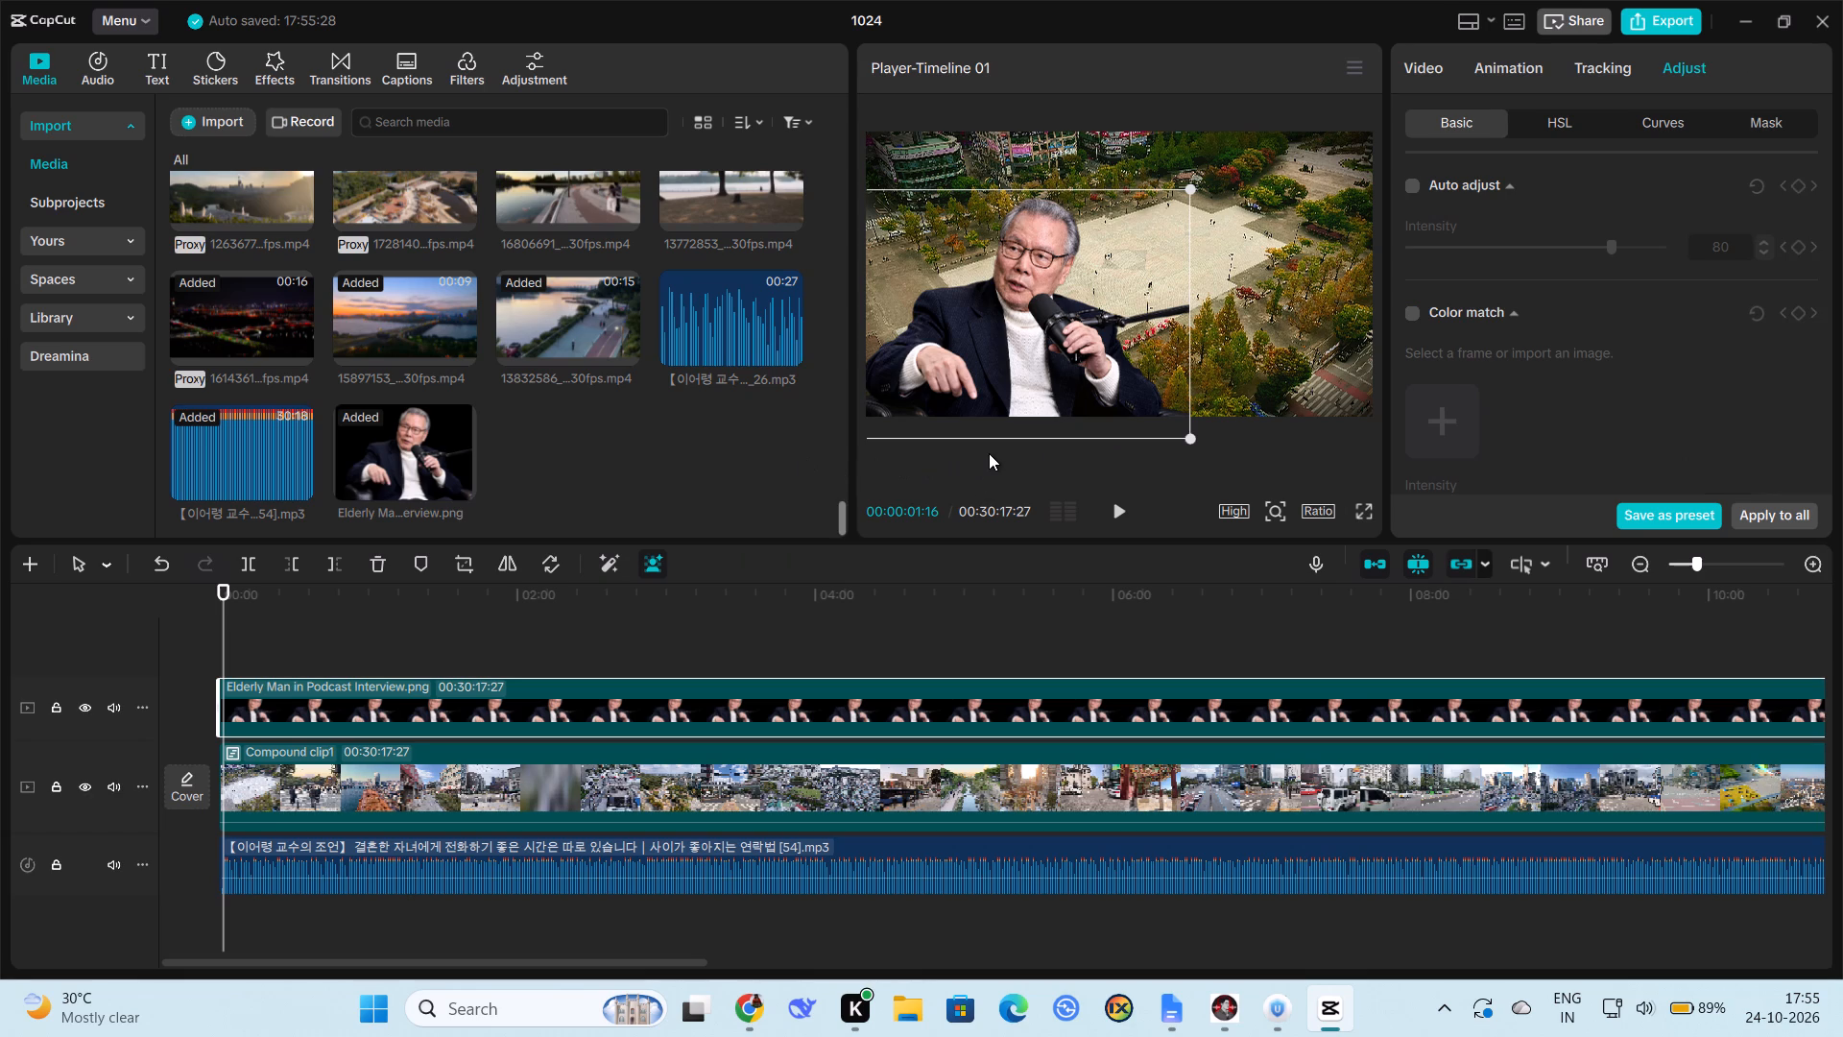
left_click(990, 453)
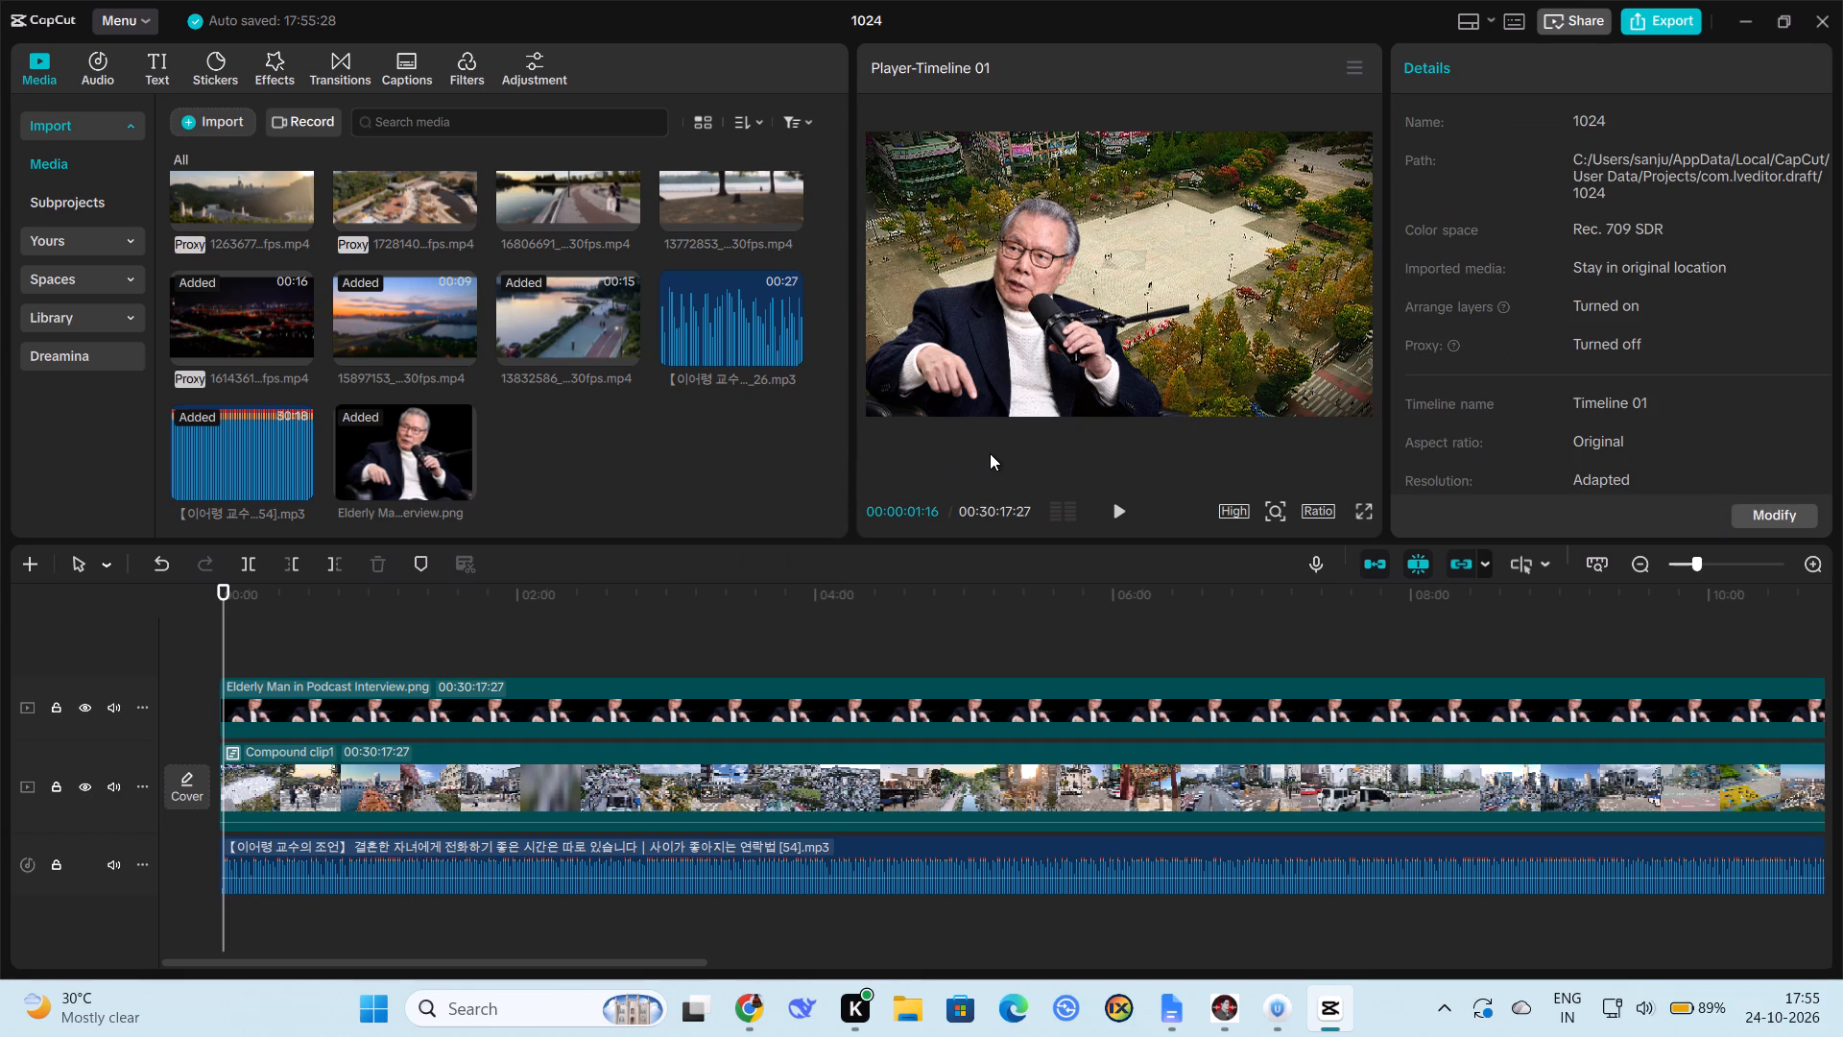
Briefly play the opening, then check the image, footage and voiceover tracks through to the end of the timeline.
left_click(1122, 508)
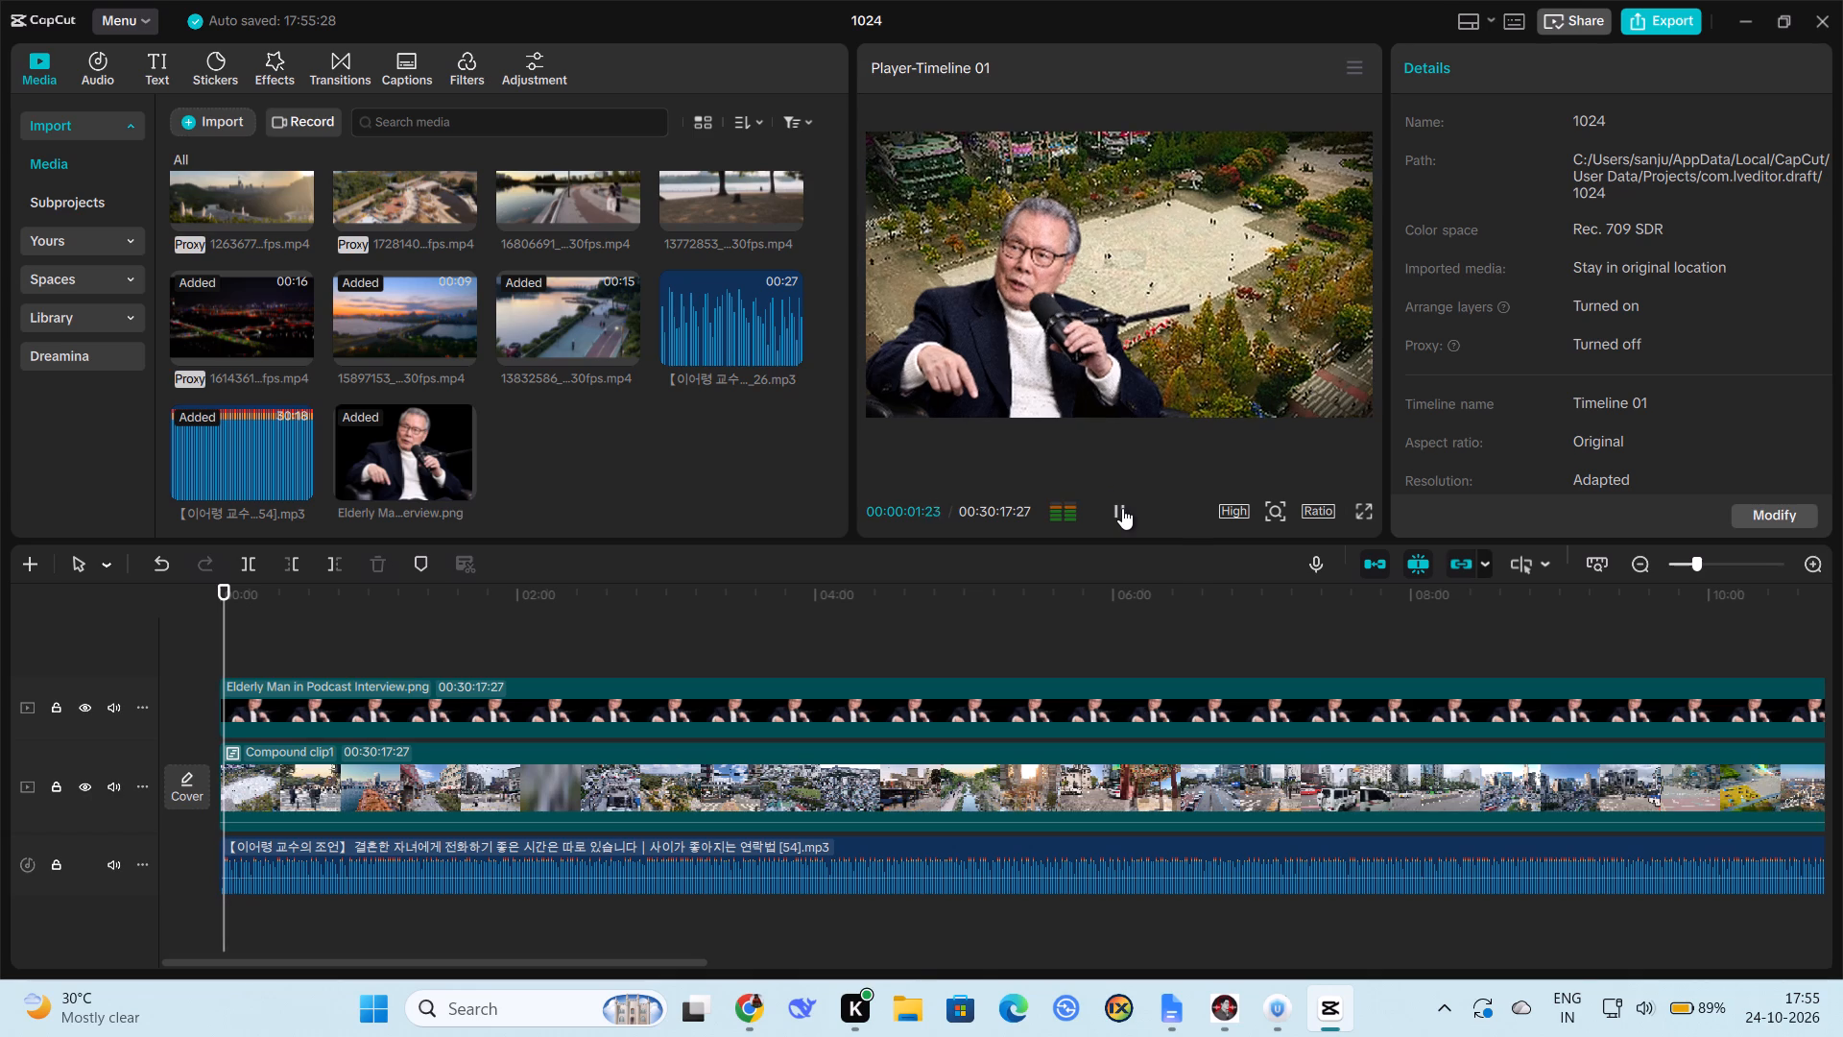
left_click(1122, 508)
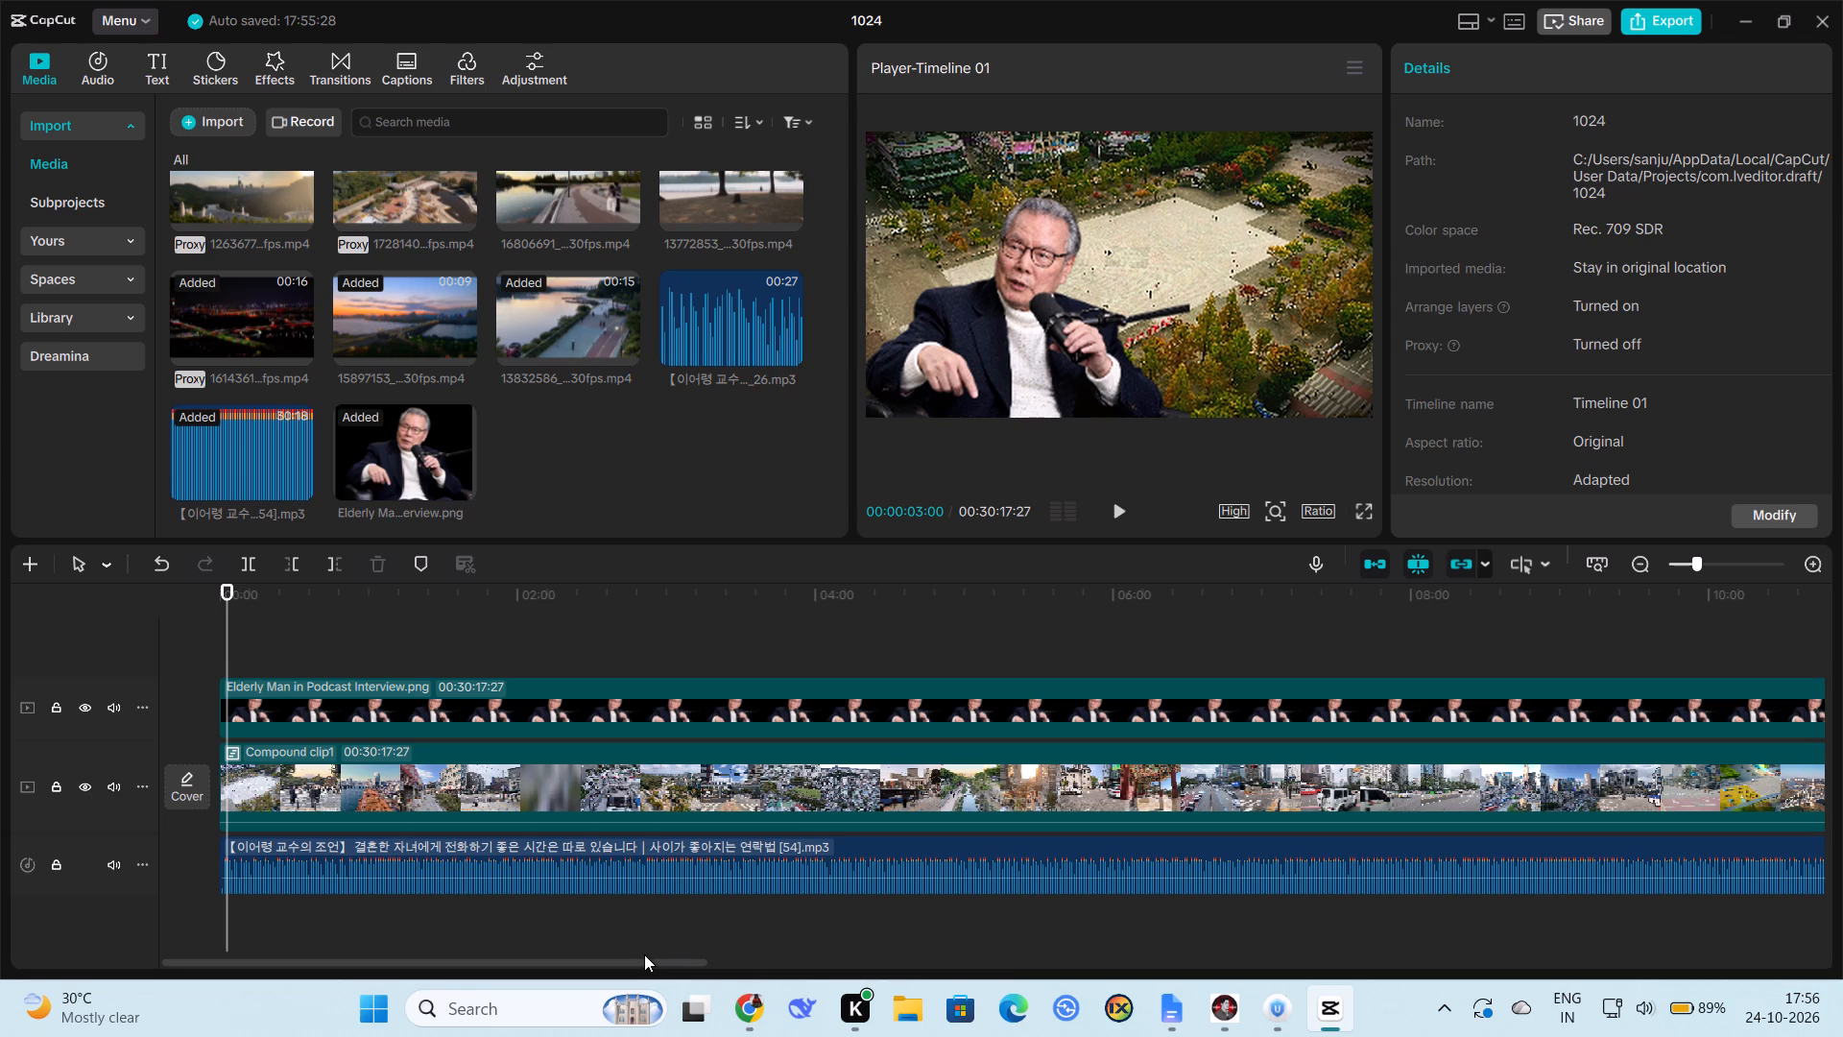
left_click_drag(643, 957, 911, 947)
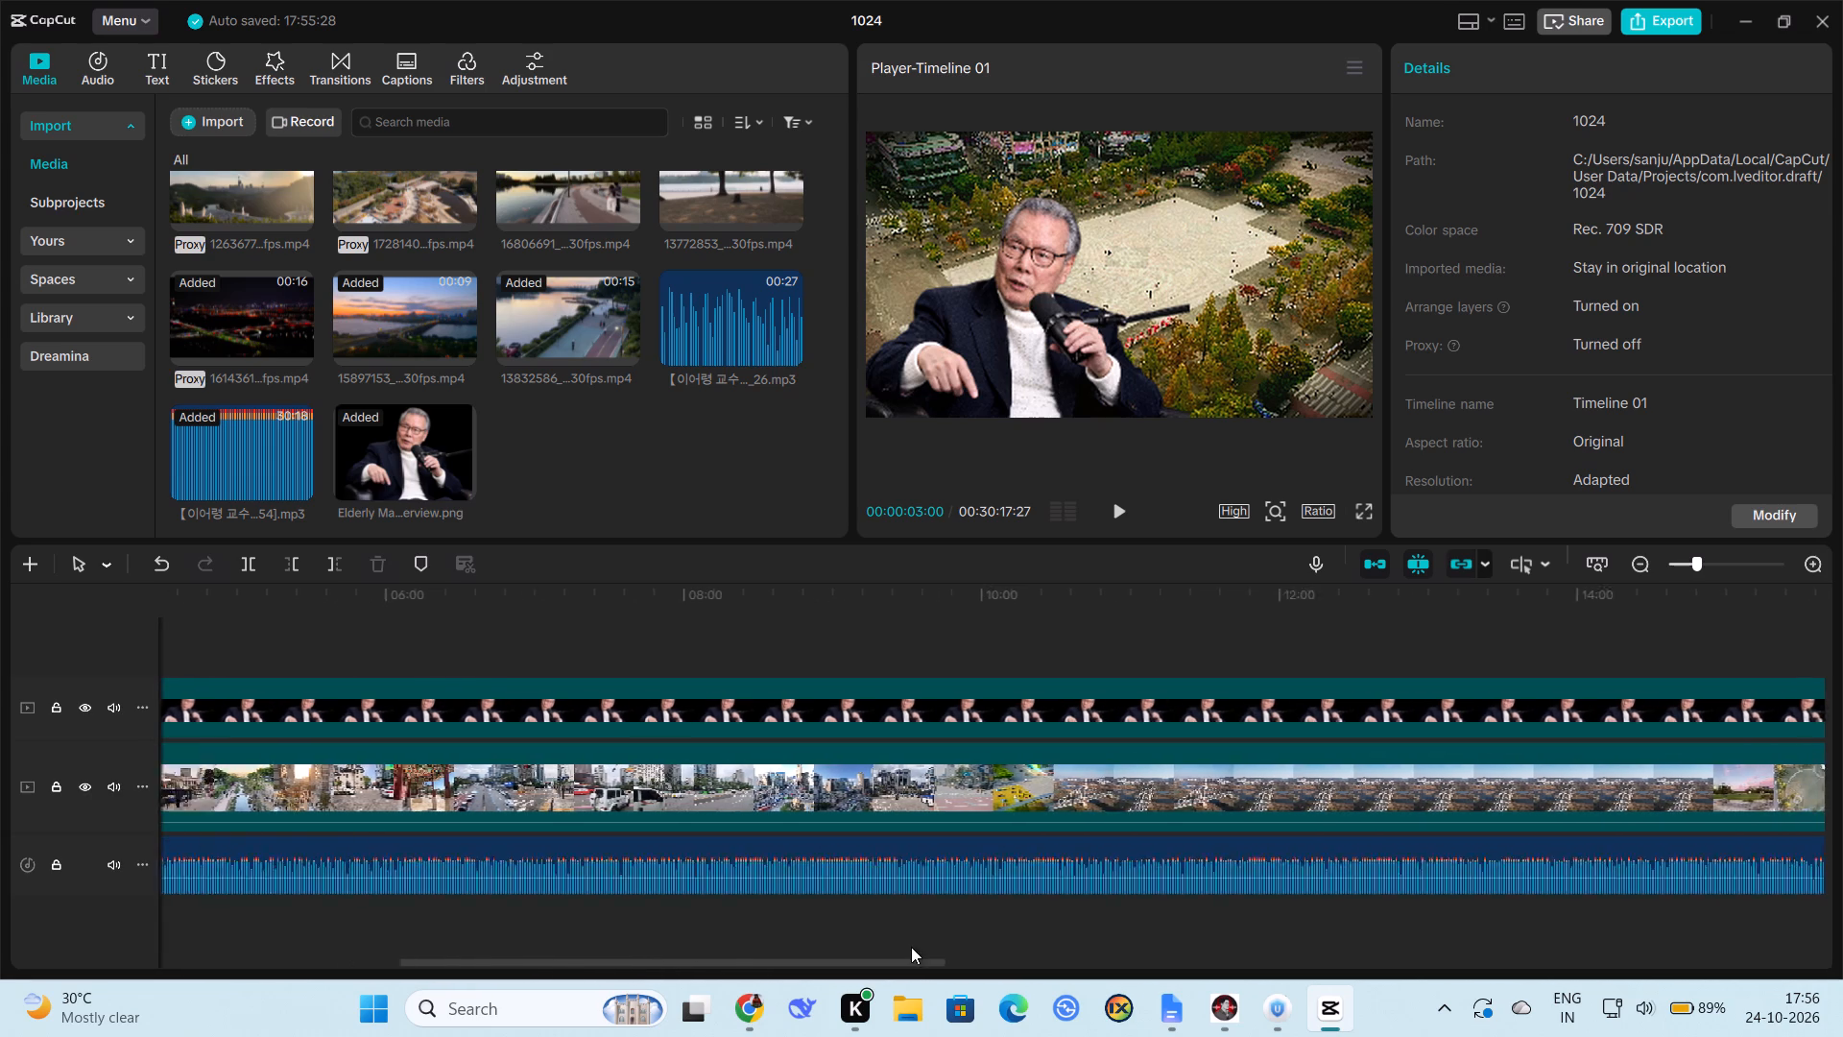
left_click_drag(911, 947, 1340, 987)
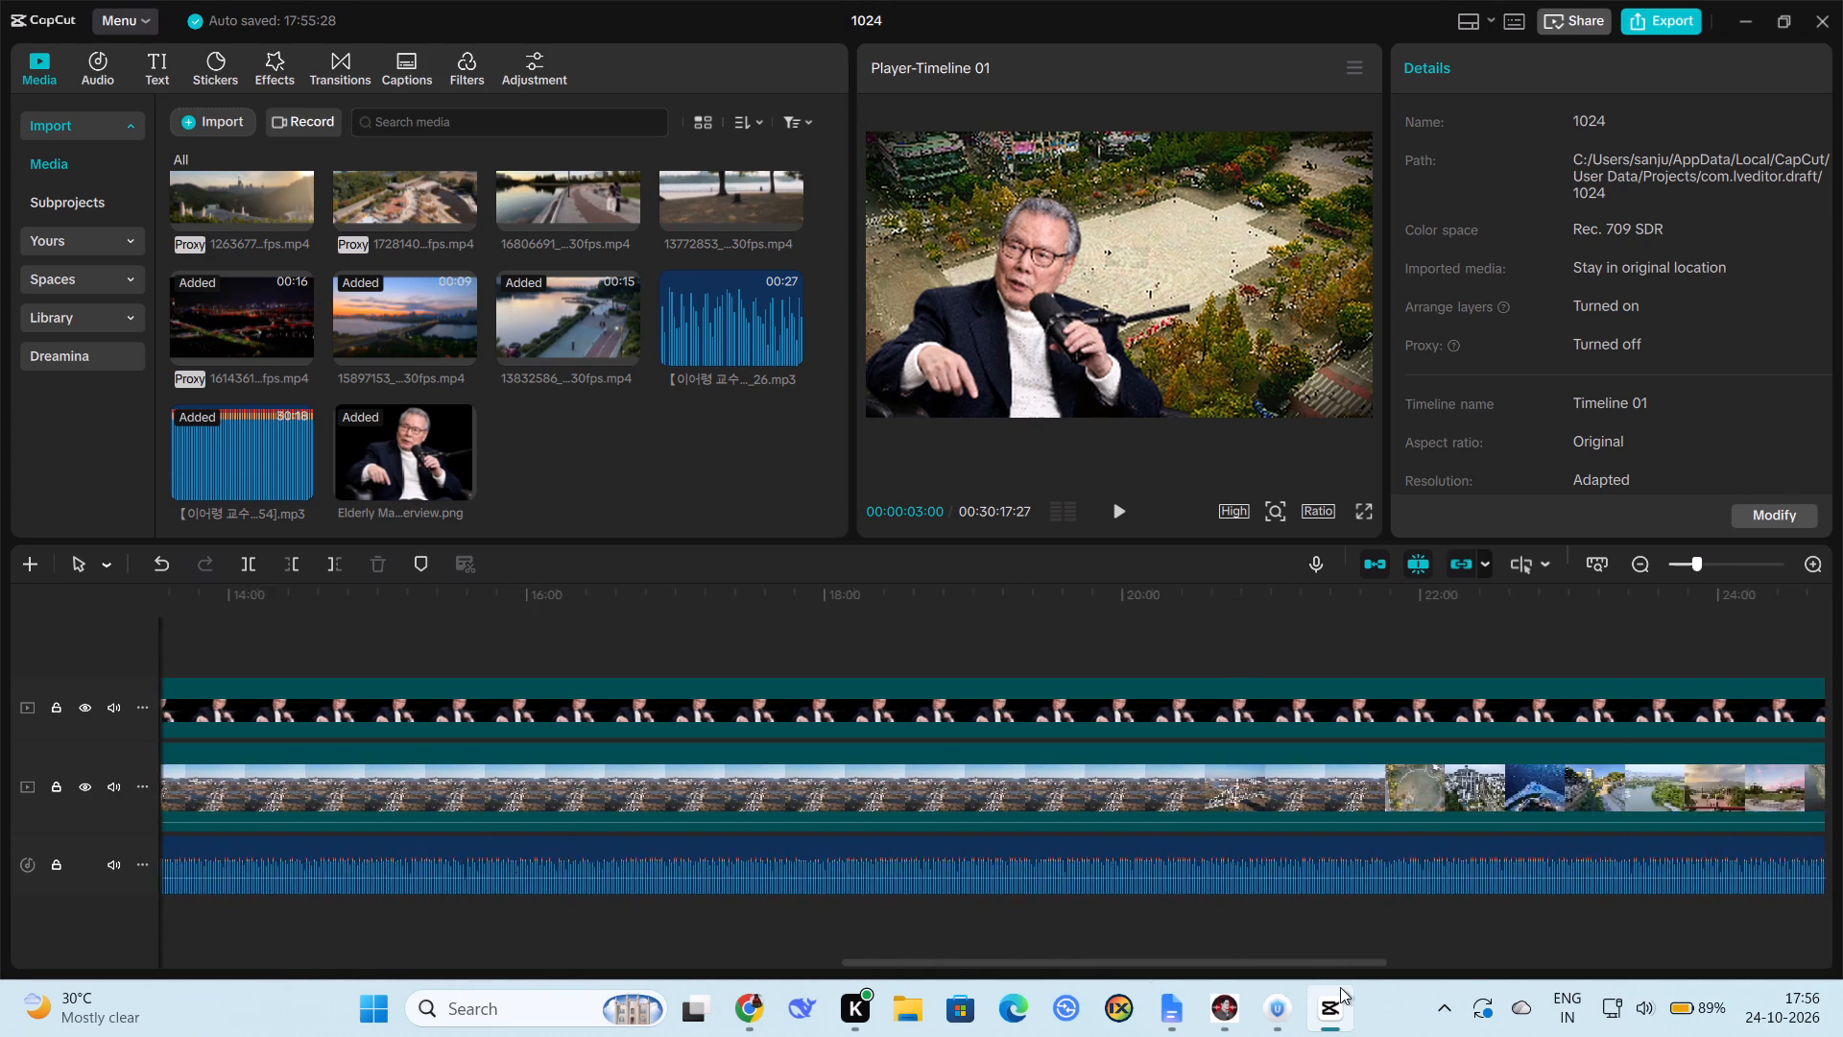
left_click_drag(1340, 987, 1739, 987)
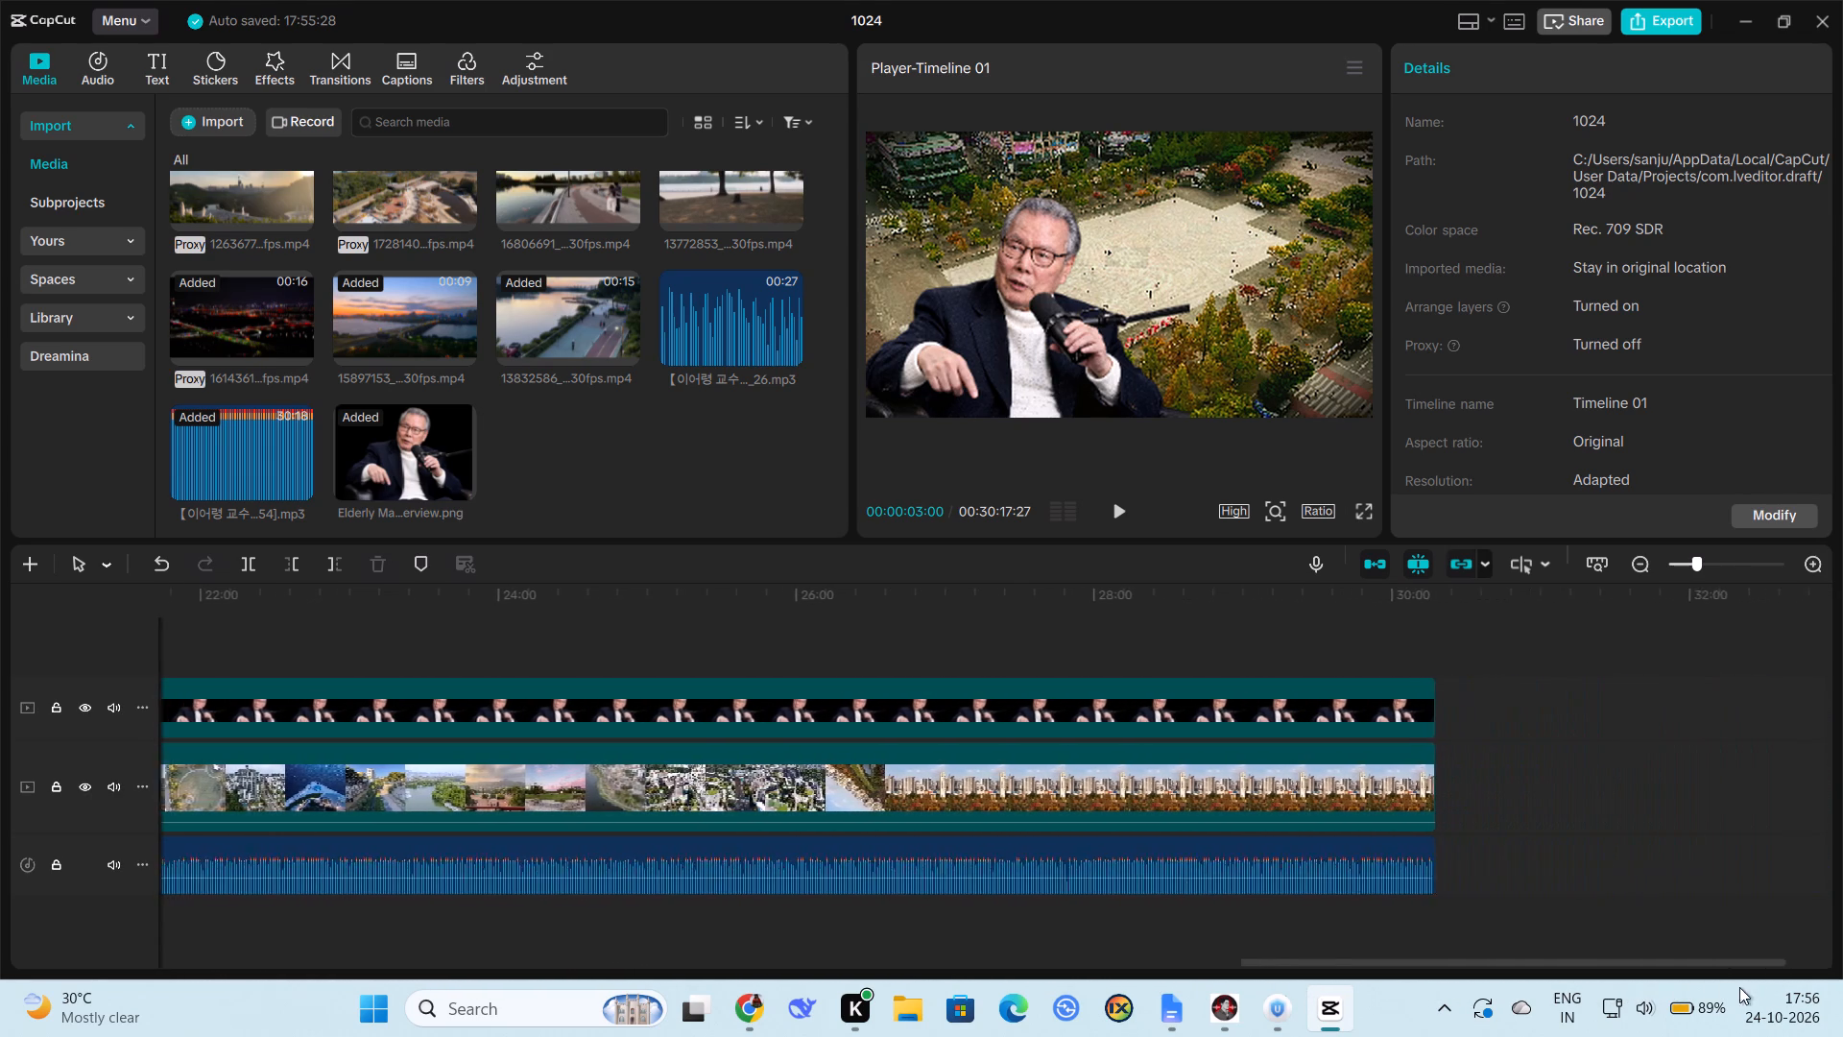
left_click_drag(1739, 987, 336, 1036)
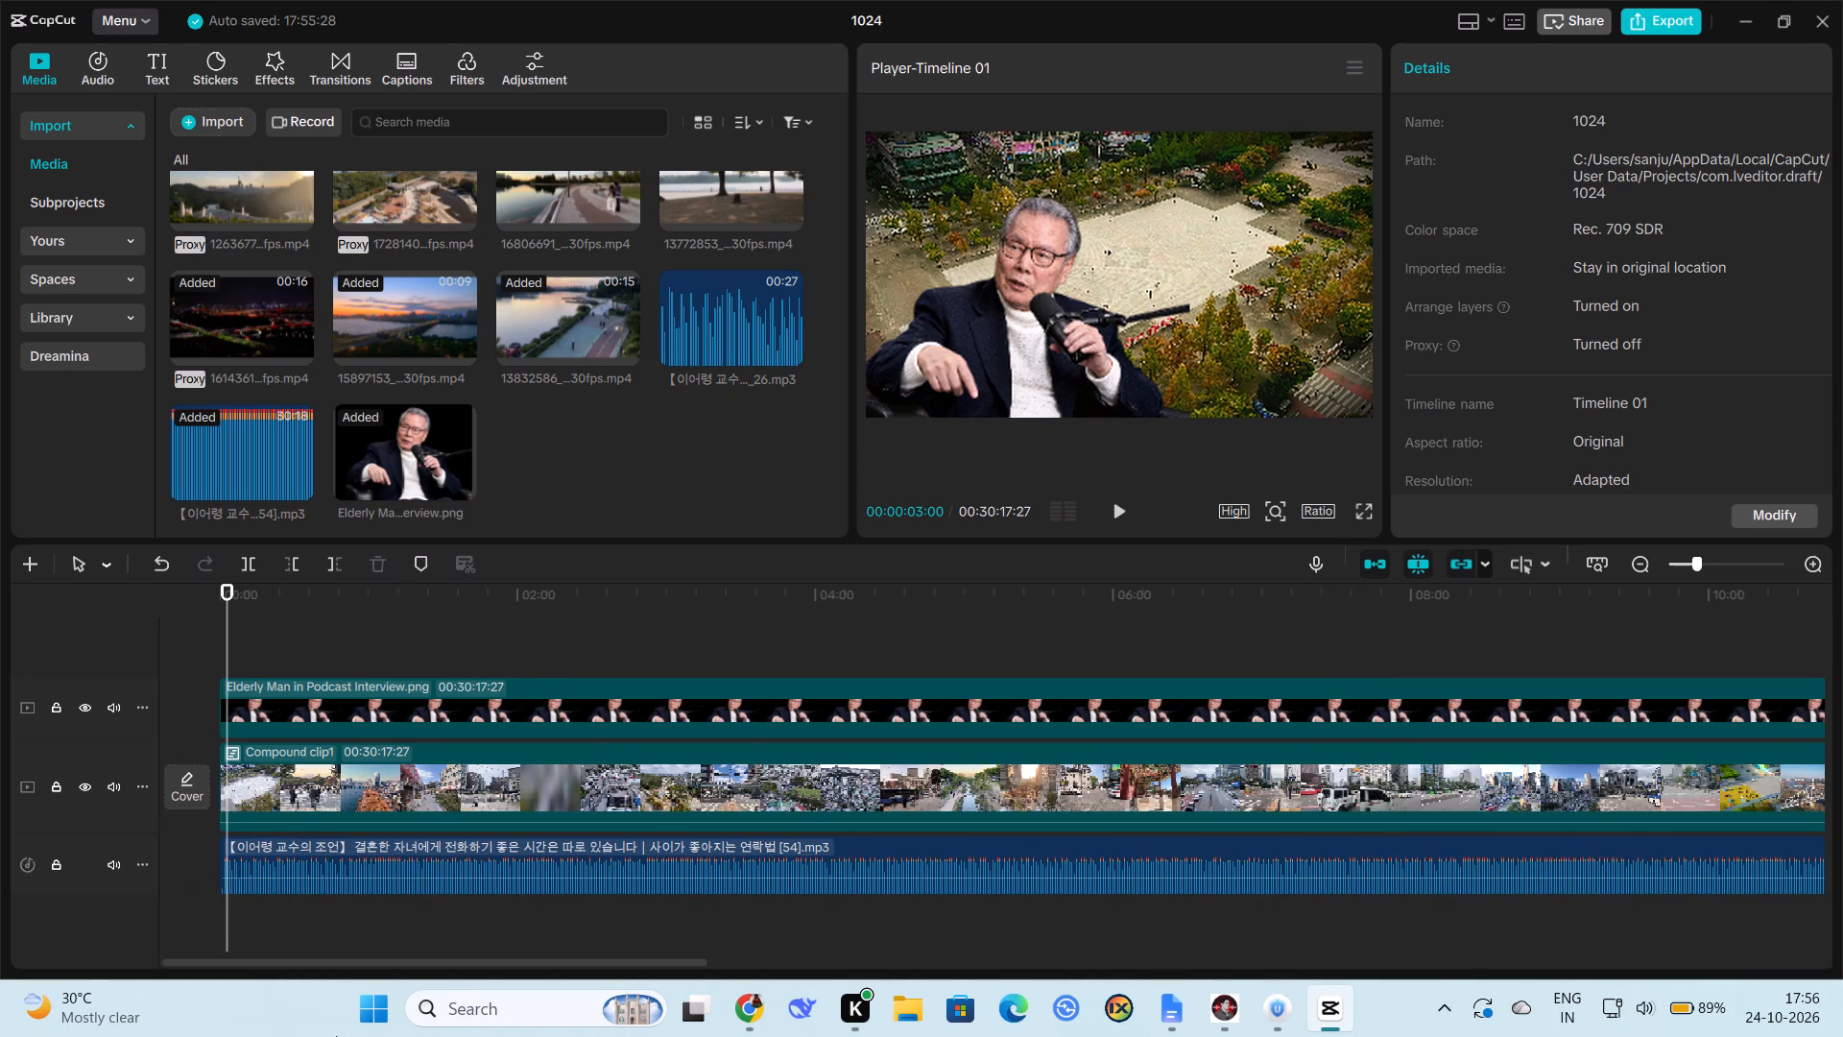
left_click_drag(336, 1036, 149, 1036)
Generate auto captions for the timeline with Korean as the spoken language.
left_click(411, 63)
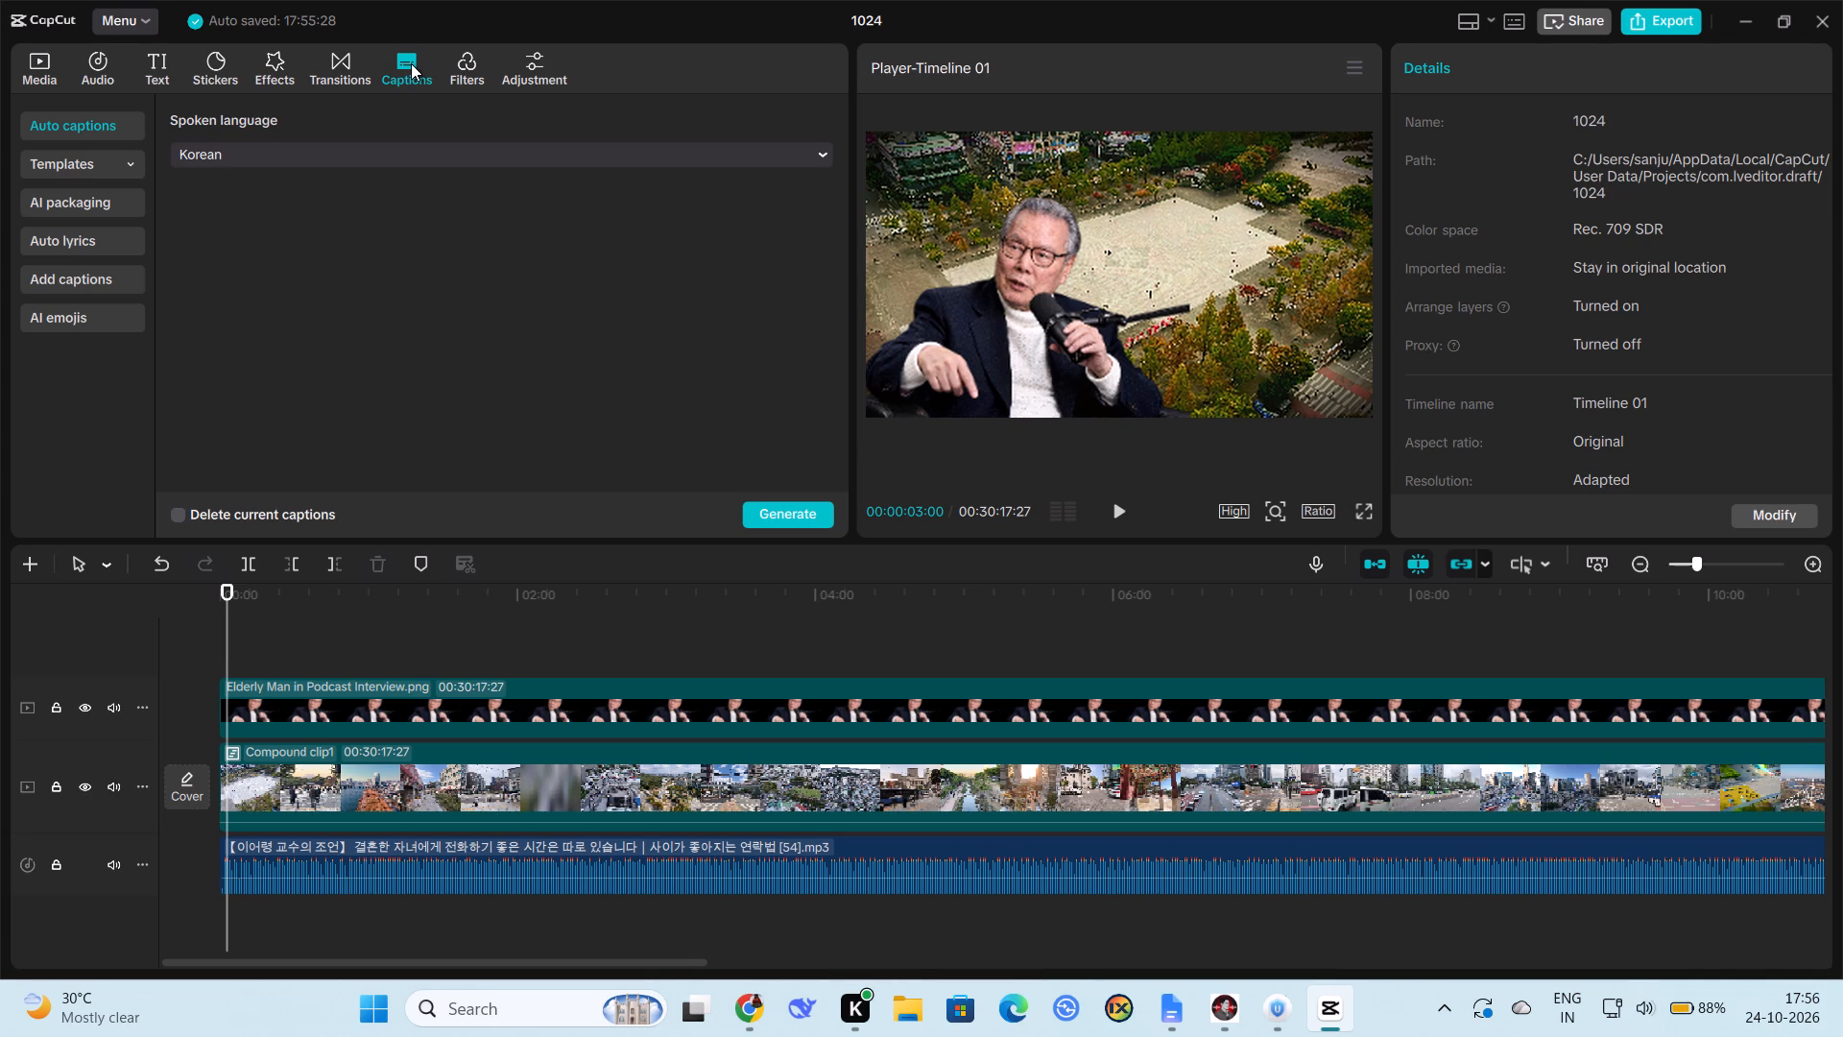
left_click(411, 63)
left_click(784, 509)
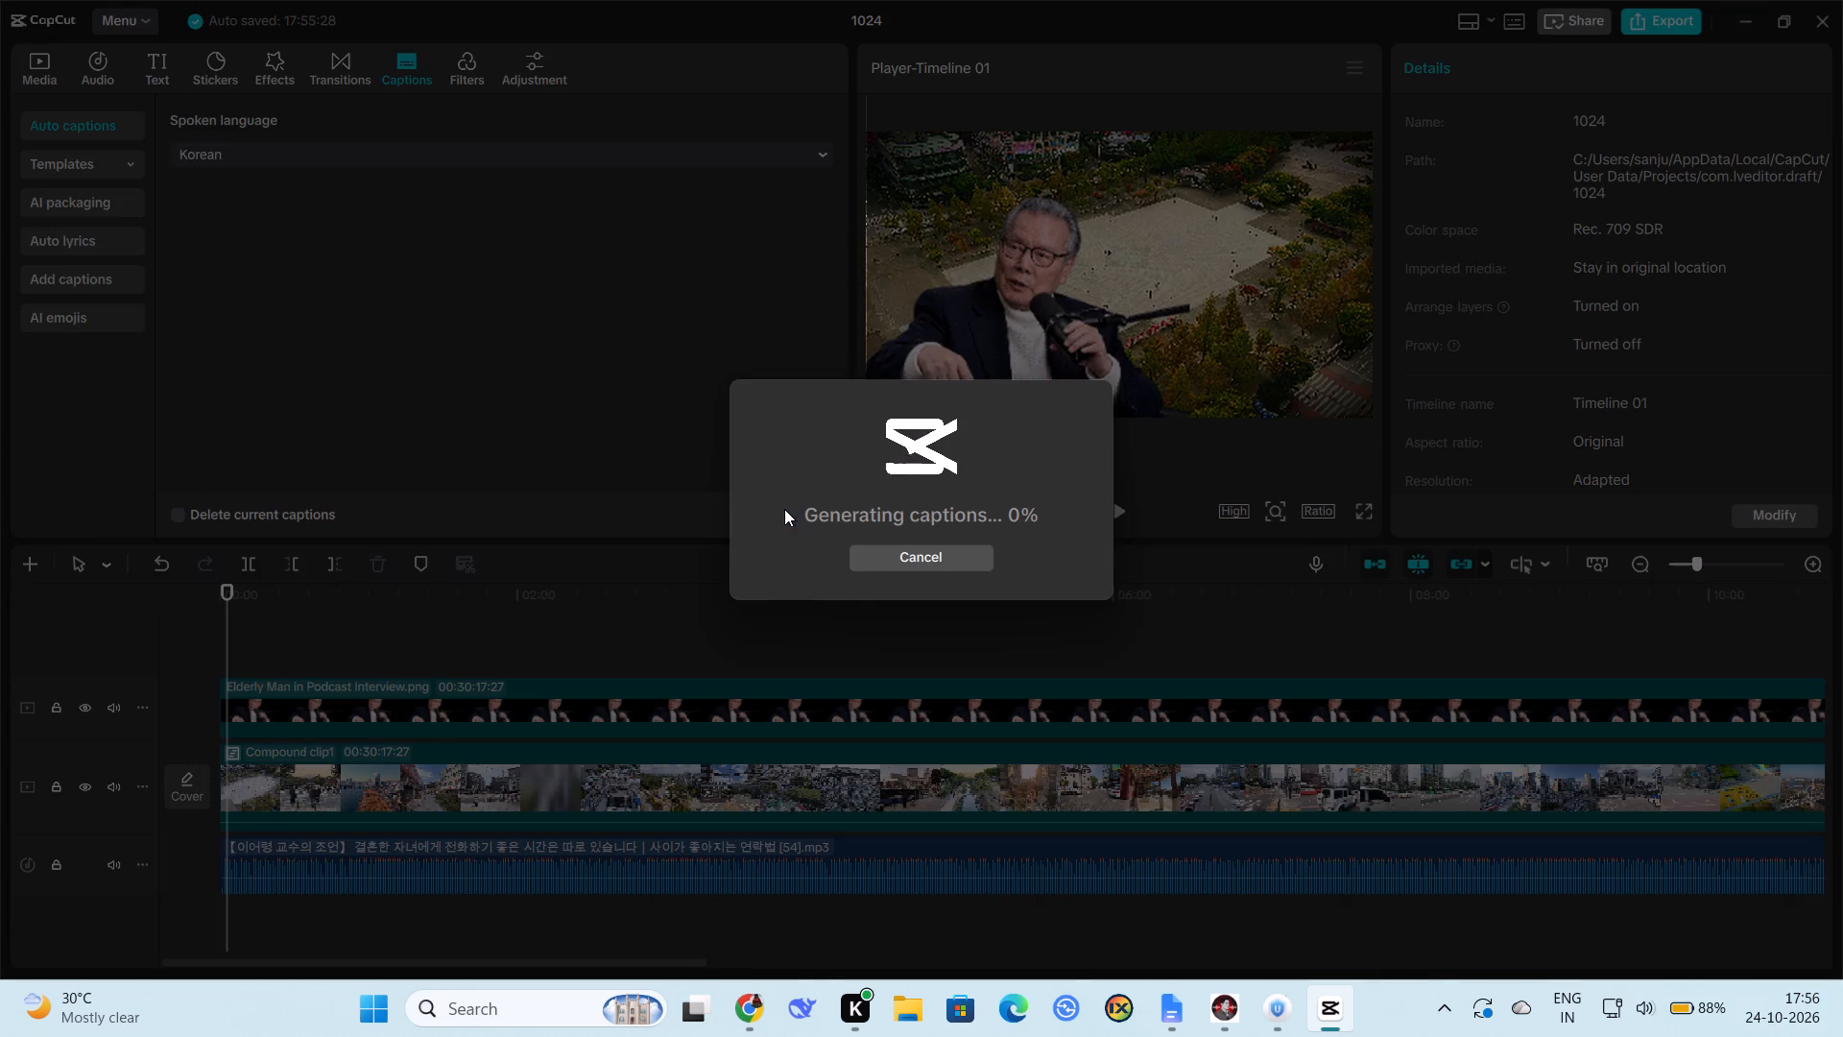
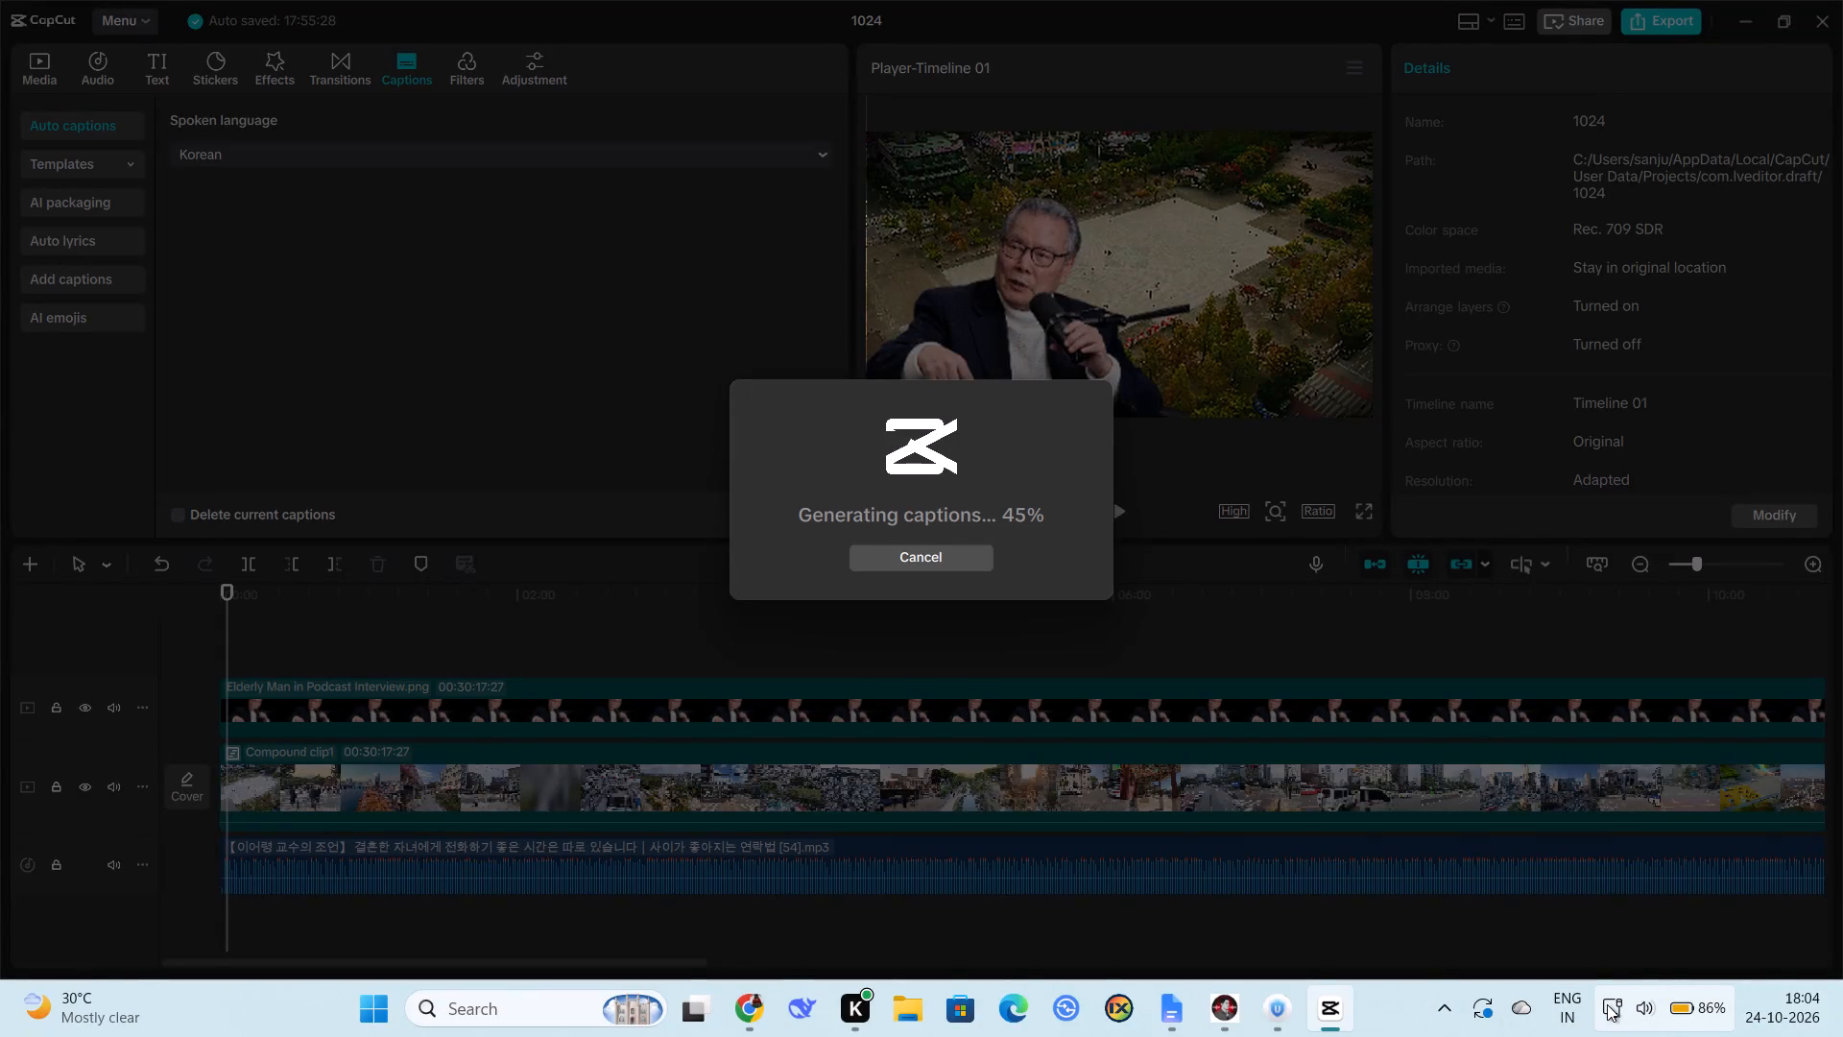
Open the Windows network quick settings while the captions are being generated.
left_click(1607, 1004)
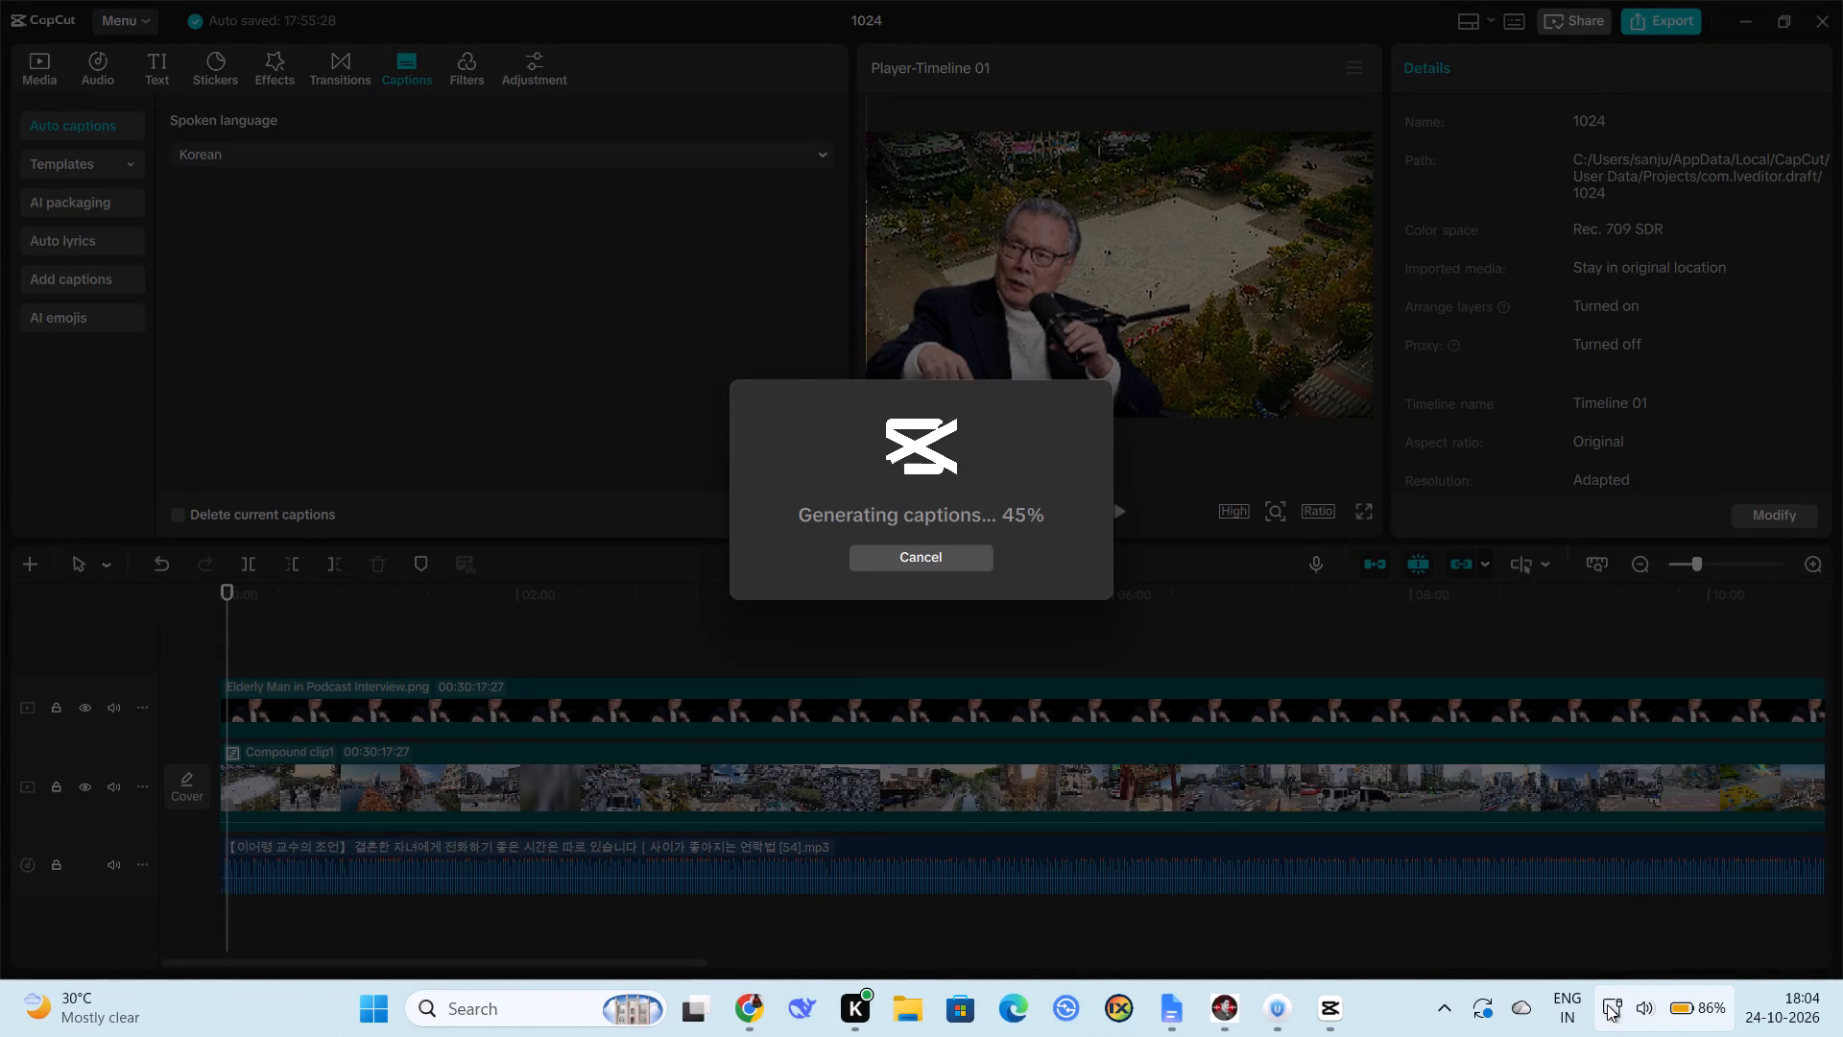
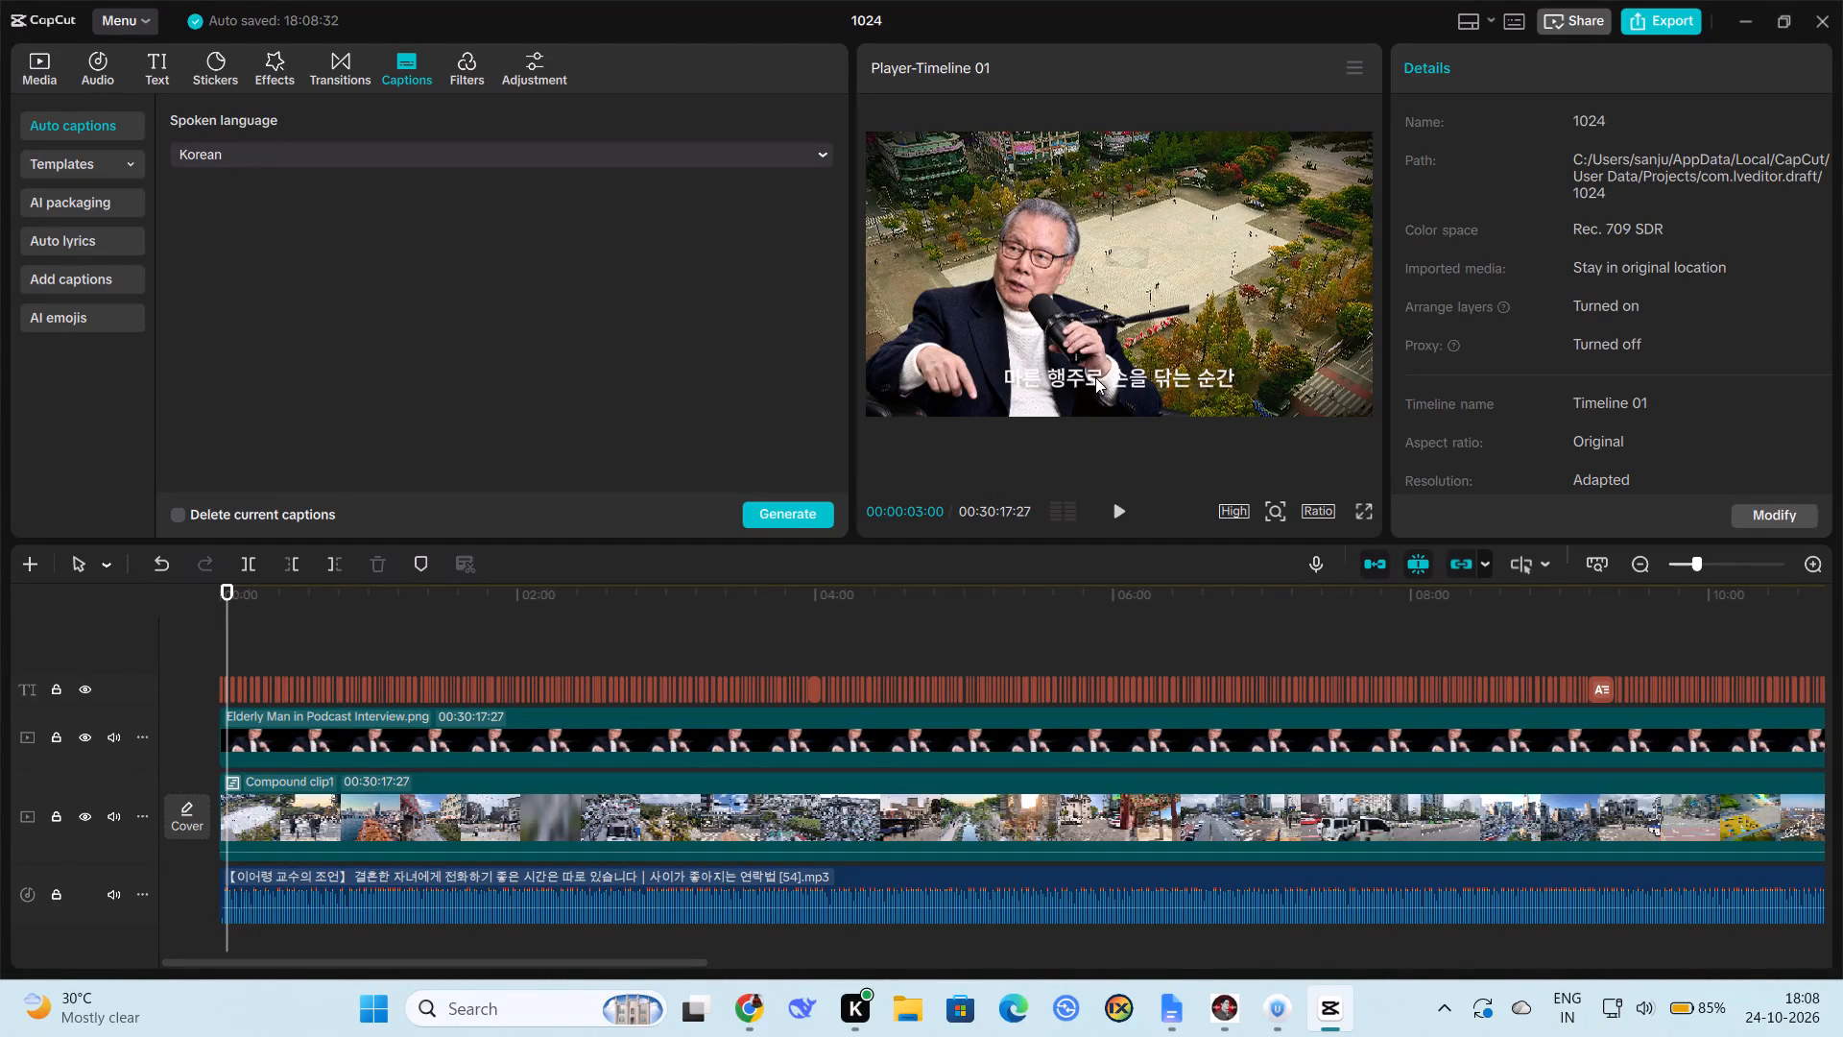
Browse the Trending and Classic caption templates for a style that suits the Korean captions.
left_click(222, 690)
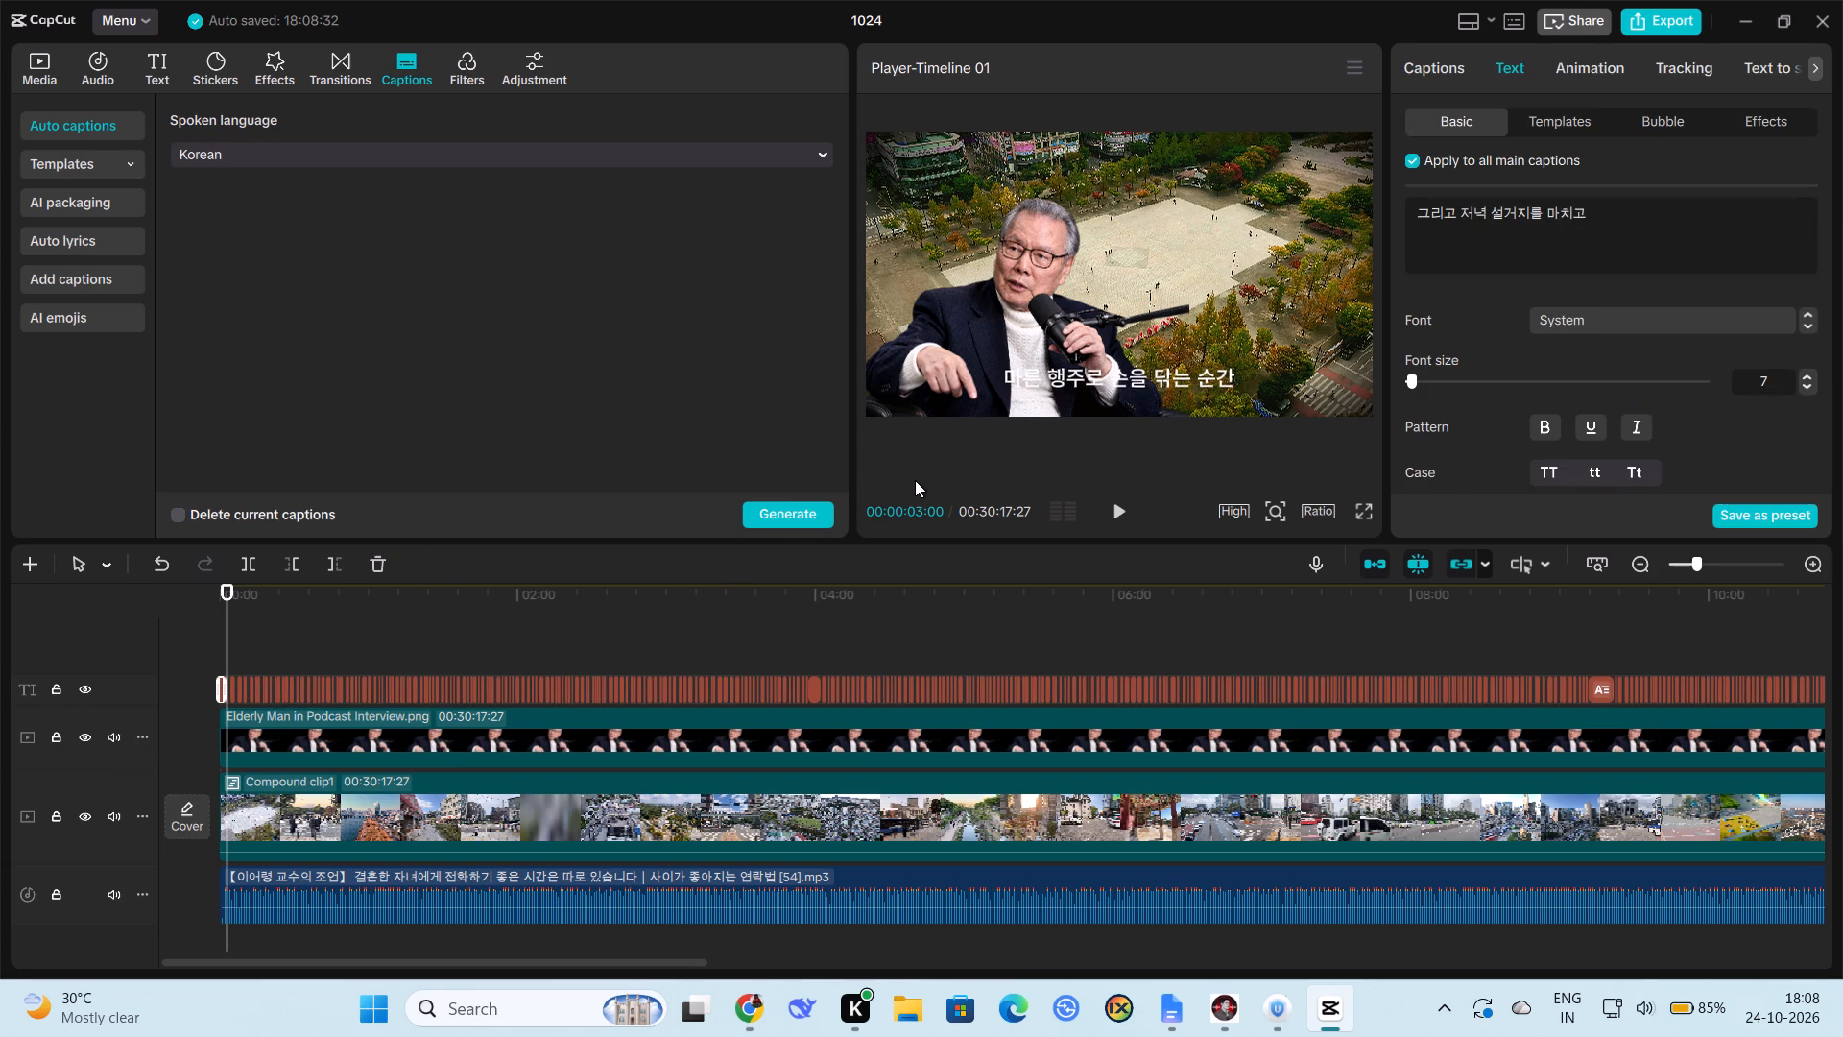
left_click(125, 156)
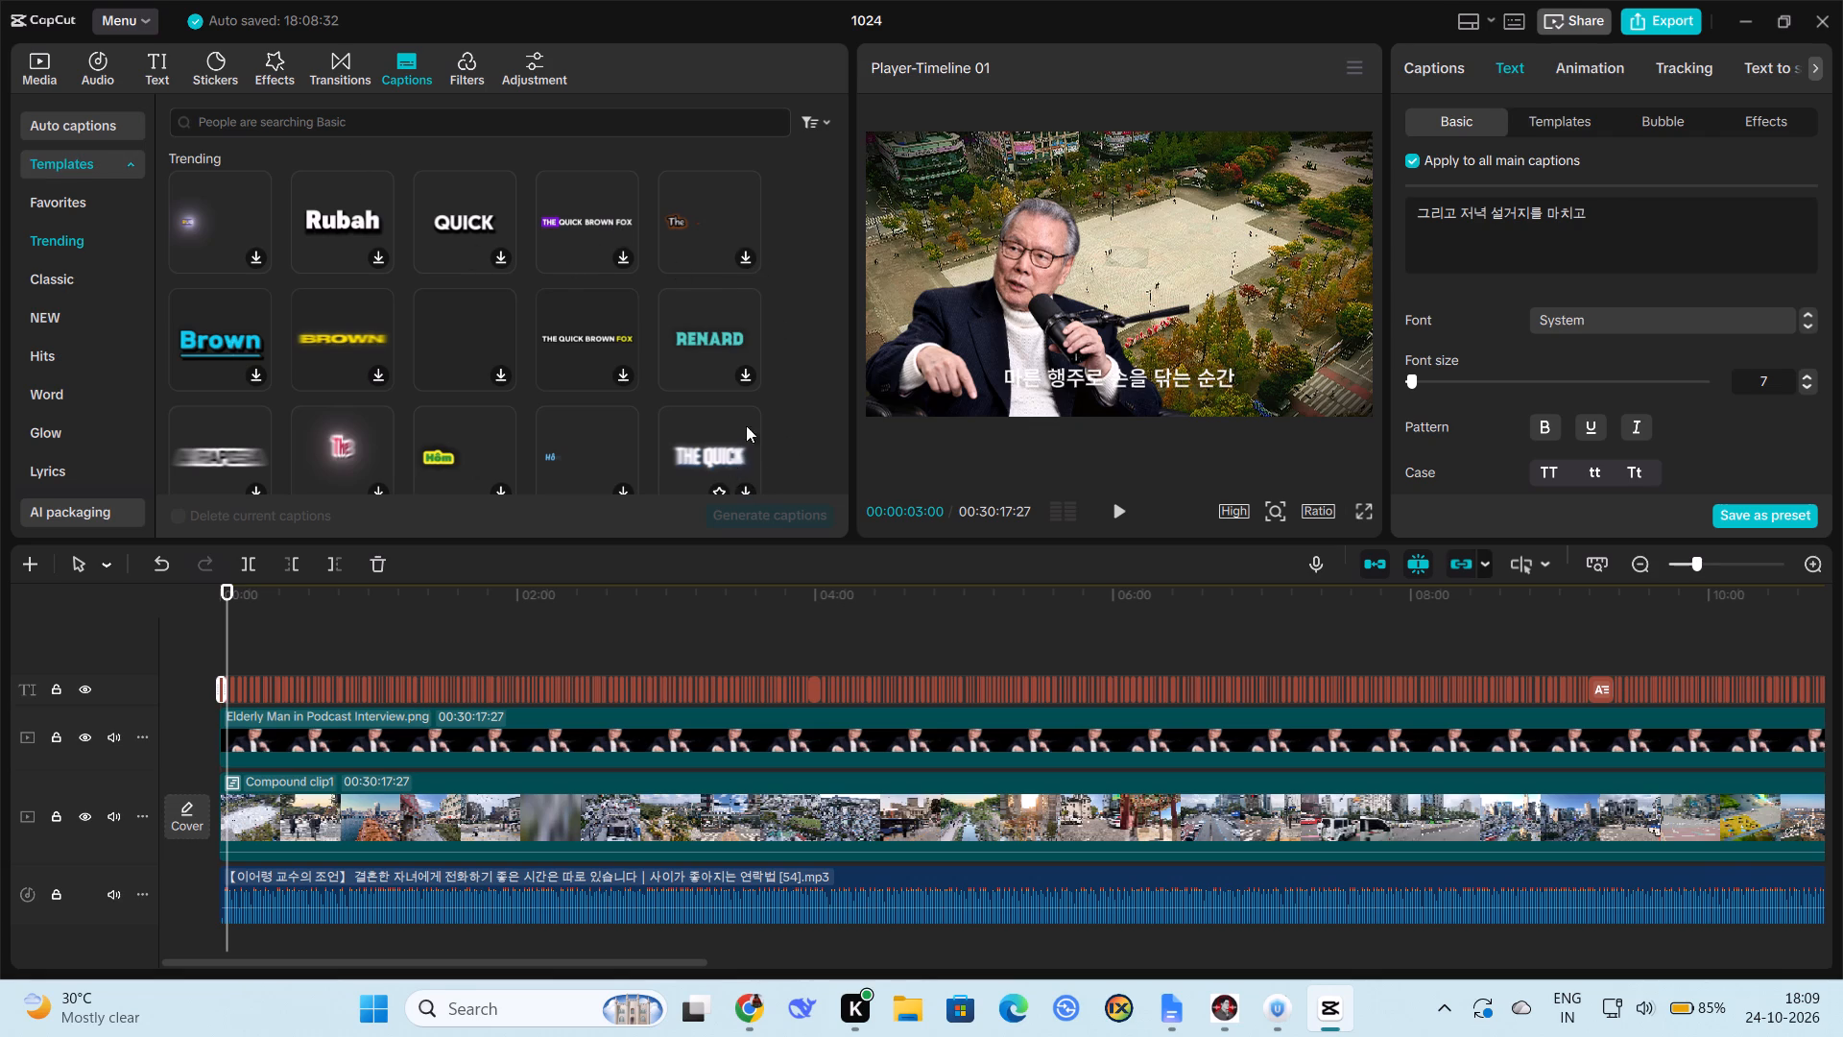
left_click_drag(842, 172, 842, 200)
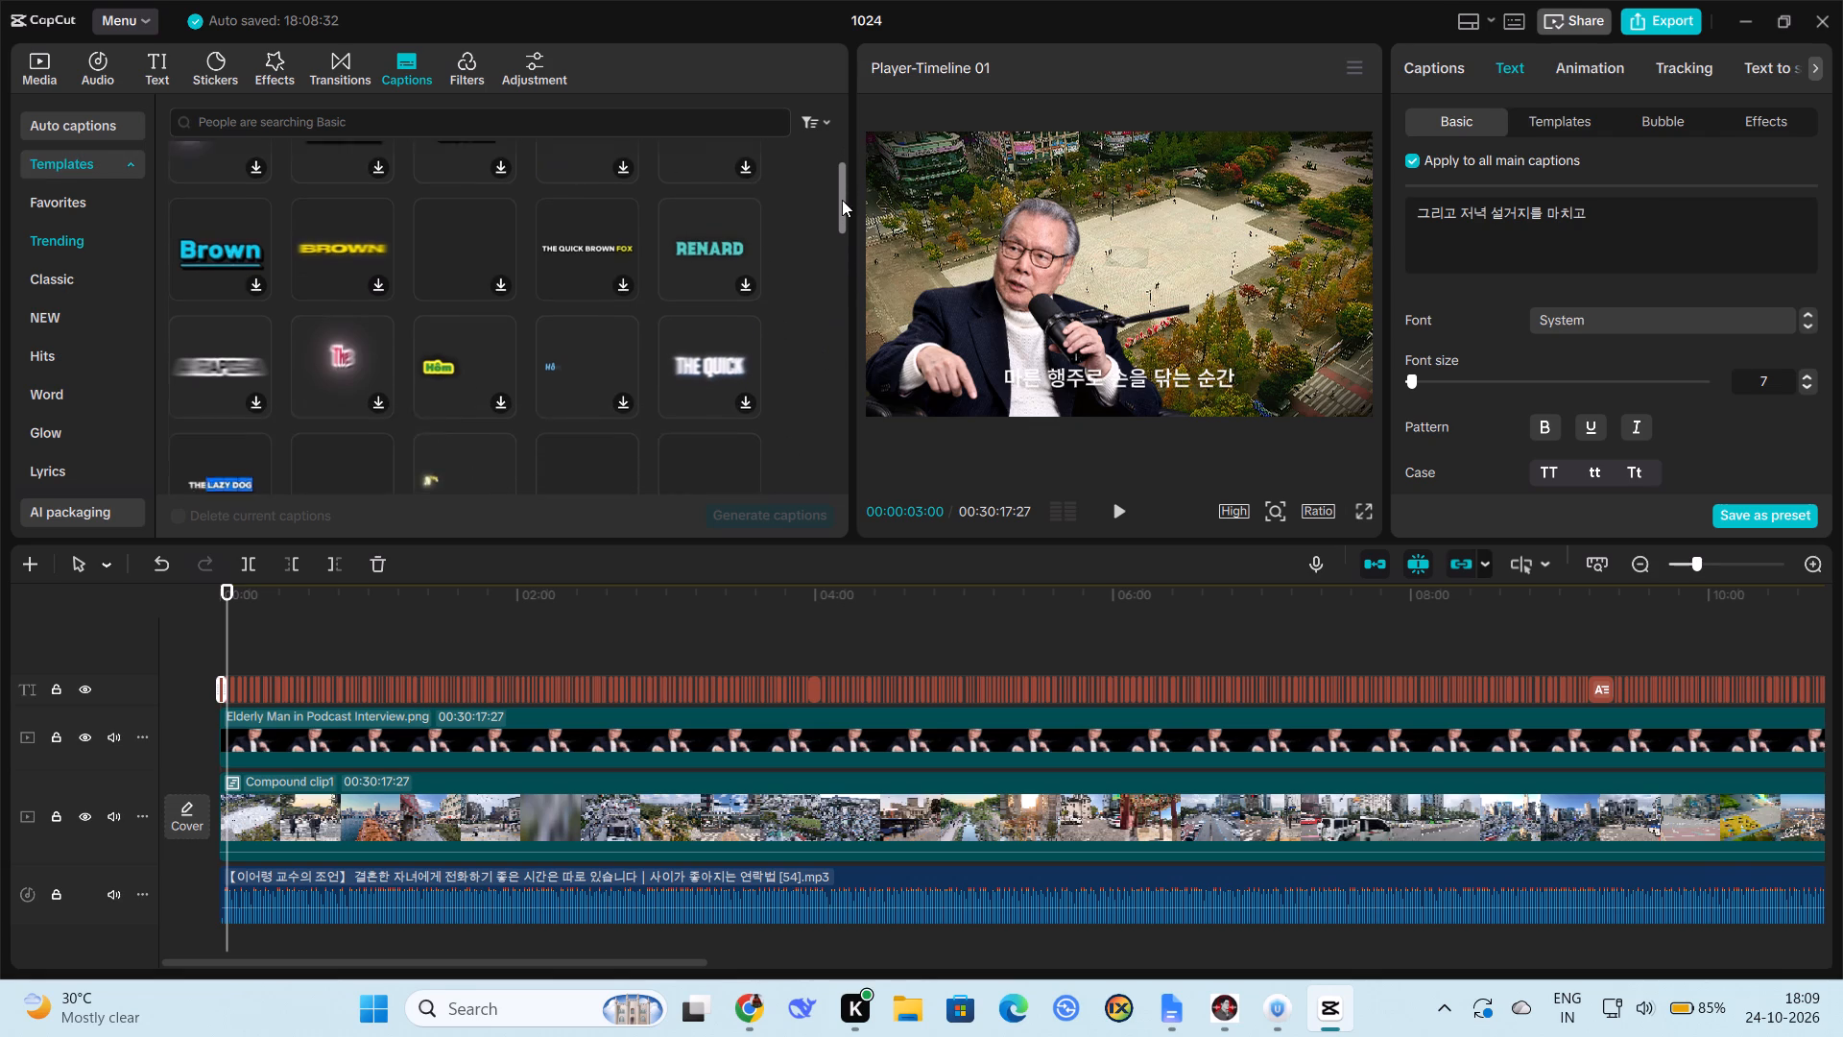
left_click_drag(842, 200, 845, 246)
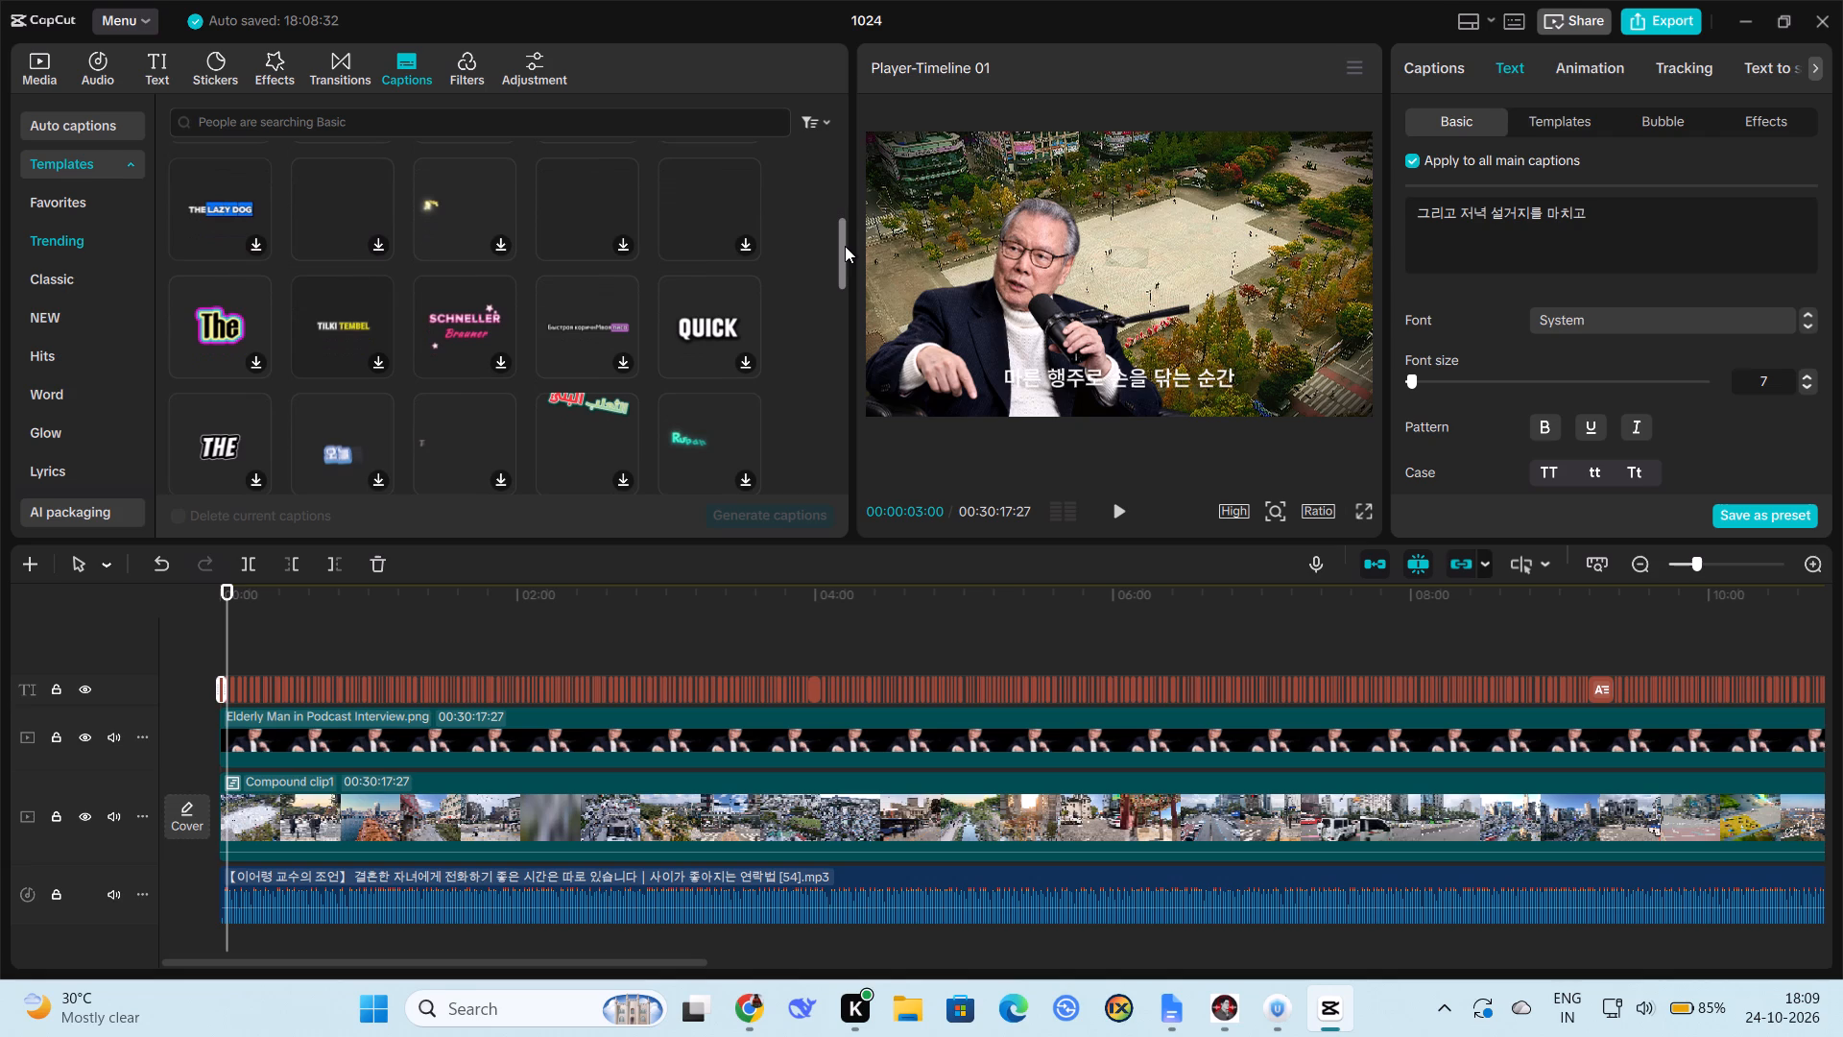
left_click_drag(845, 246, 846, 281)
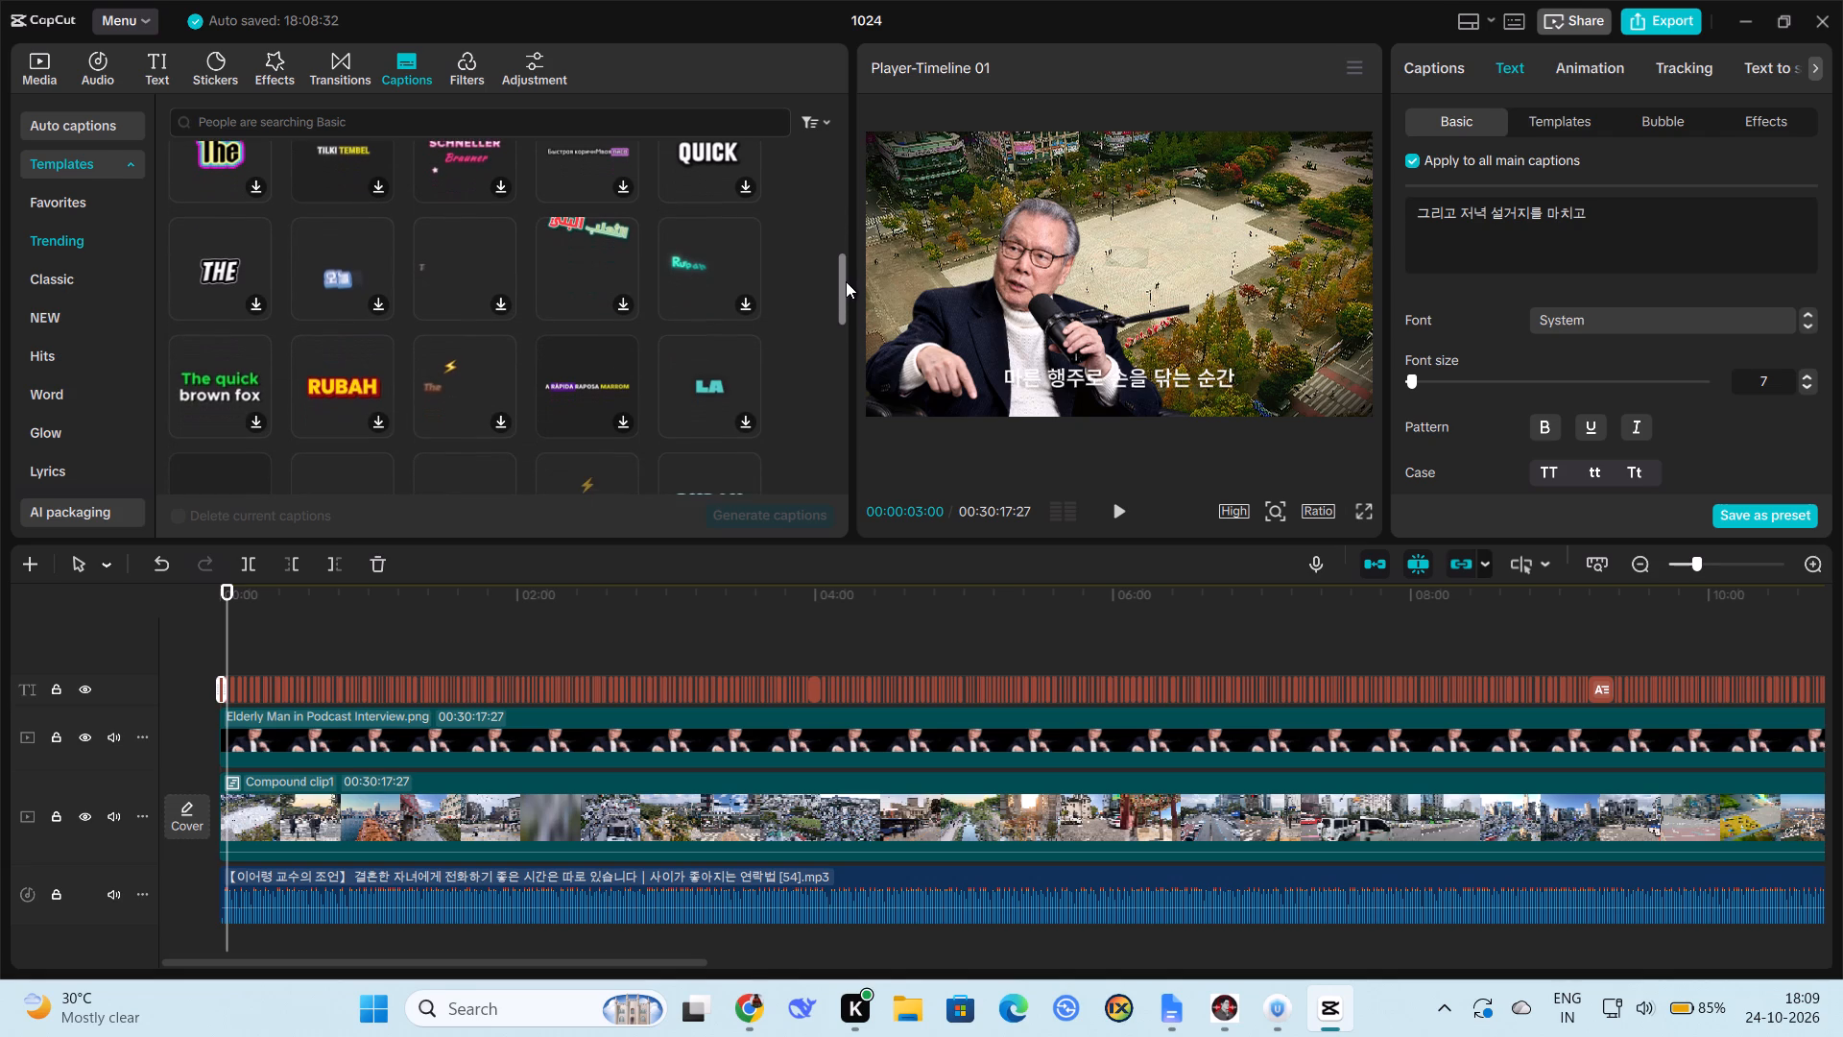
left_click_drag(846, 281, 846, 288)
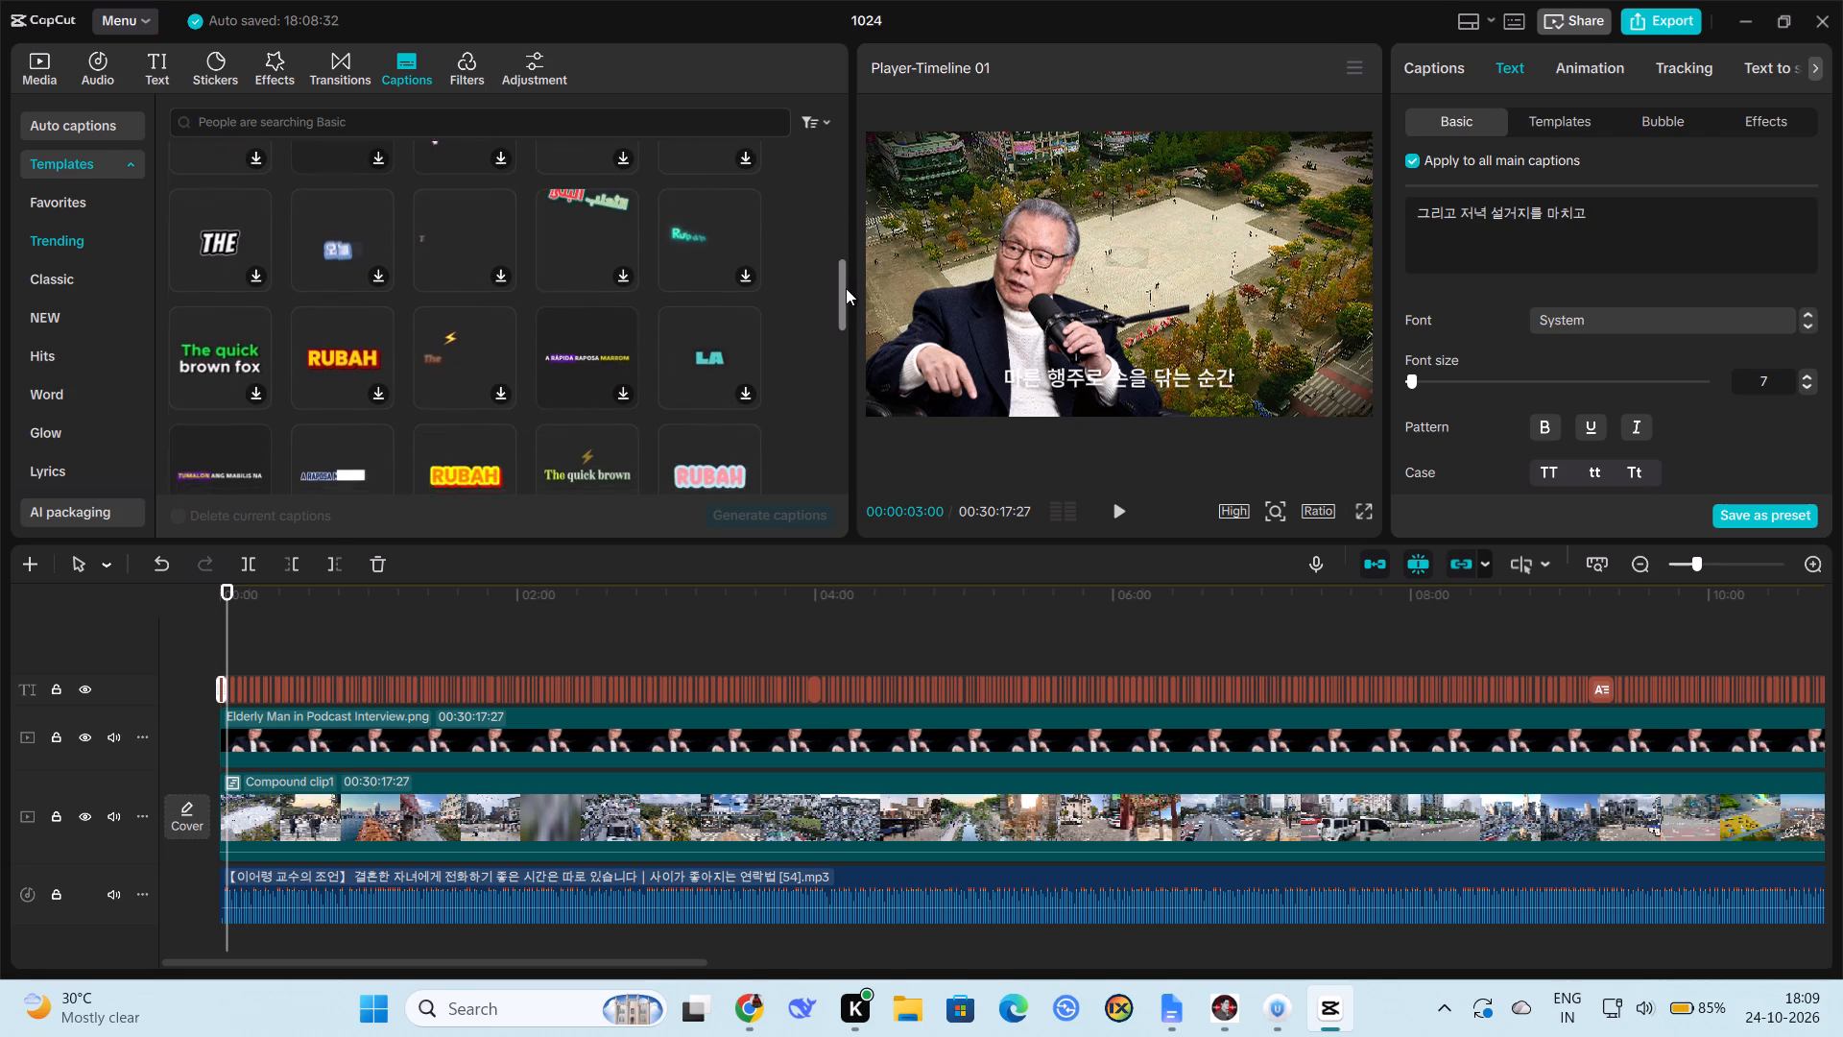
left_click_drag(846, 288, 848, 328)
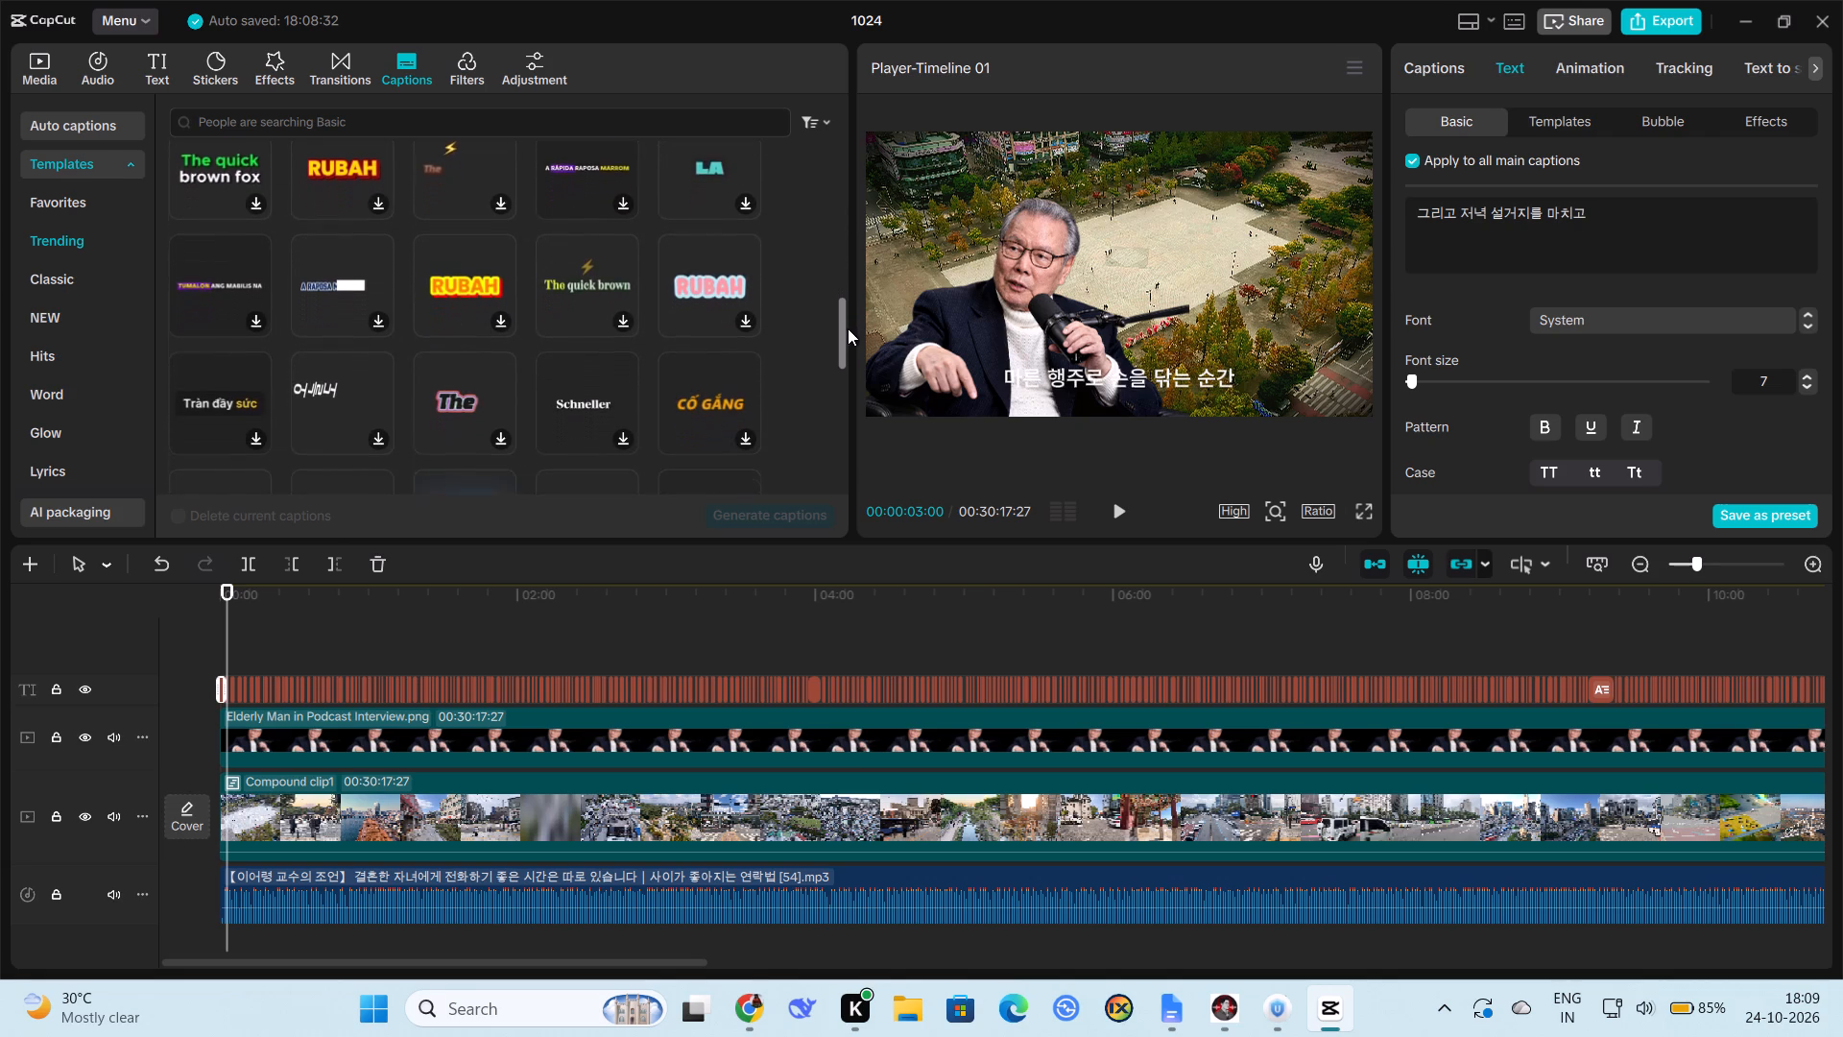
left_click_drag(848, 328, 852, 386)
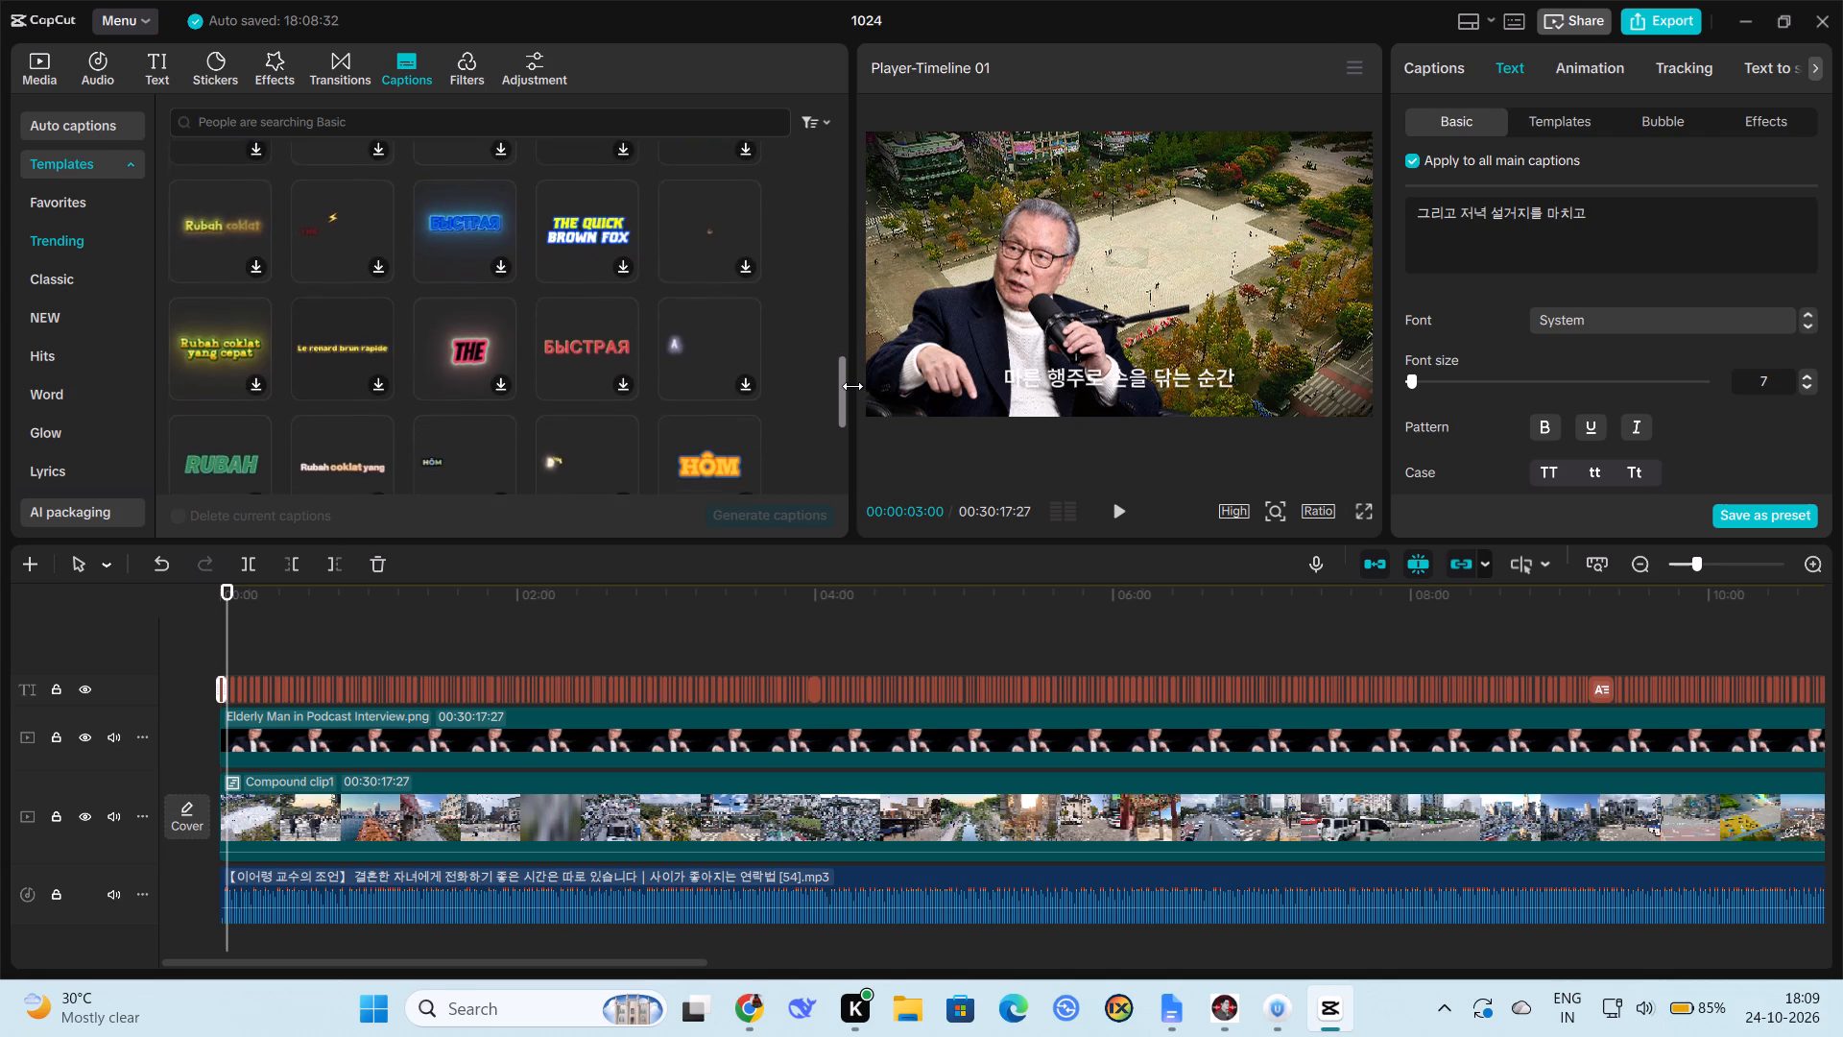
left_click_drag(852, 386, 851, 642)
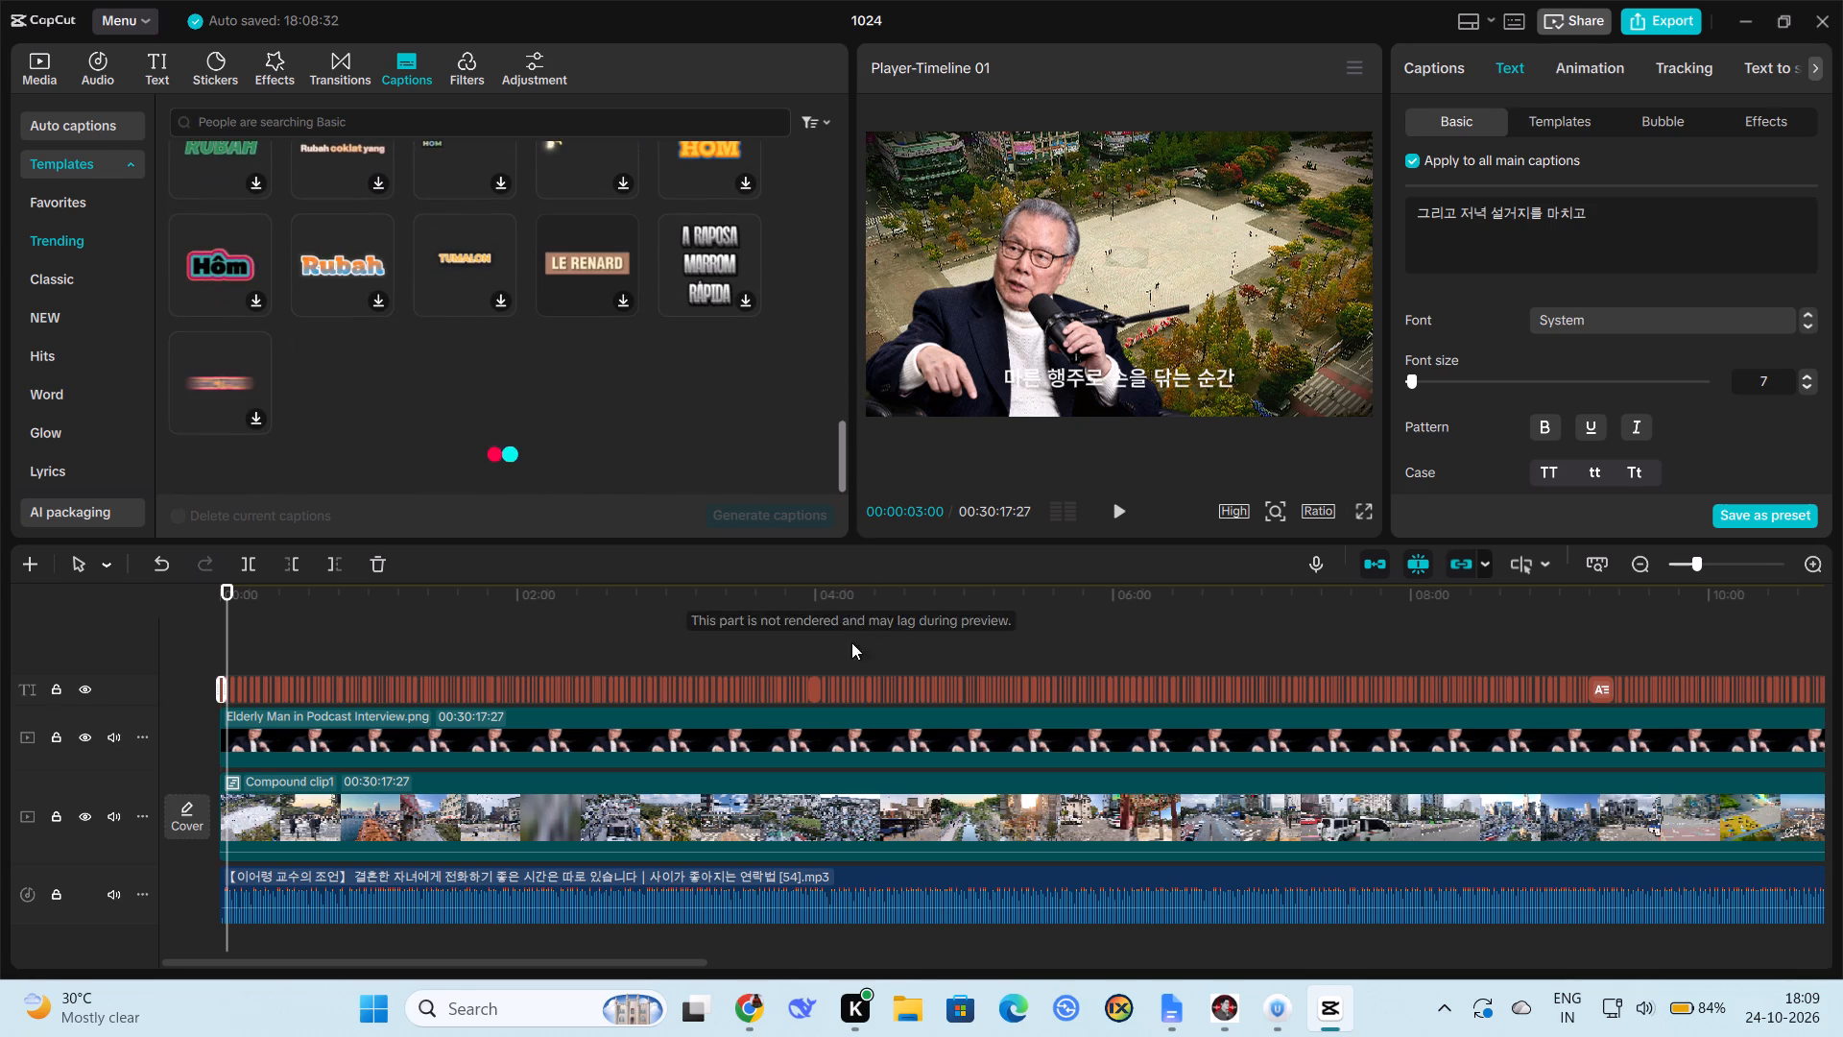
left_click_drag(851, 642, 848, 457)
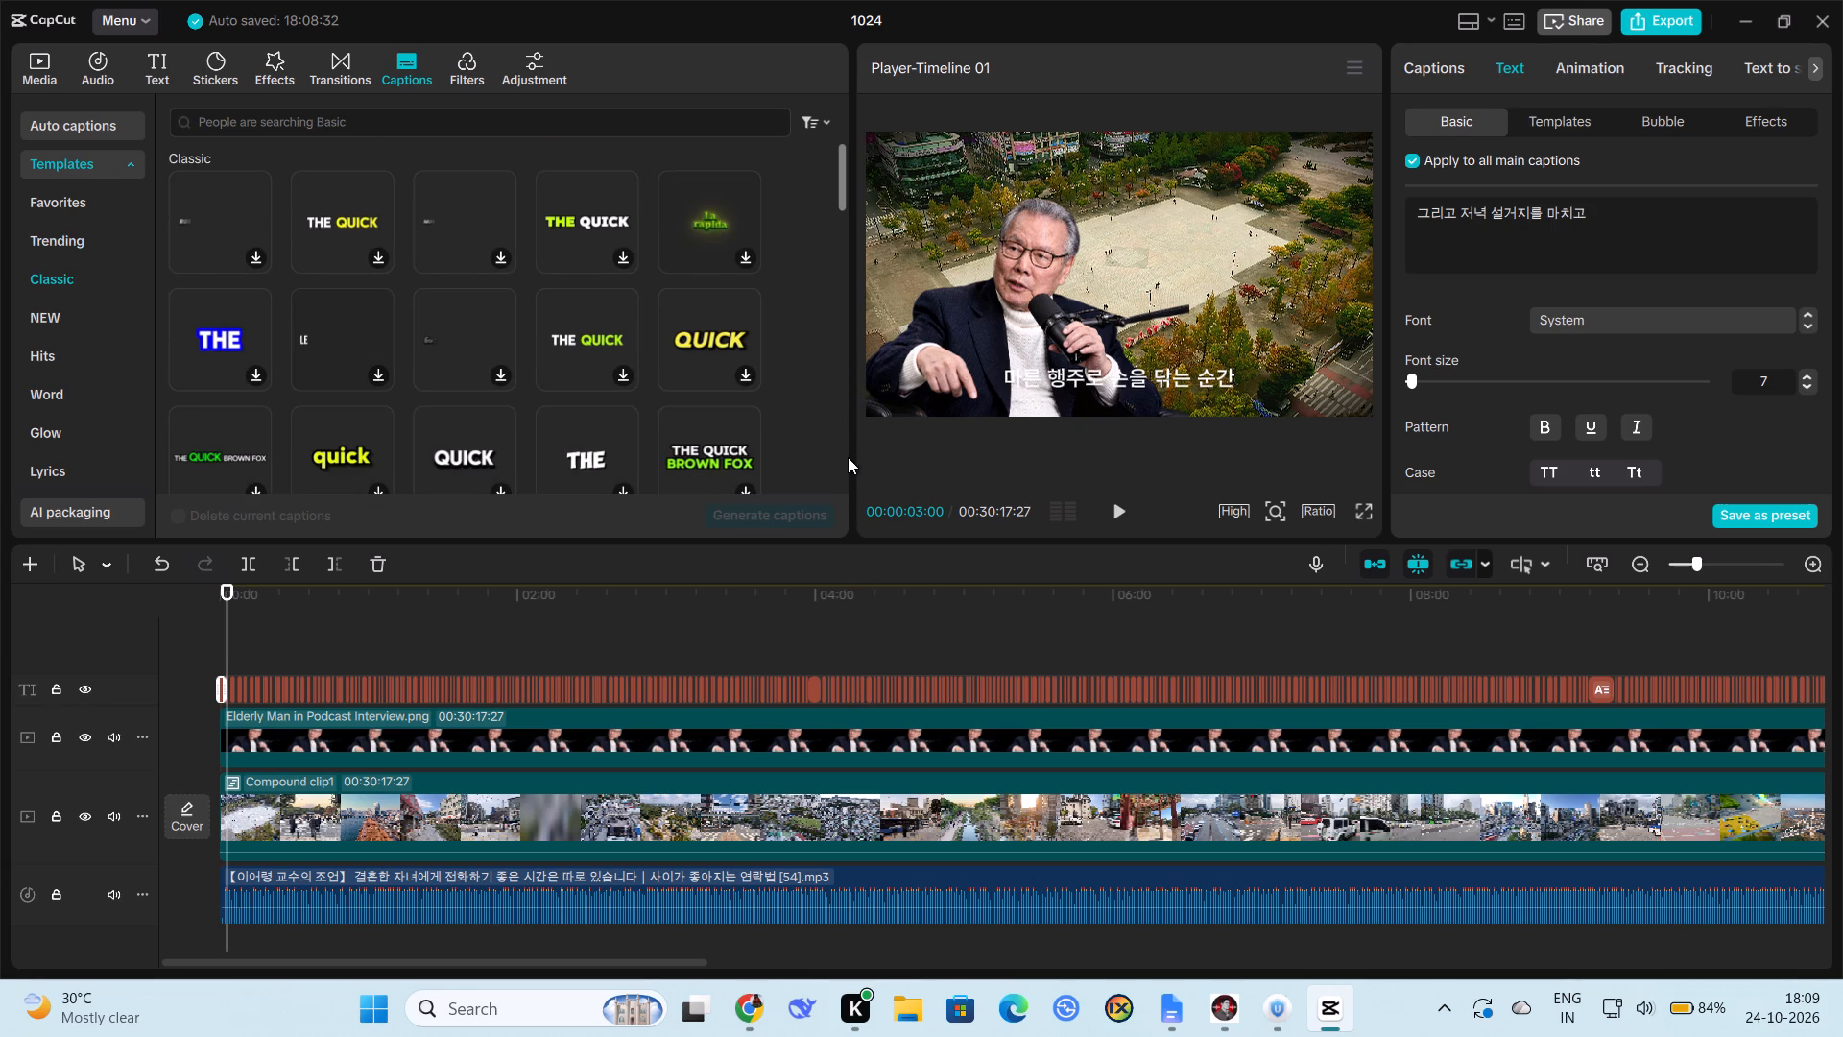
left_click_drag(848, 457, 846, 455)
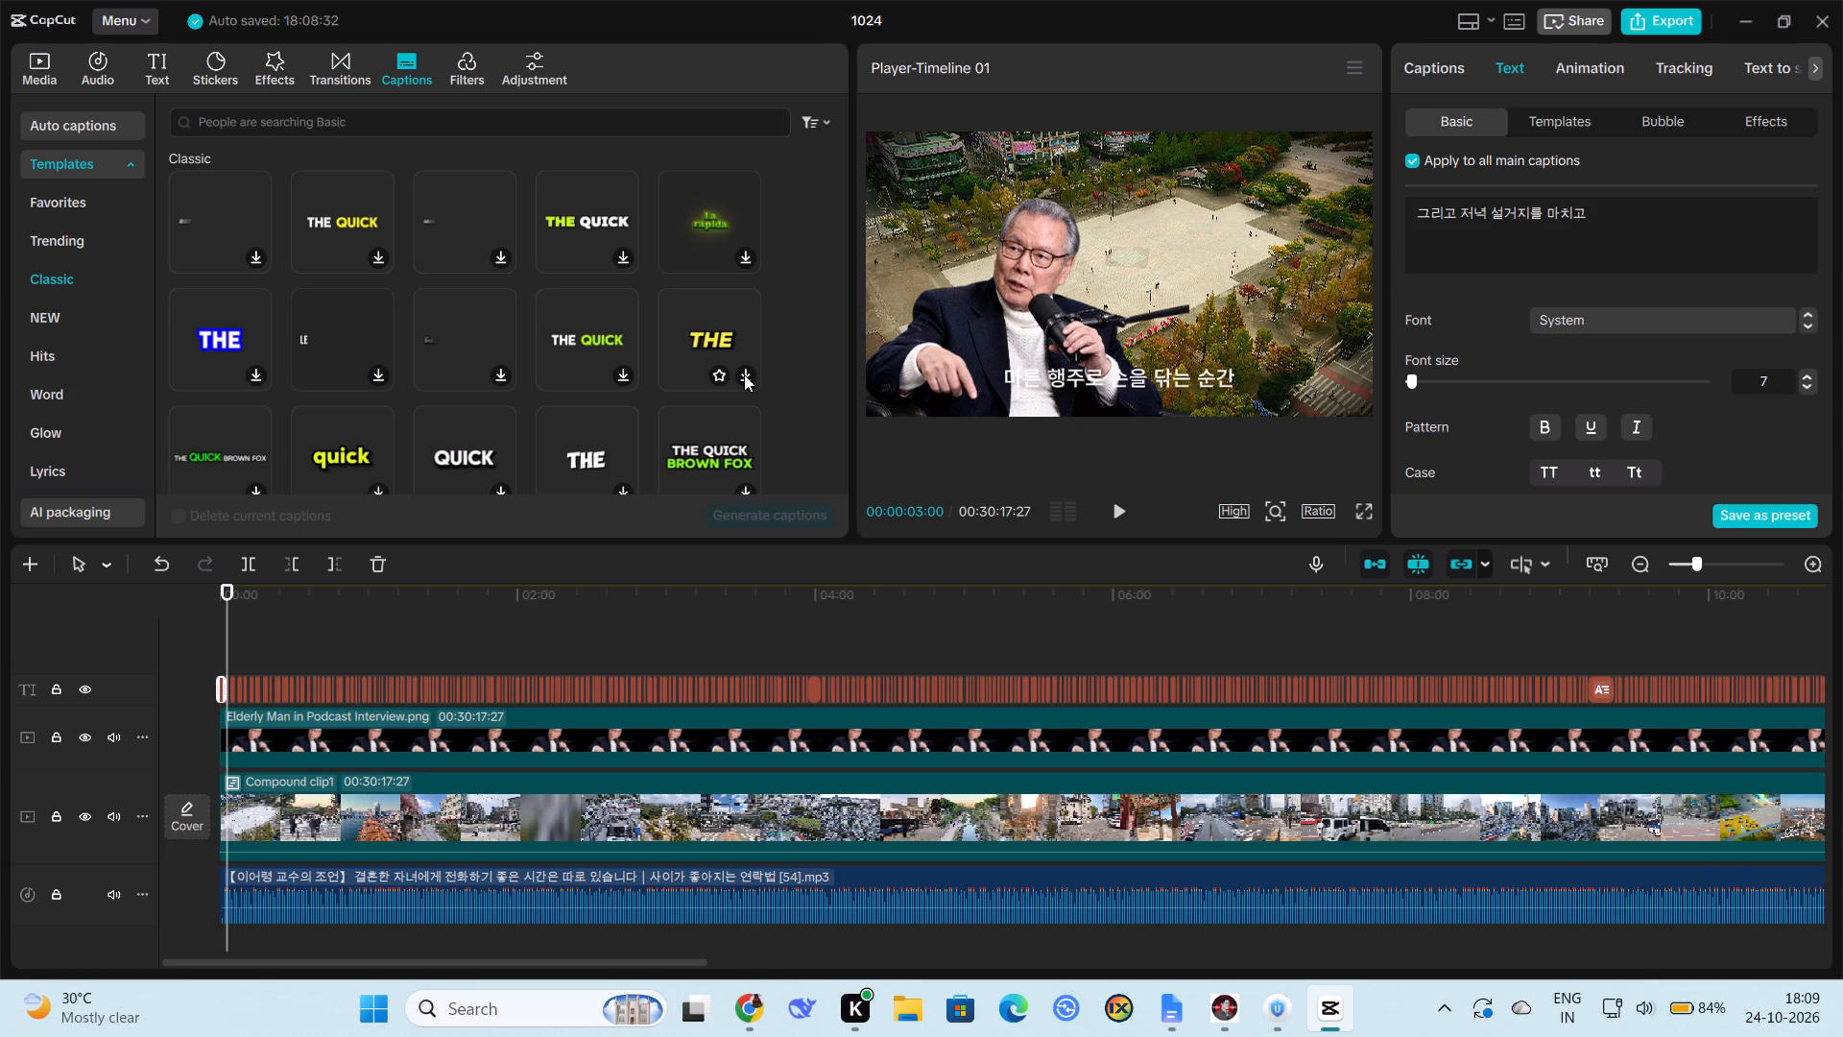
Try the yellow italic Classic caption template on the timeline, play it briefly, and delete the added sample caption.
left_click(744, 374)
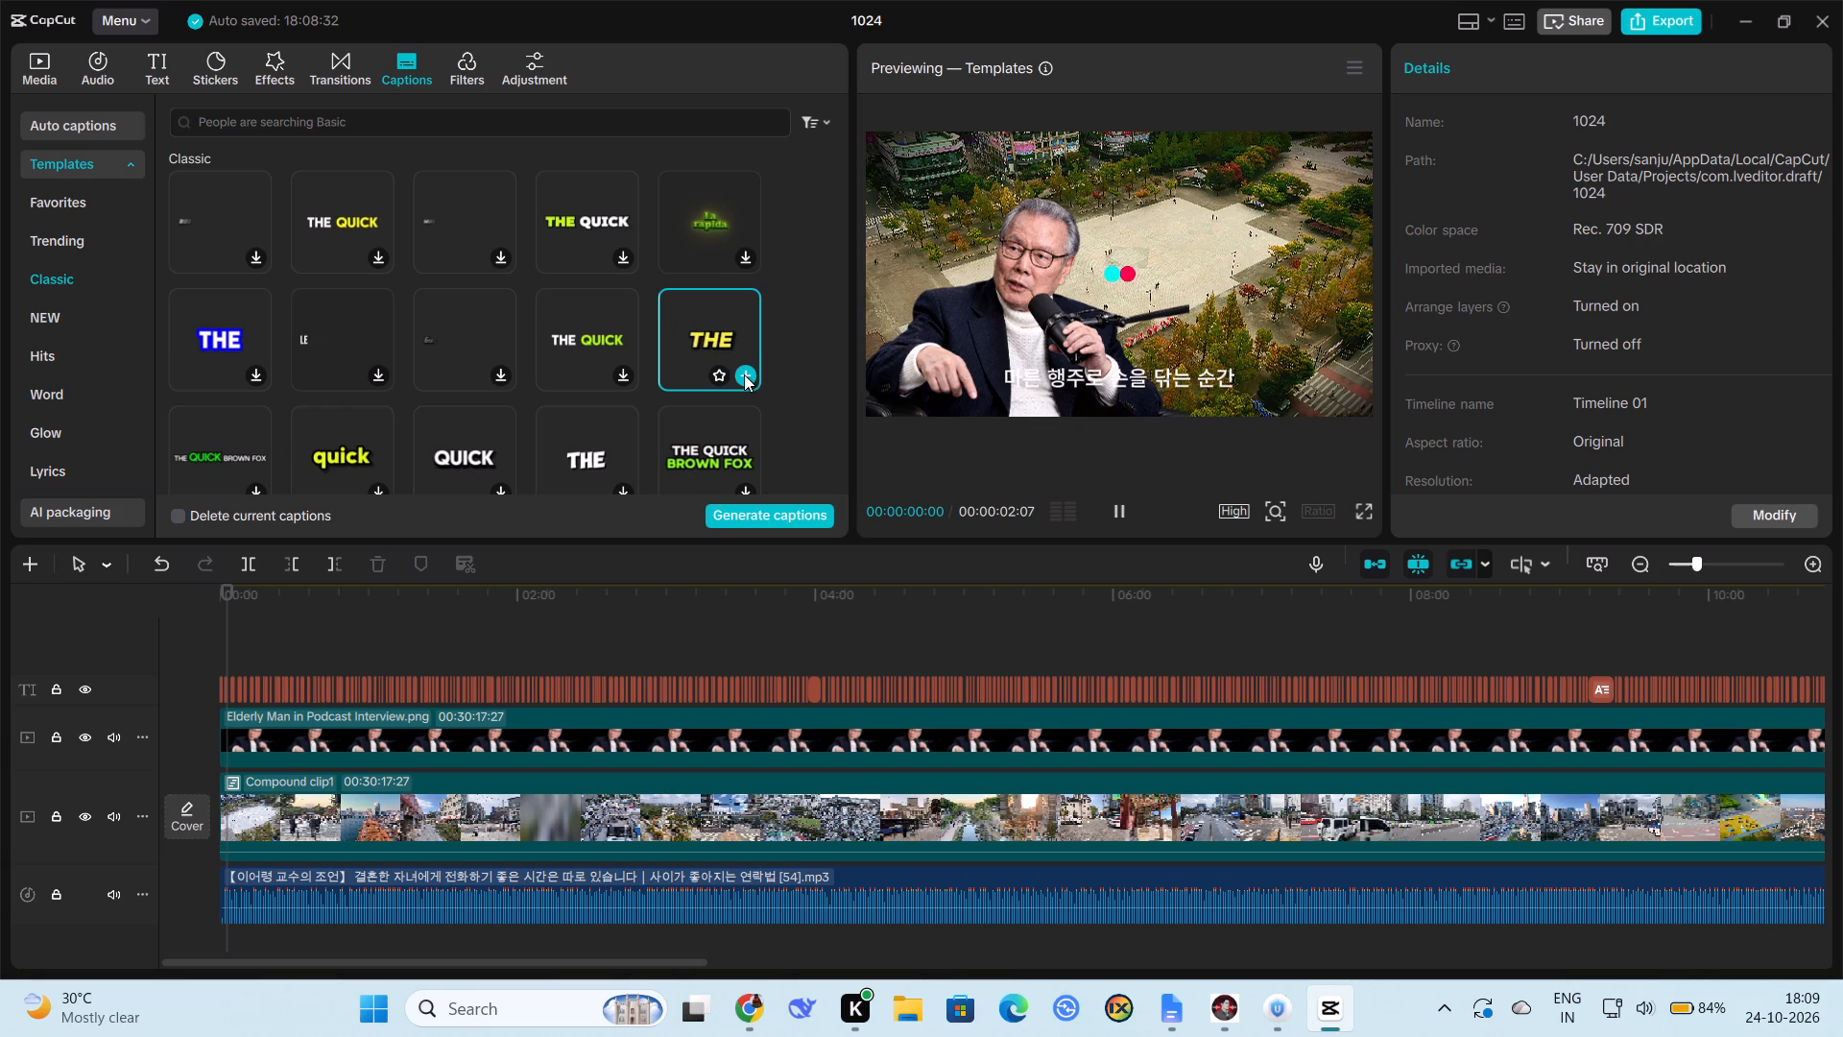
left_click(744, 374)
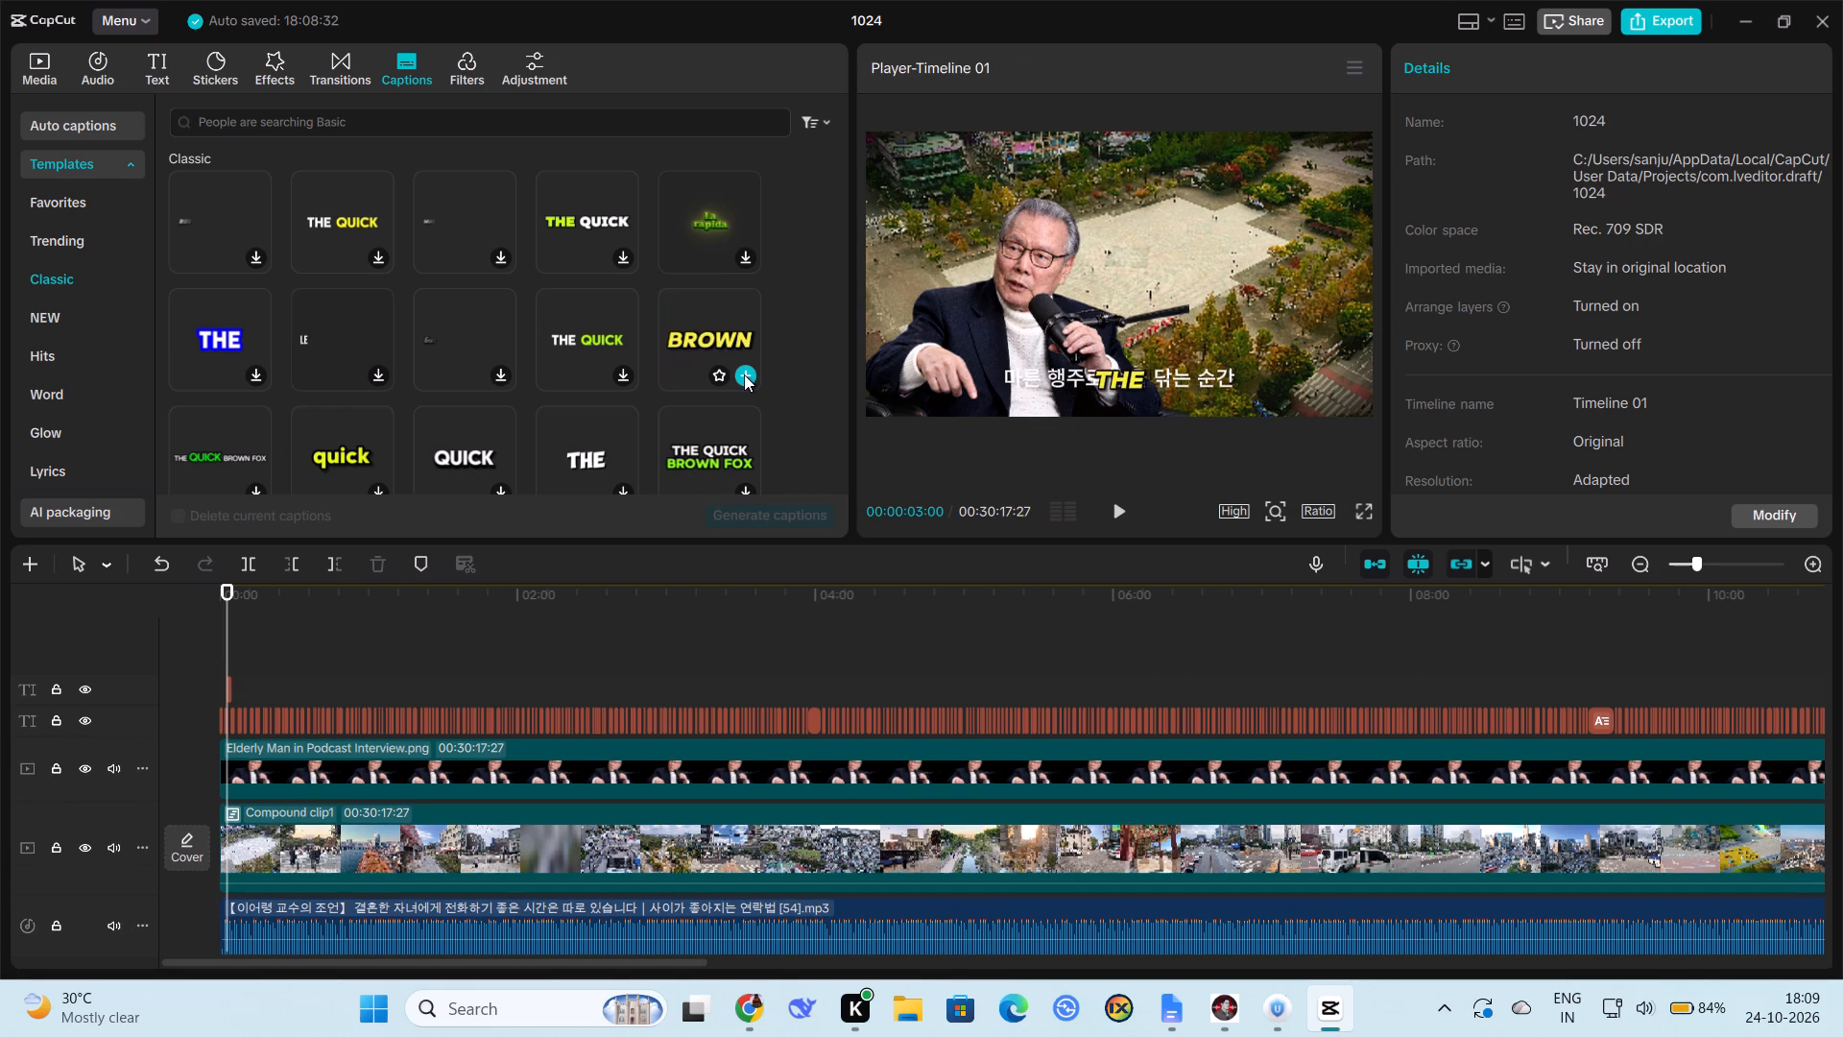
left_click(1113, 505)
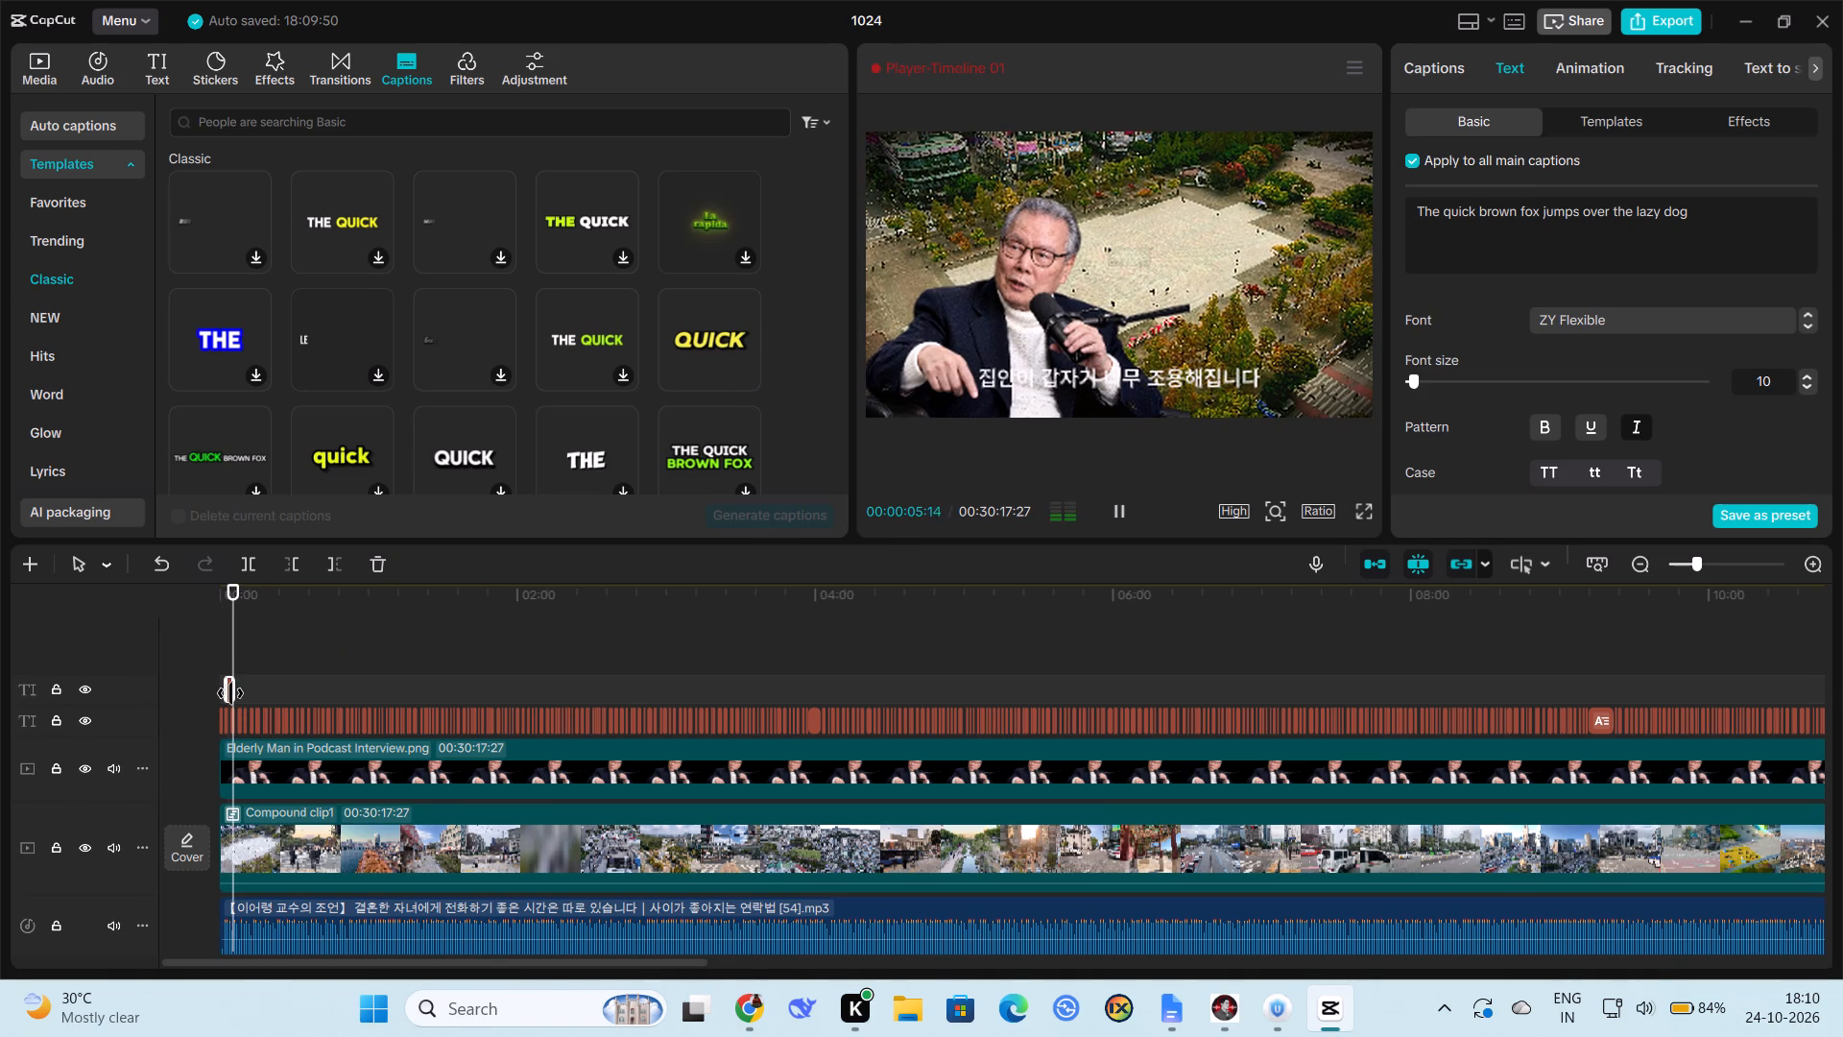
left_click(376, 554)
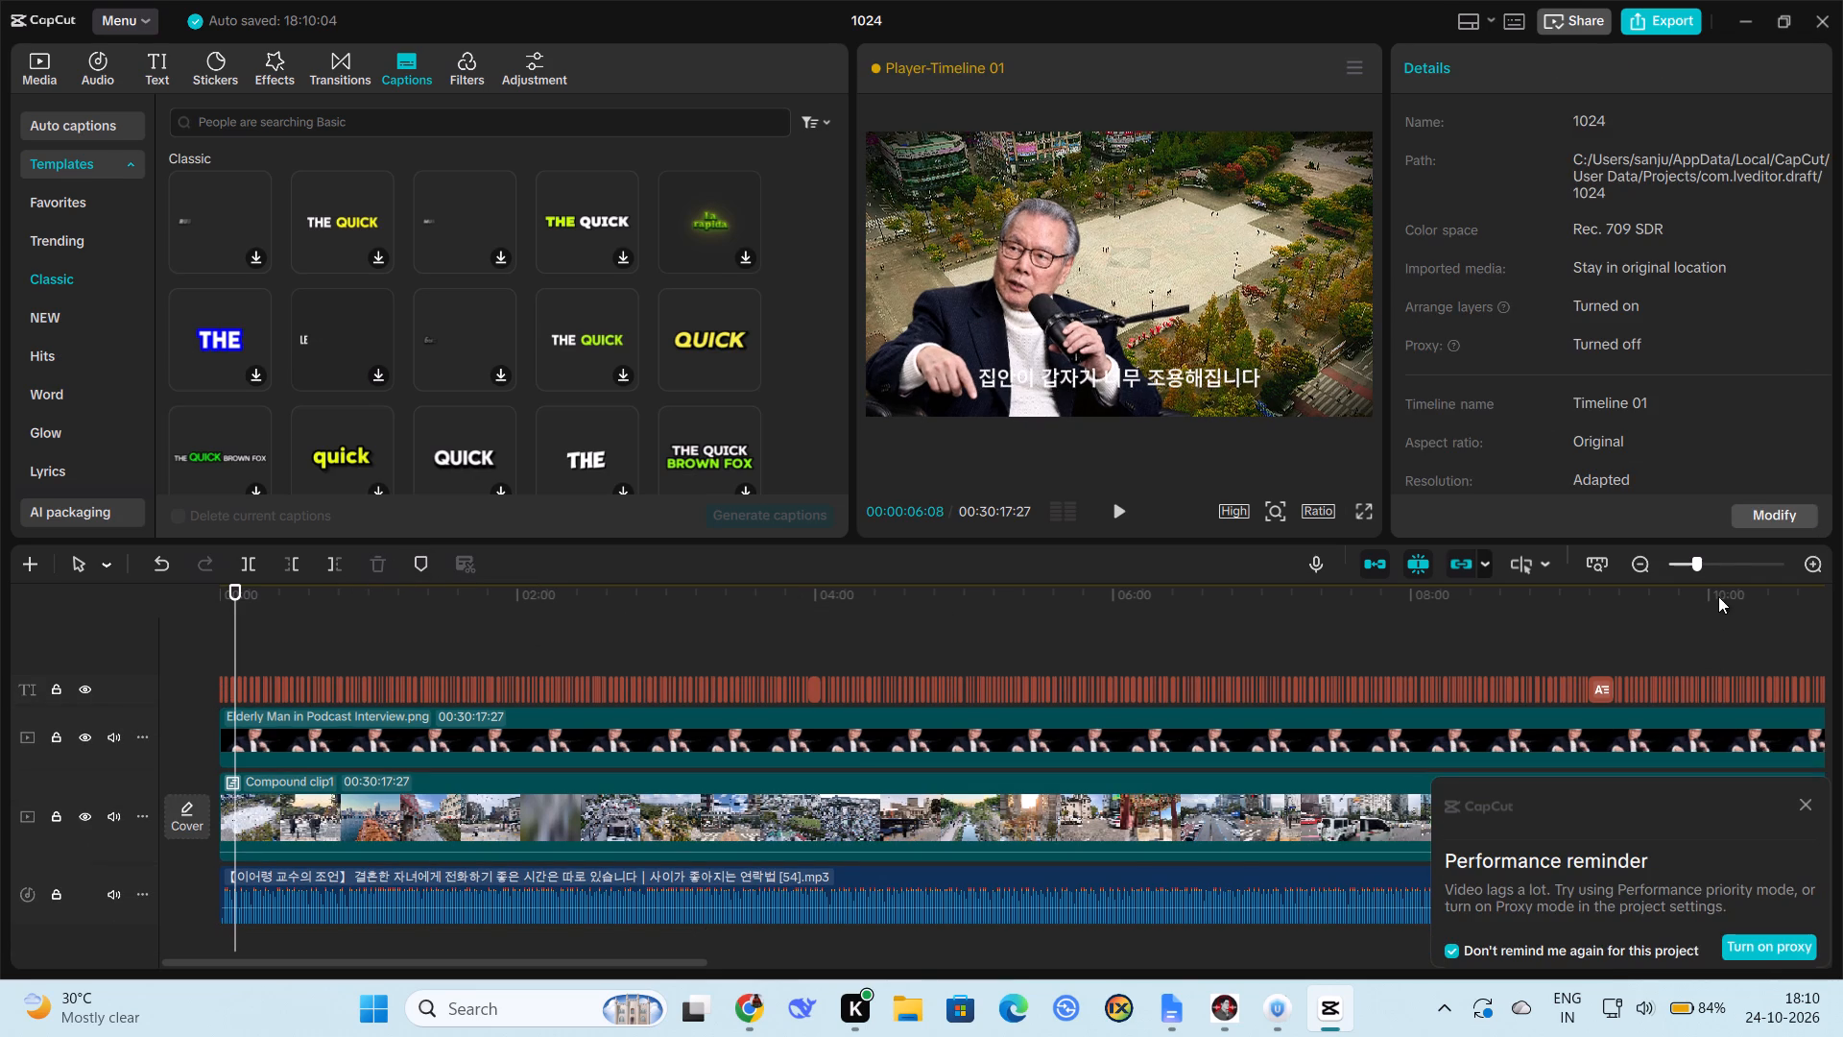
With a Korean caption selected, examine the Classic and Trending caption templates again for a suitable style.
left_click(1706, 560)
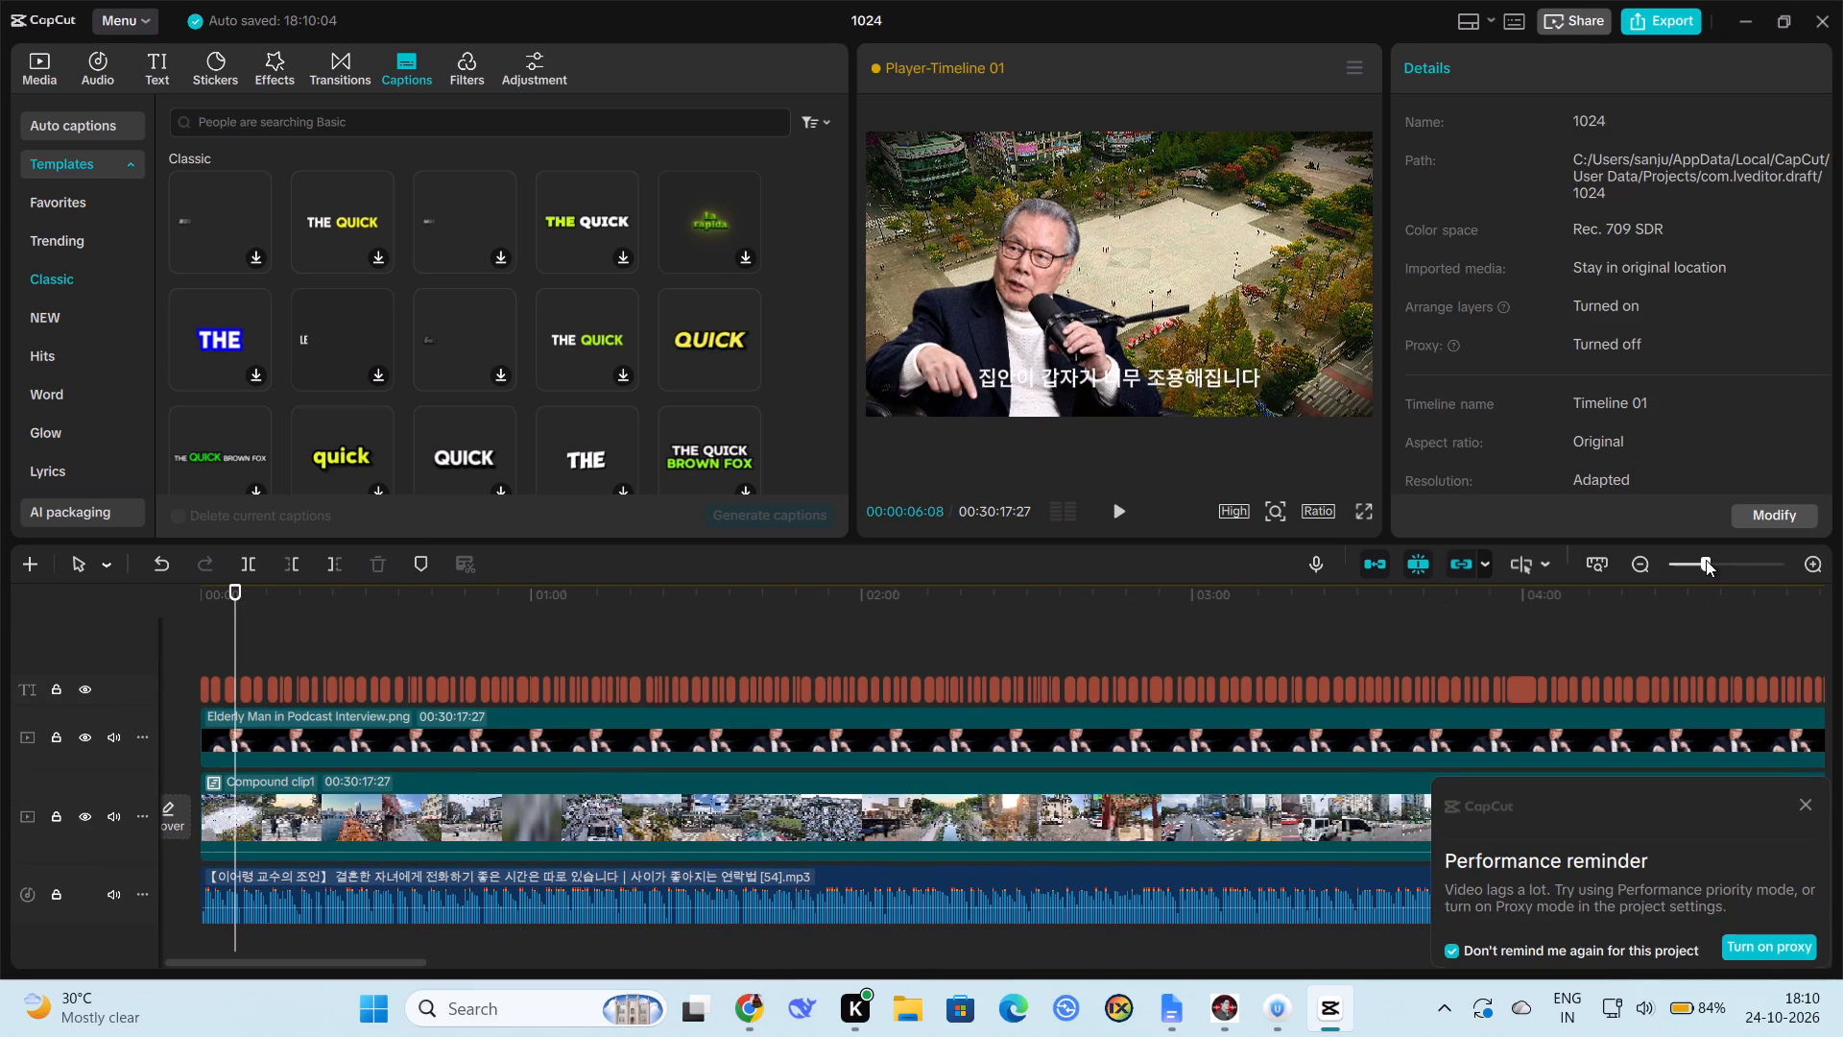
left_click(203, 686)
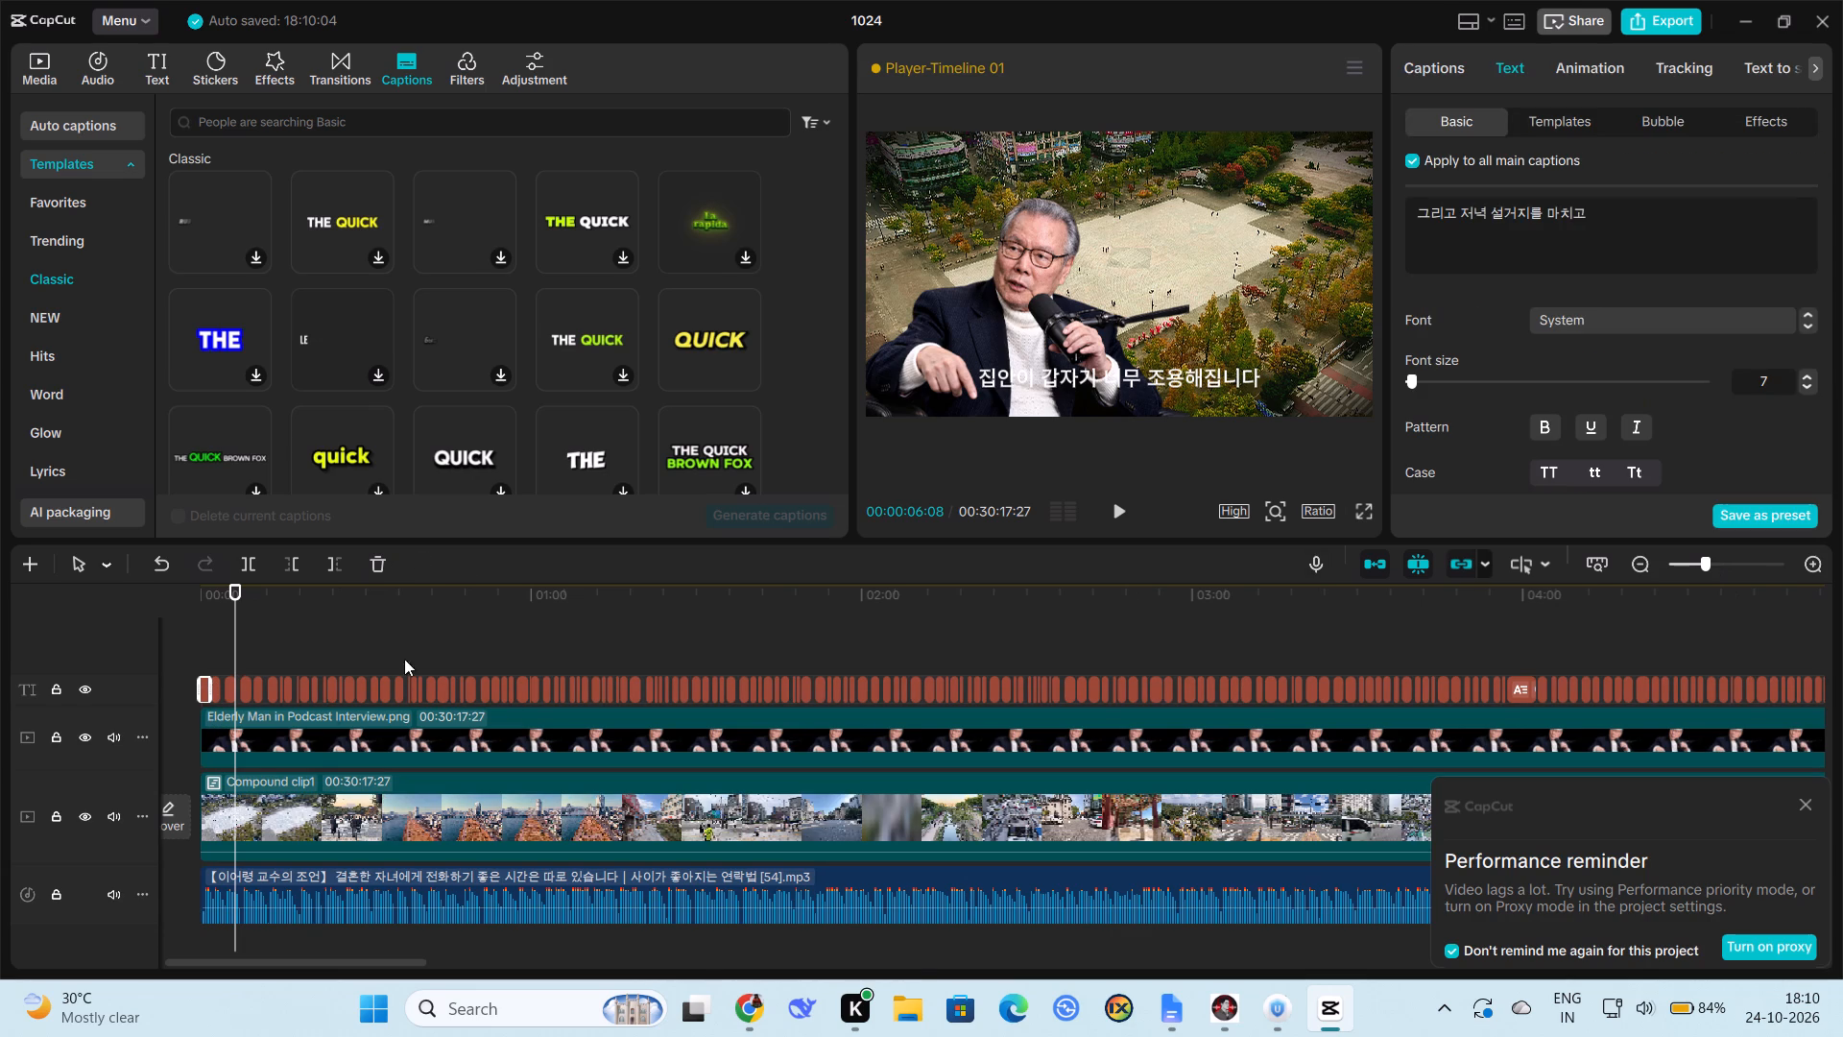
left_click(1078, 373)
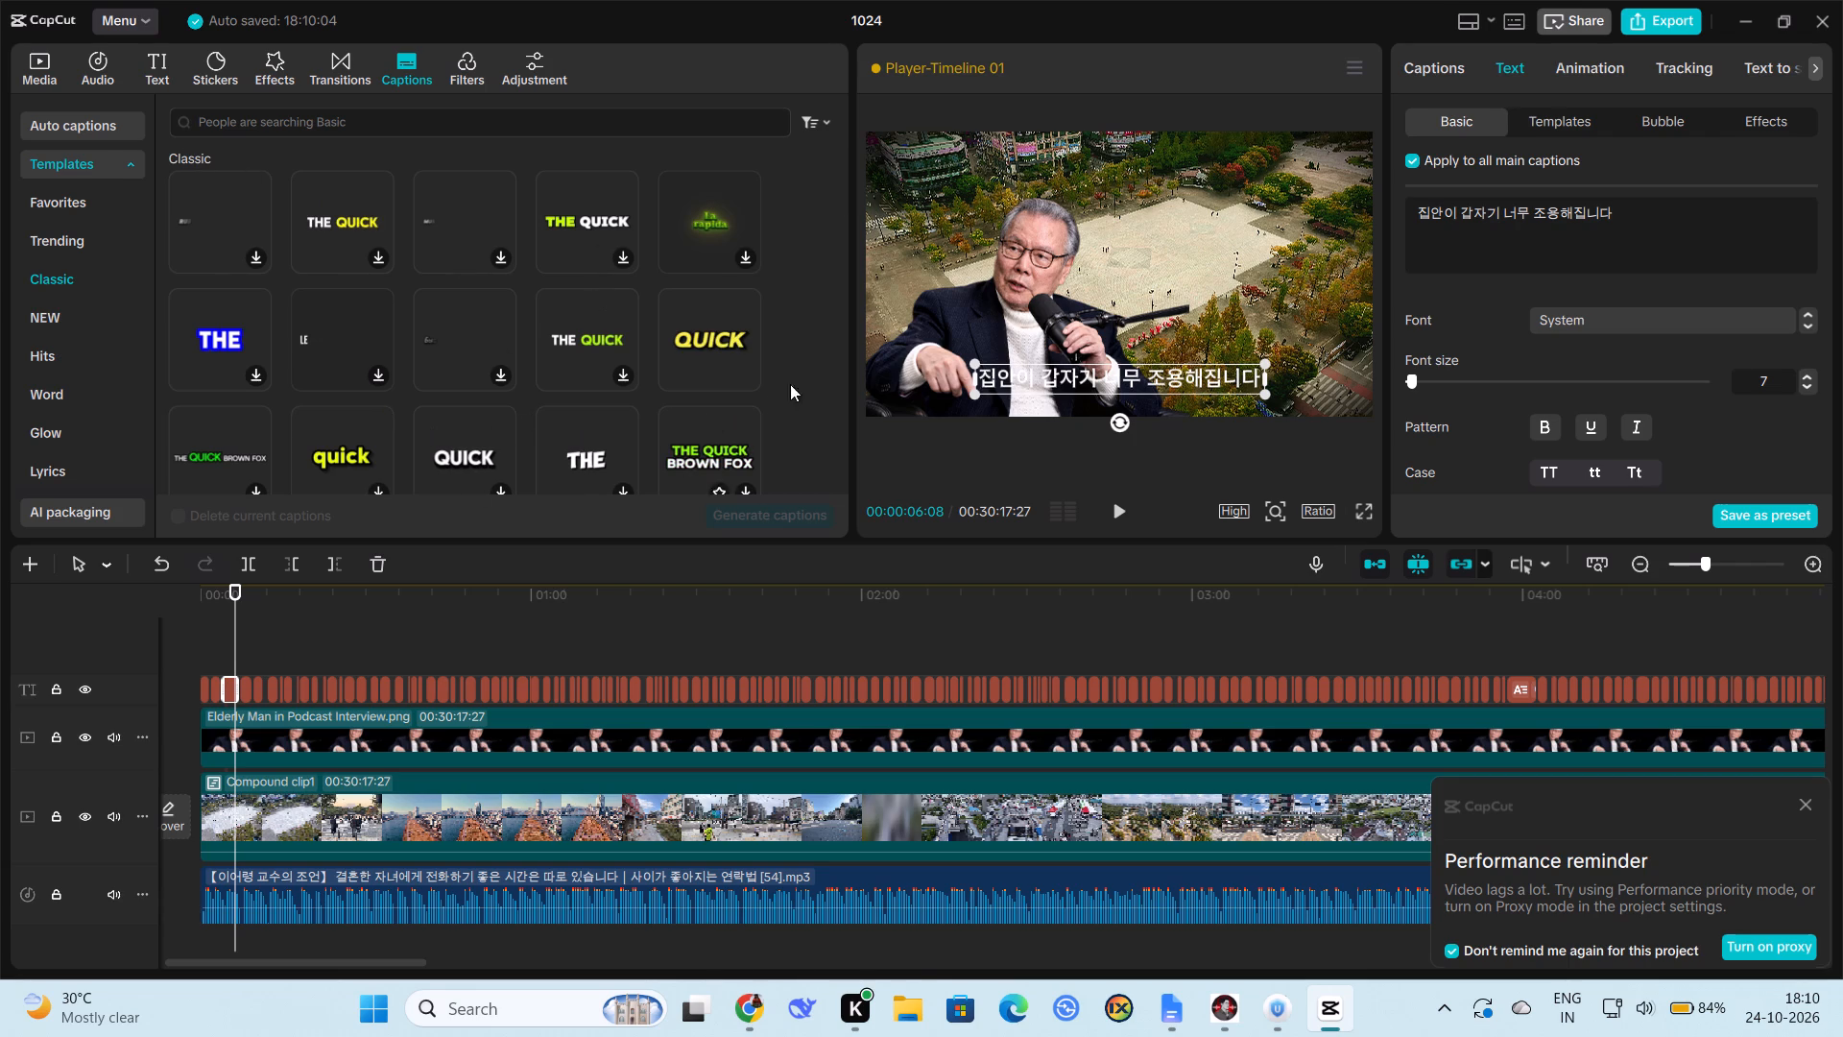
left_click_drag(840, 182, 843, 279)
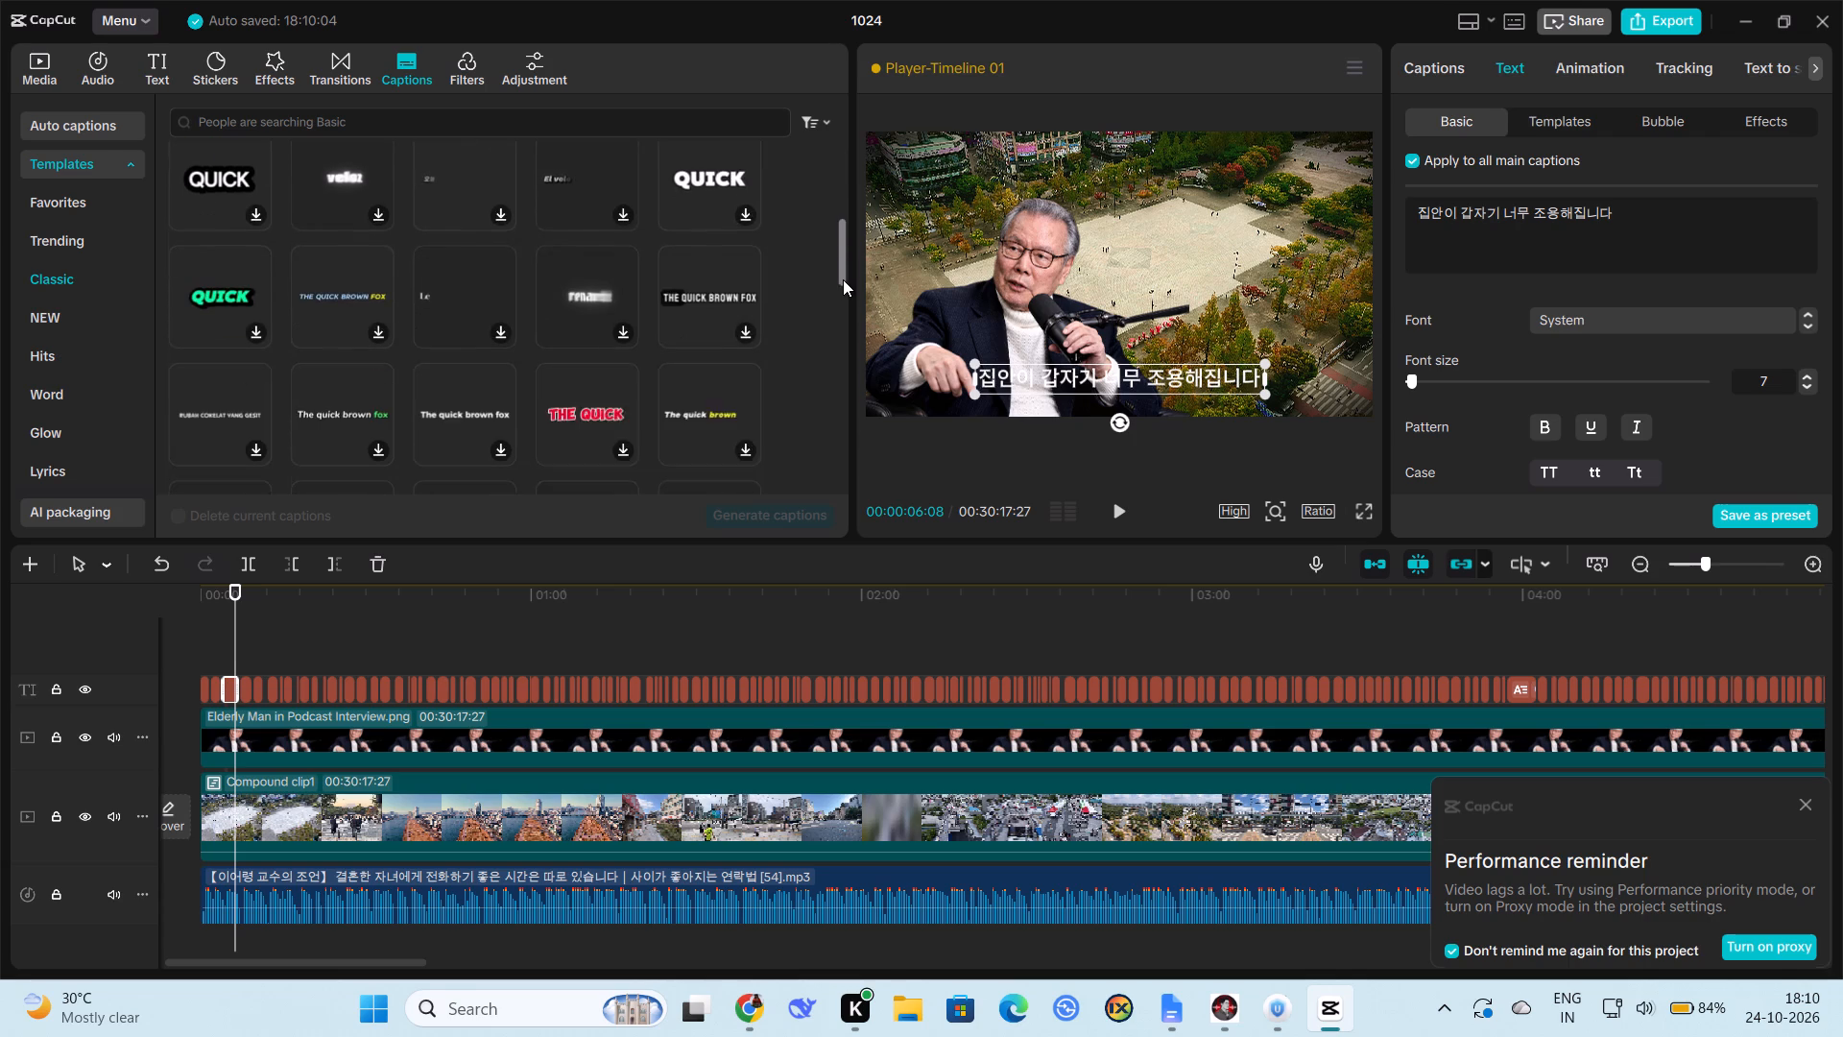
left_click_drag(843, 279, 851, 98)
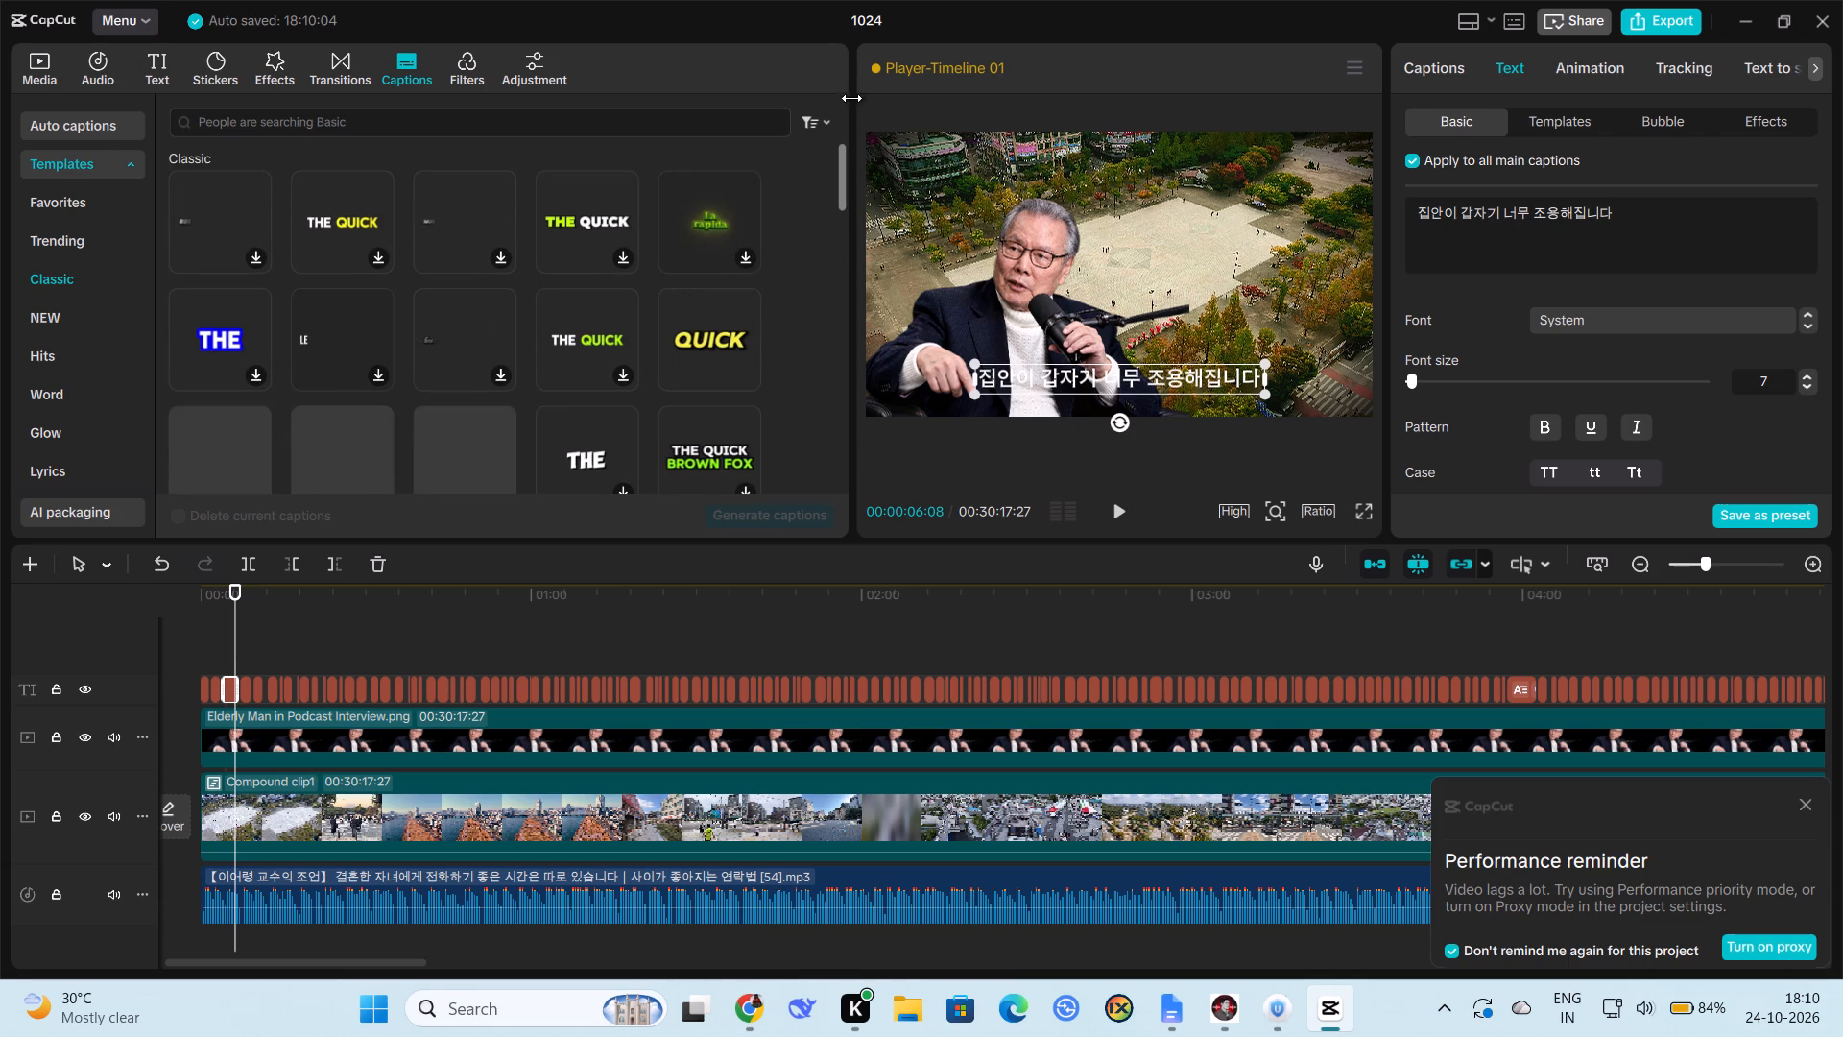
left_click_drag(851, 98, 850, 61)
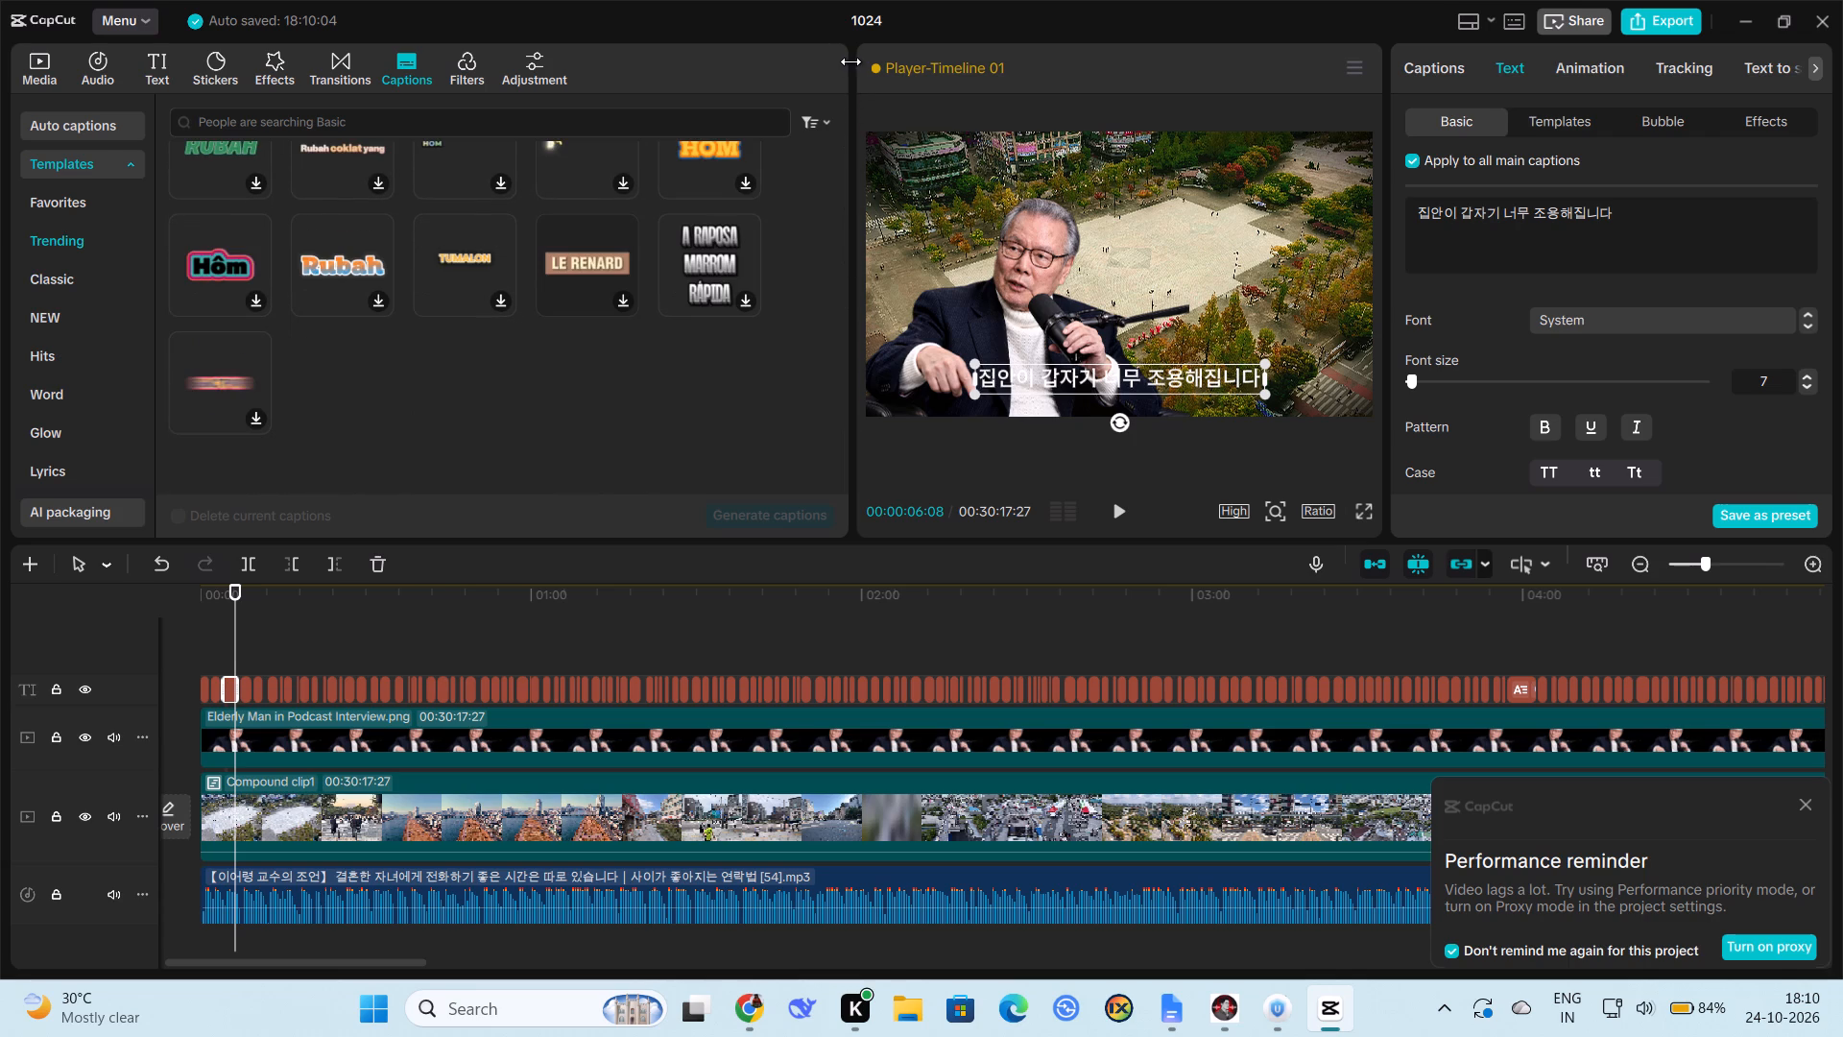
left_click_drag(850, 61, 813, 382)
left_click_drag(813, 382, 841, 443)
left_click_drag(841, 443, 874, 157)
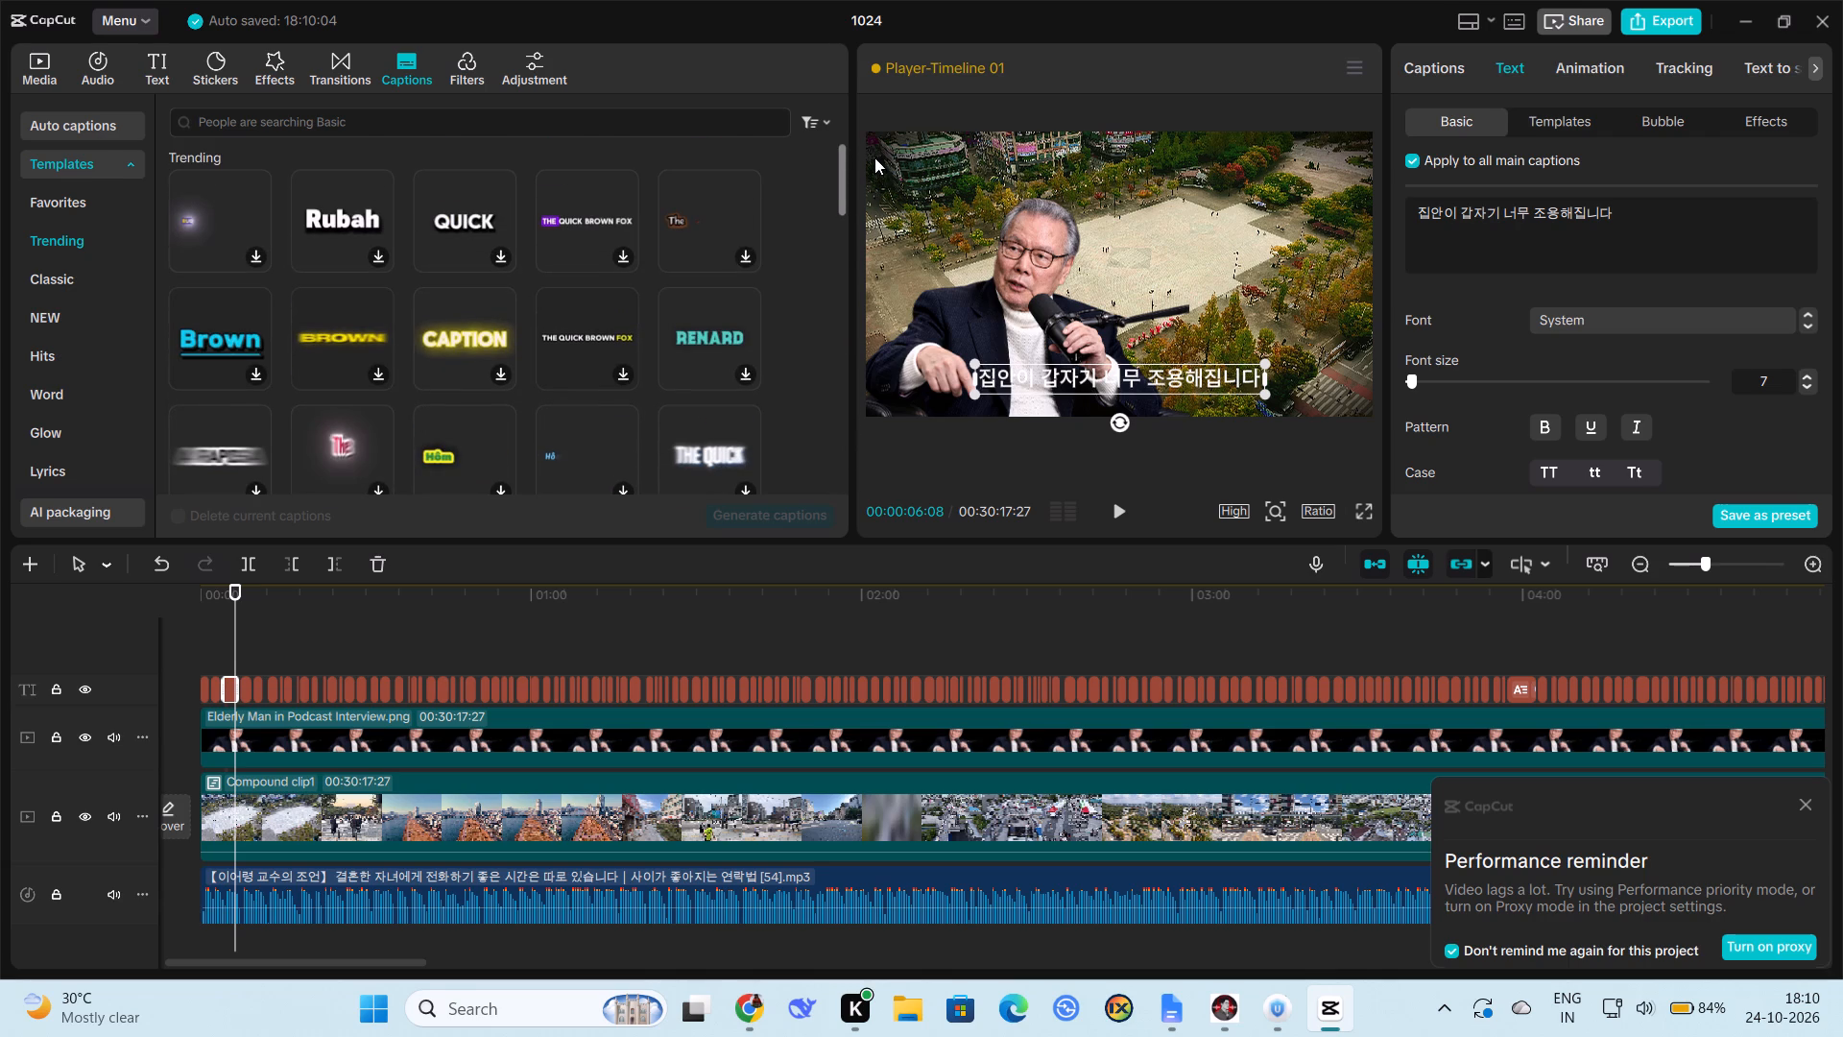
left_click_drag(874, 157, 863, 165)
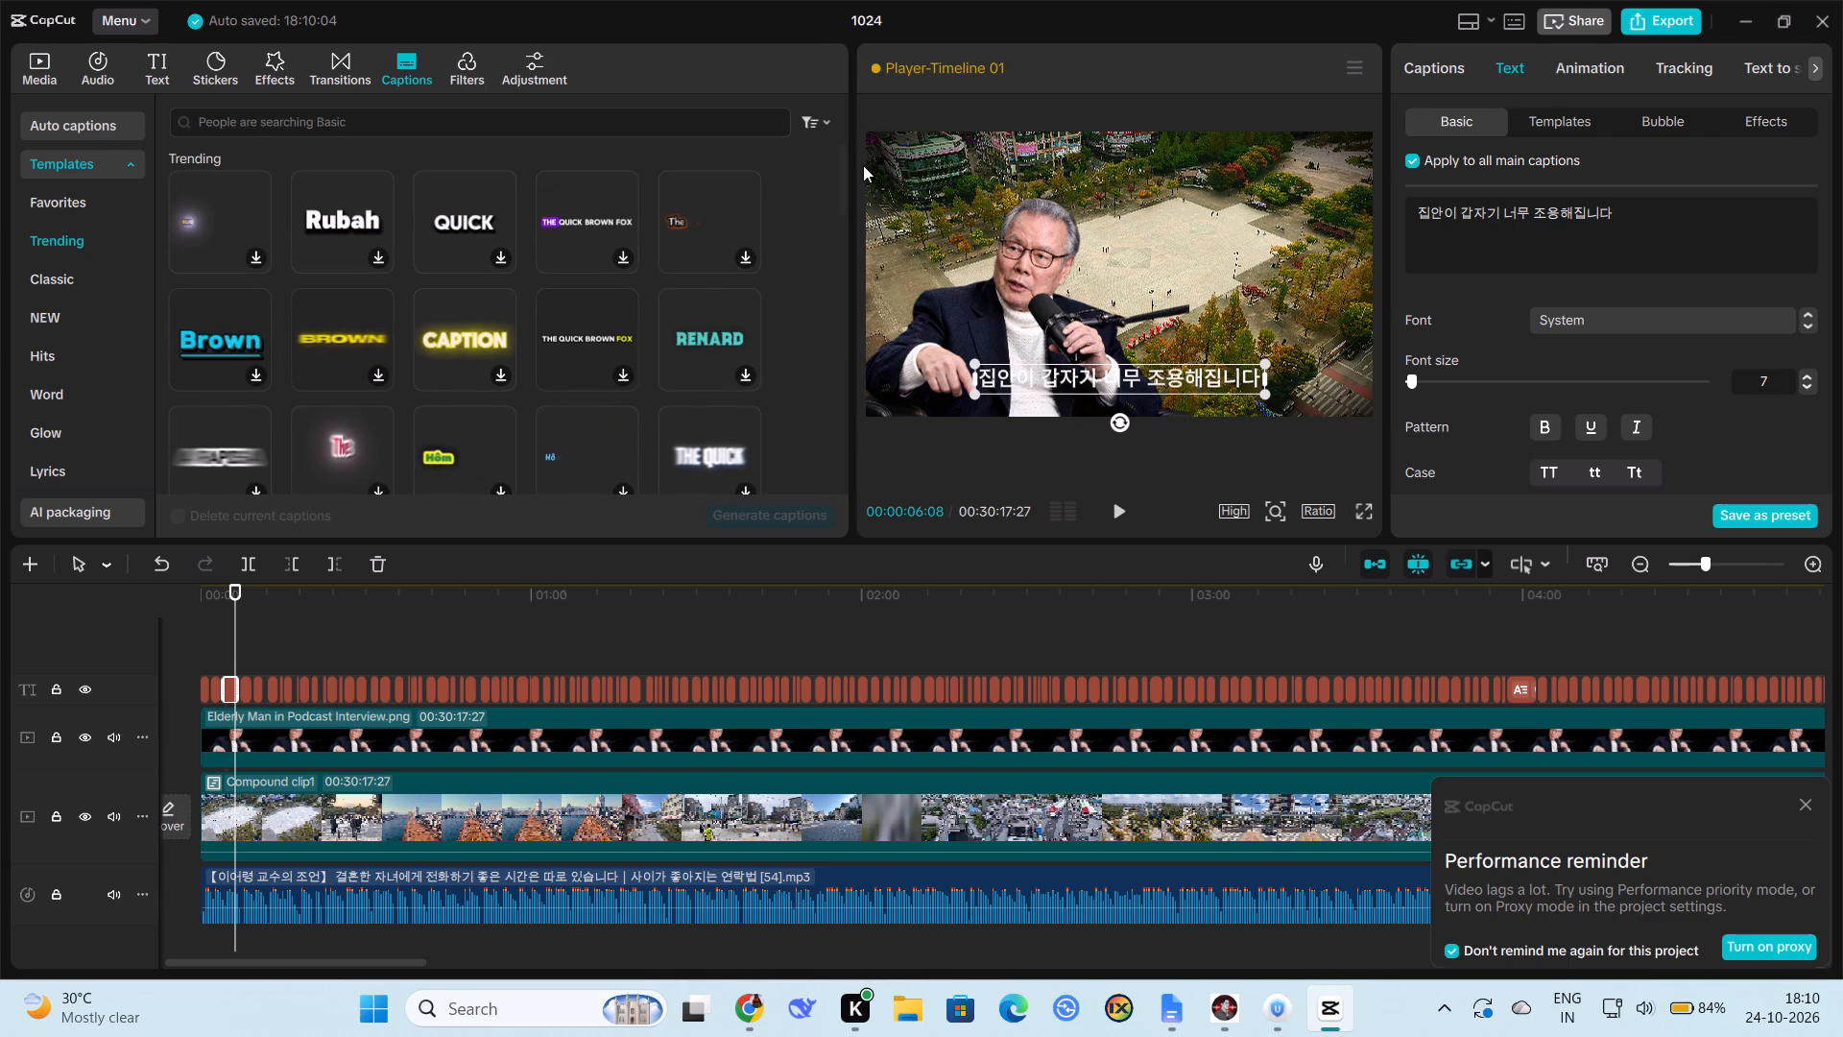
left_click_drag(863, 165, 854, 190)
left_click_drag(854, 190, 850, 204)
left_click_drag(840, 181, 843, 391)
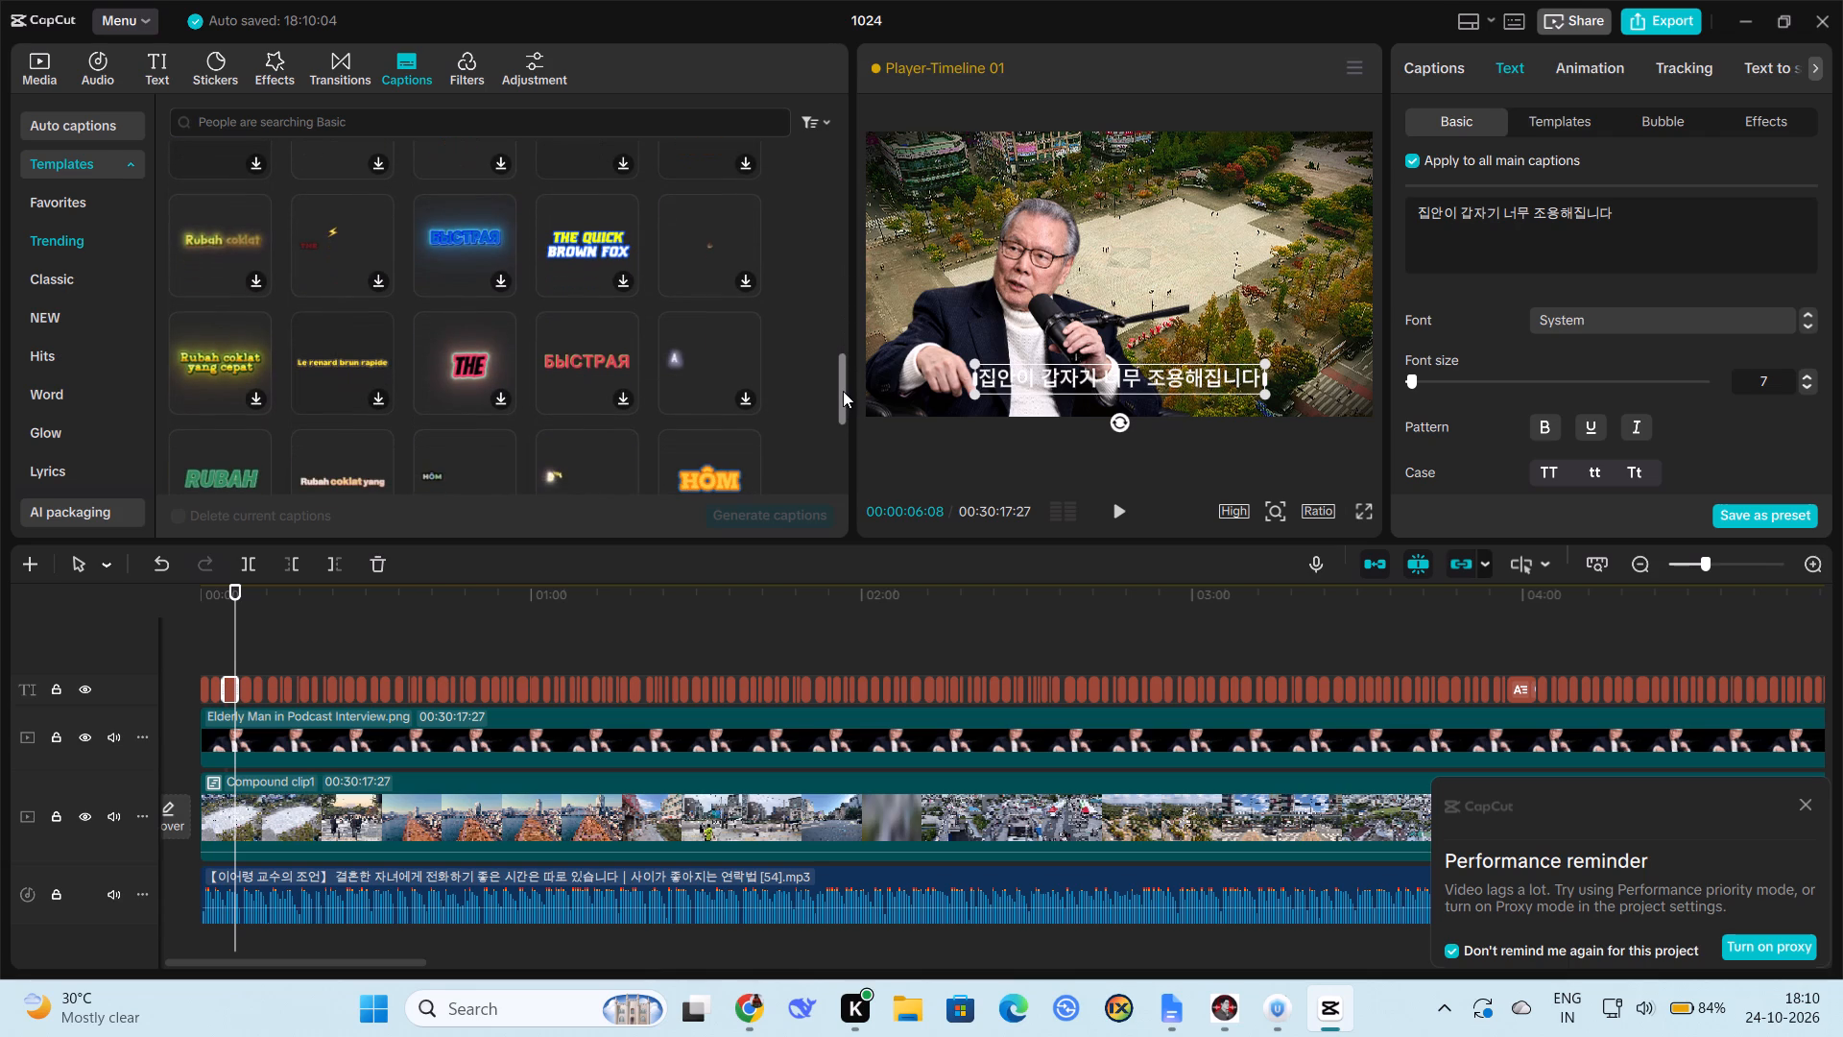
left_click_drag(843, 391, 845, 440)
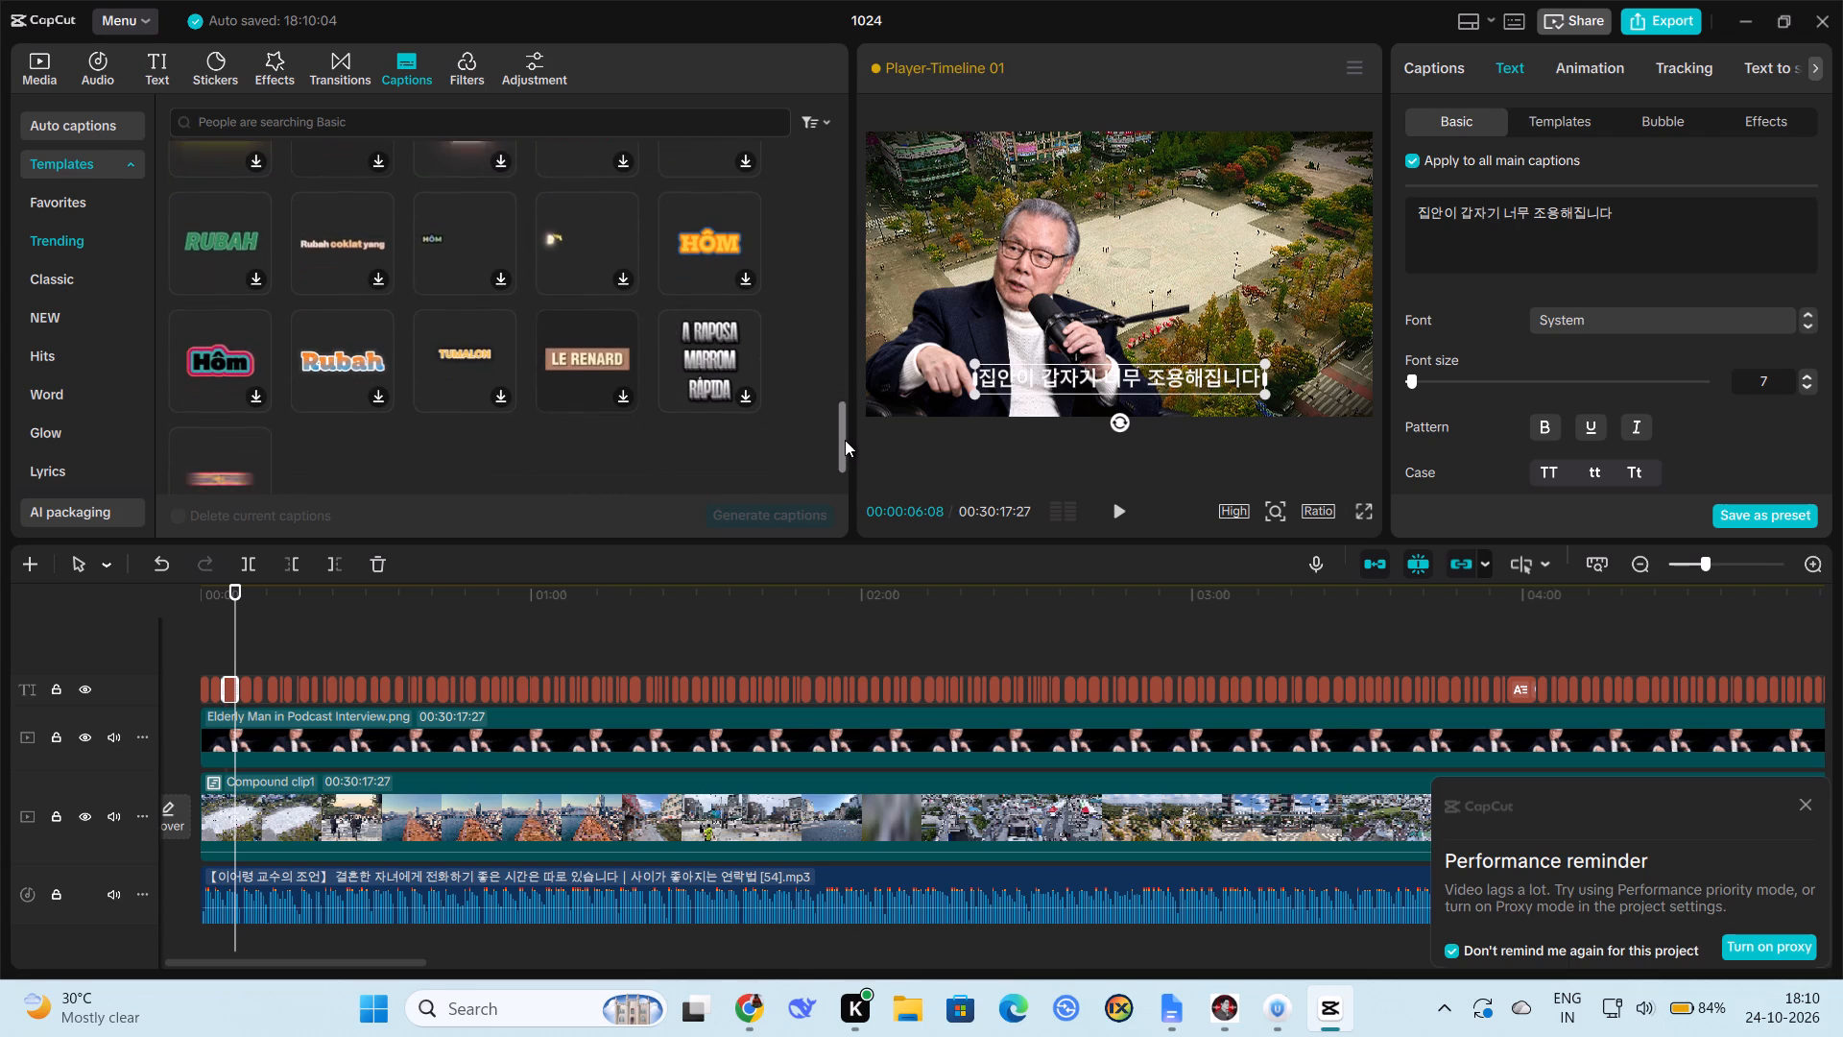
left_click_drag(845, 440, 842, 449)
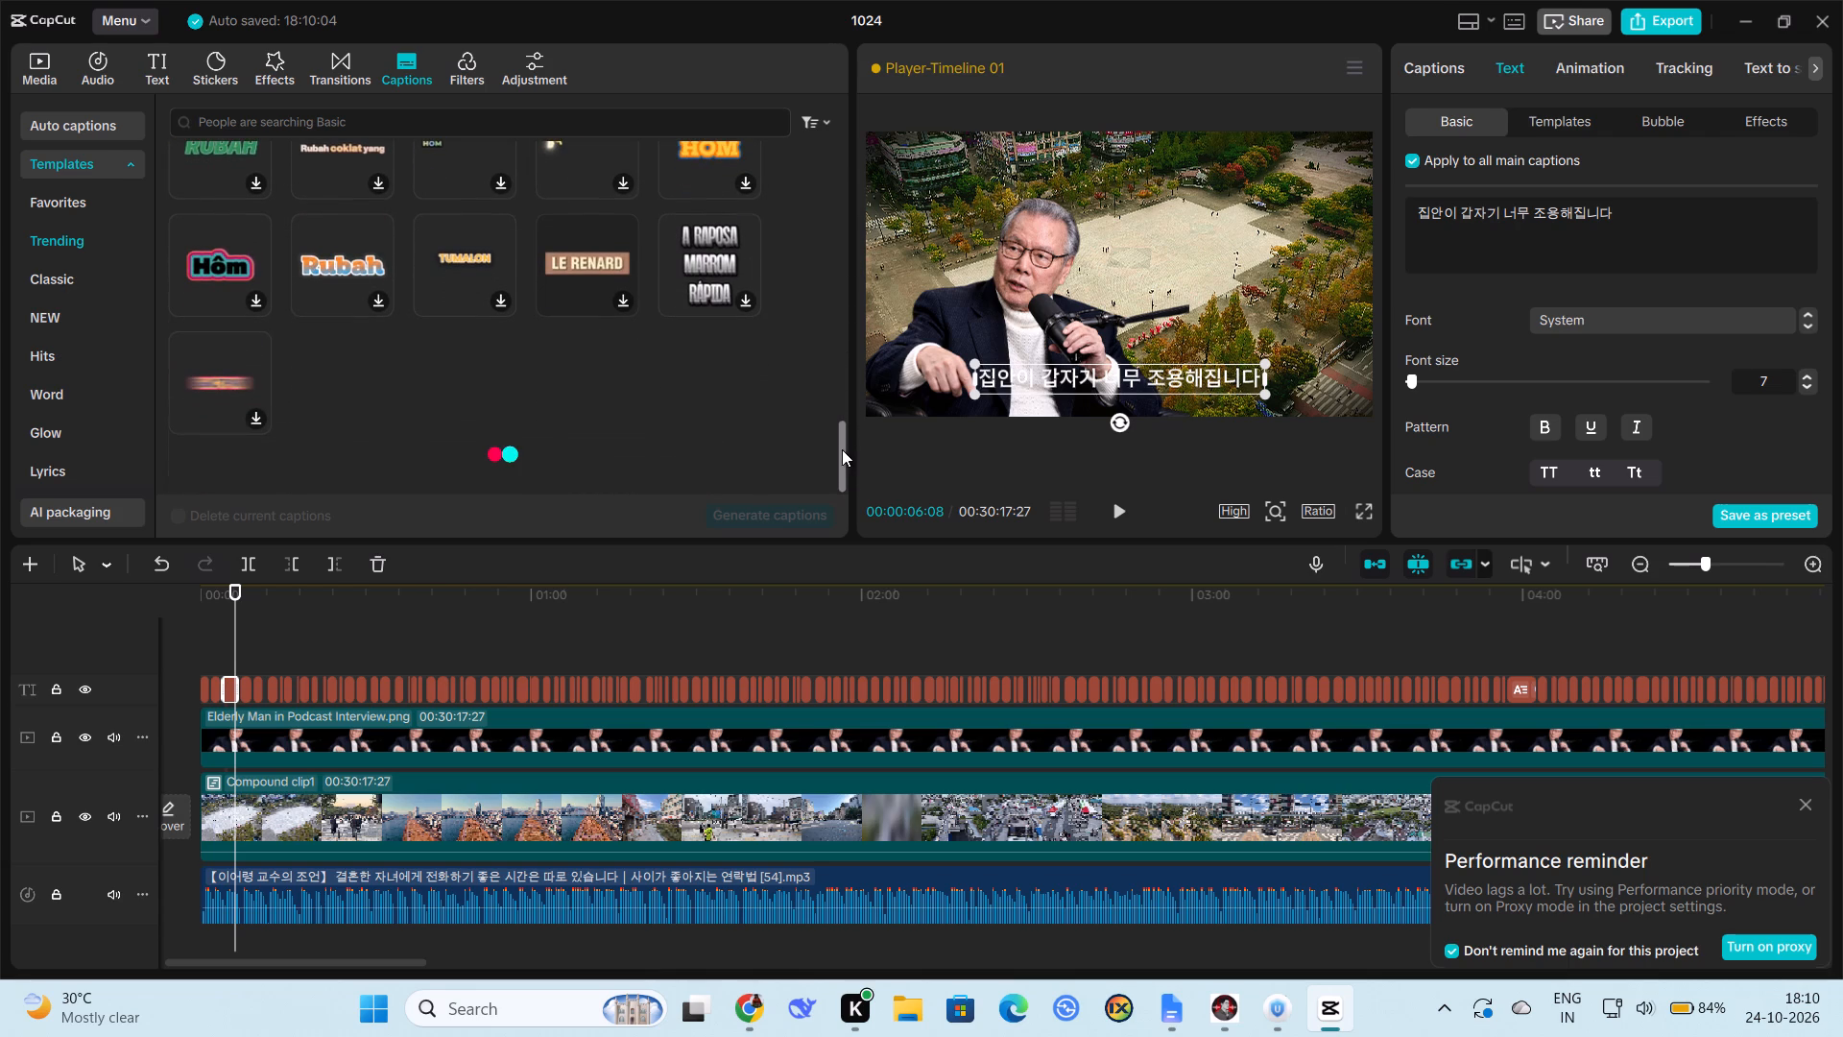
left_click_drag(842, 449, 838, 452)
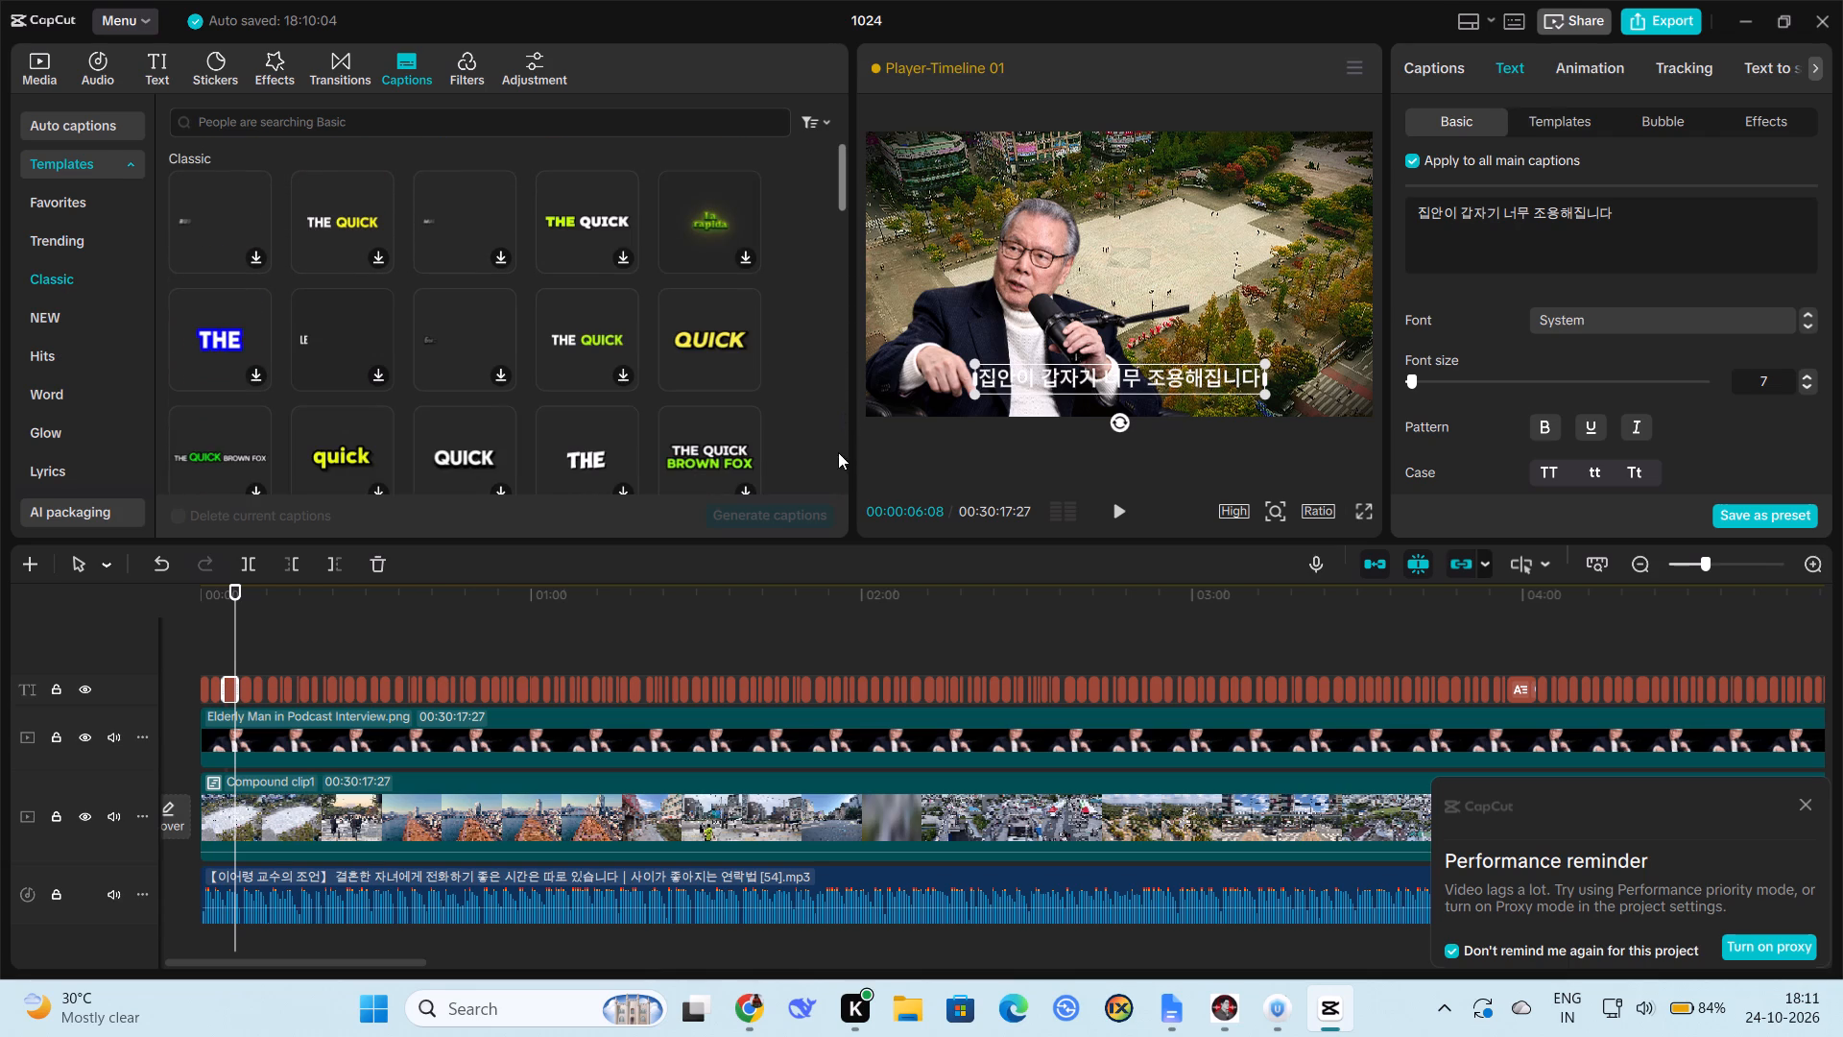
left_click_drag(838, 452, 833, 512)
Open the text templates for the main captions, dismissing the performance reminder and selecting the first caption.
left_click(1582, 118)
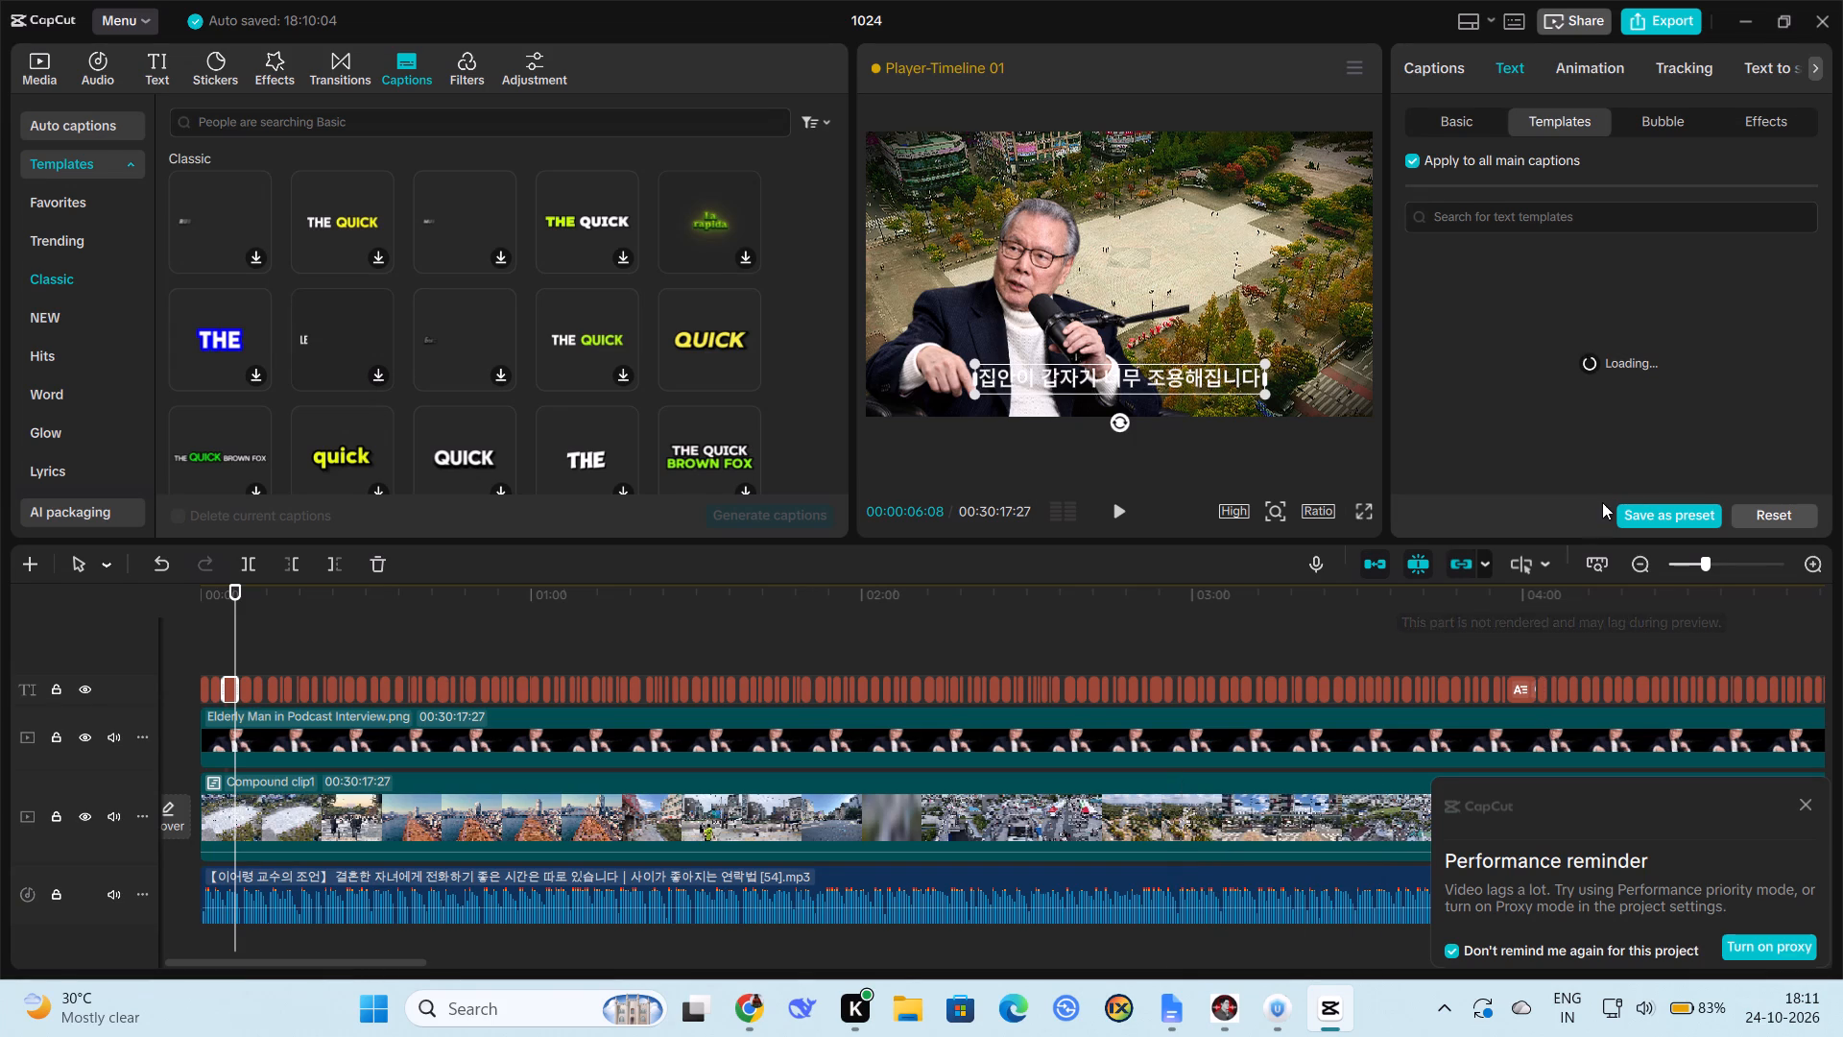
left_click(1635, 380)
left_click(1804, 800)
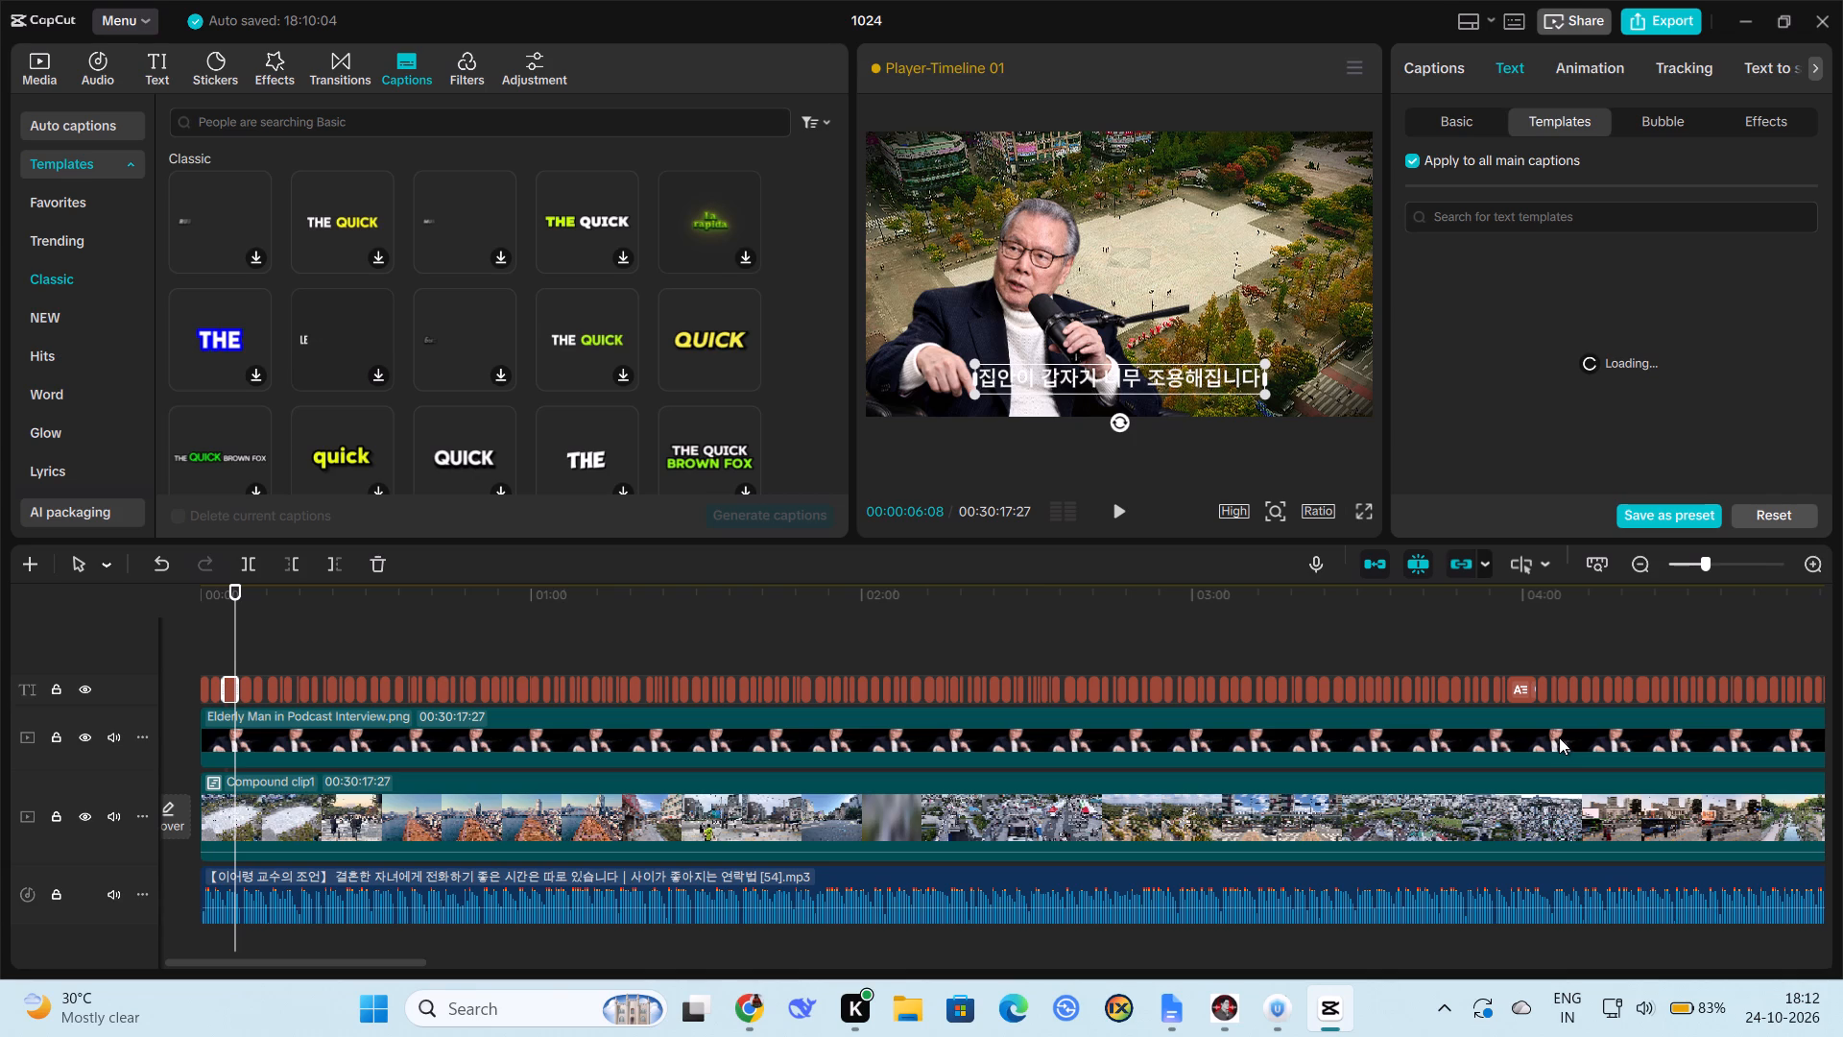
left_click(1607, 339)
left_click(203, 687)
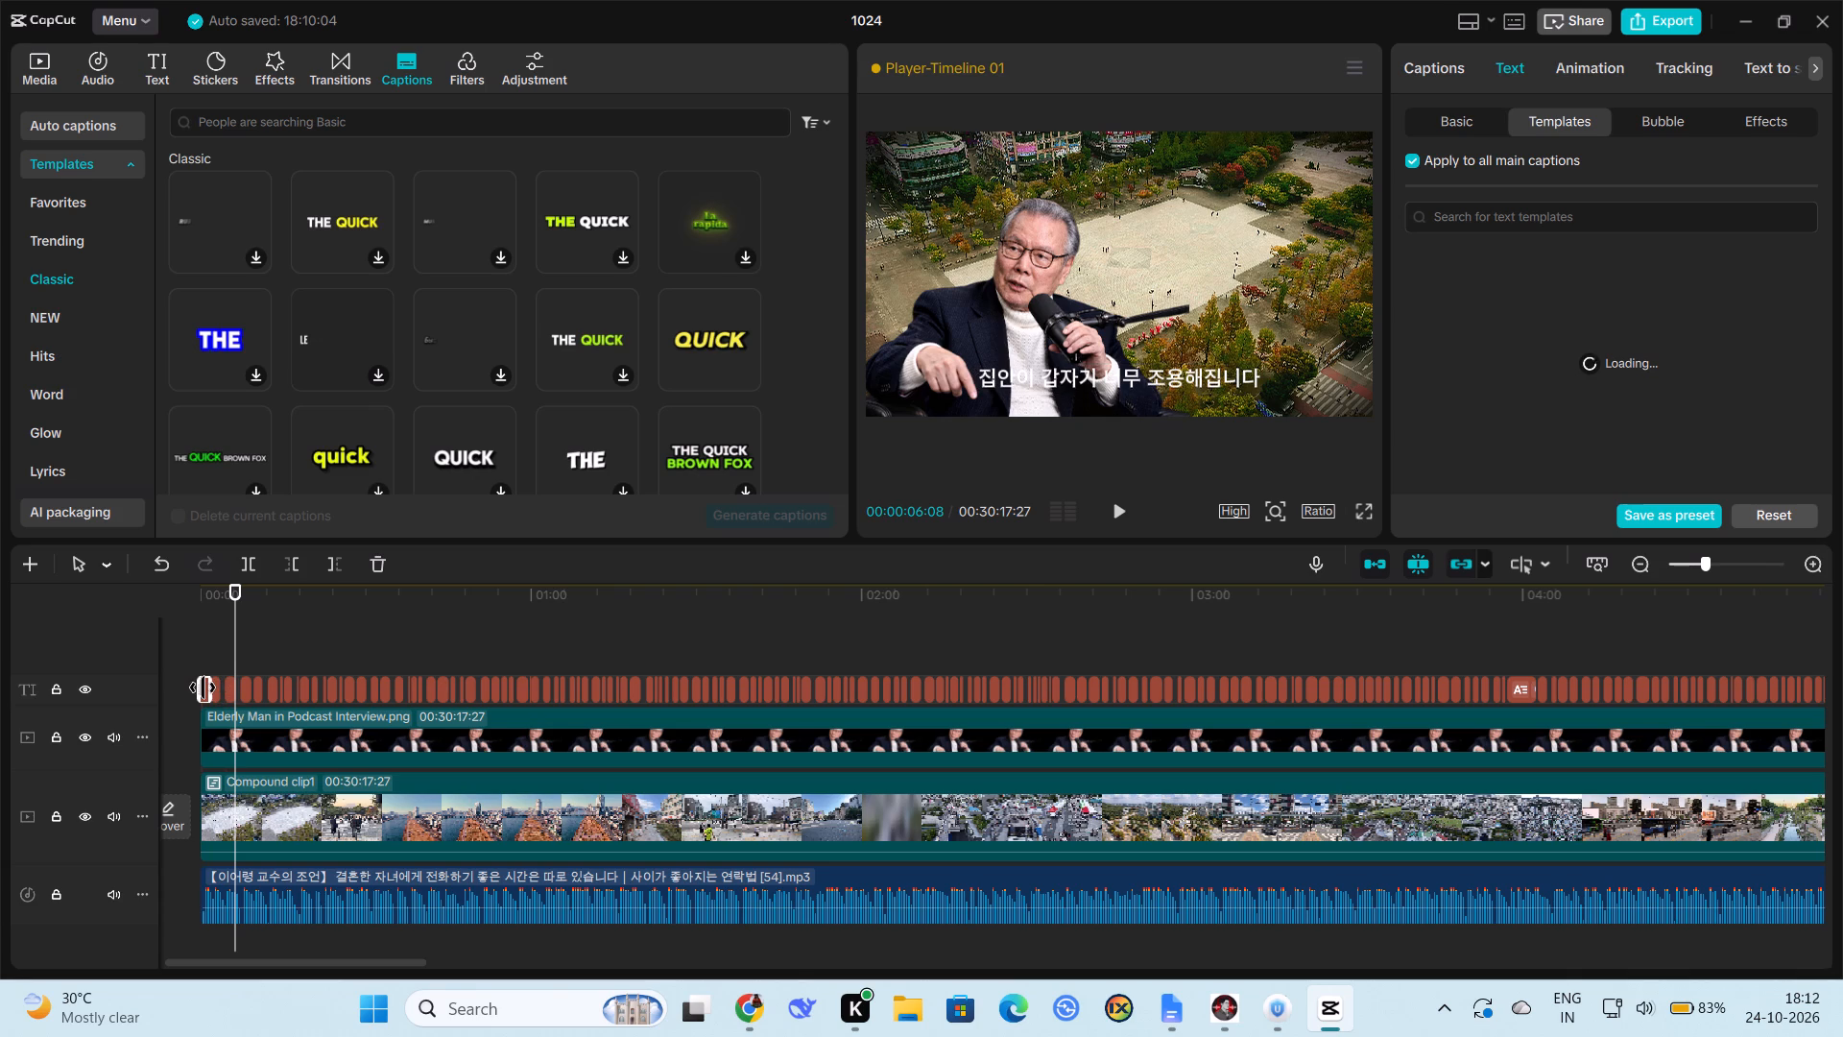
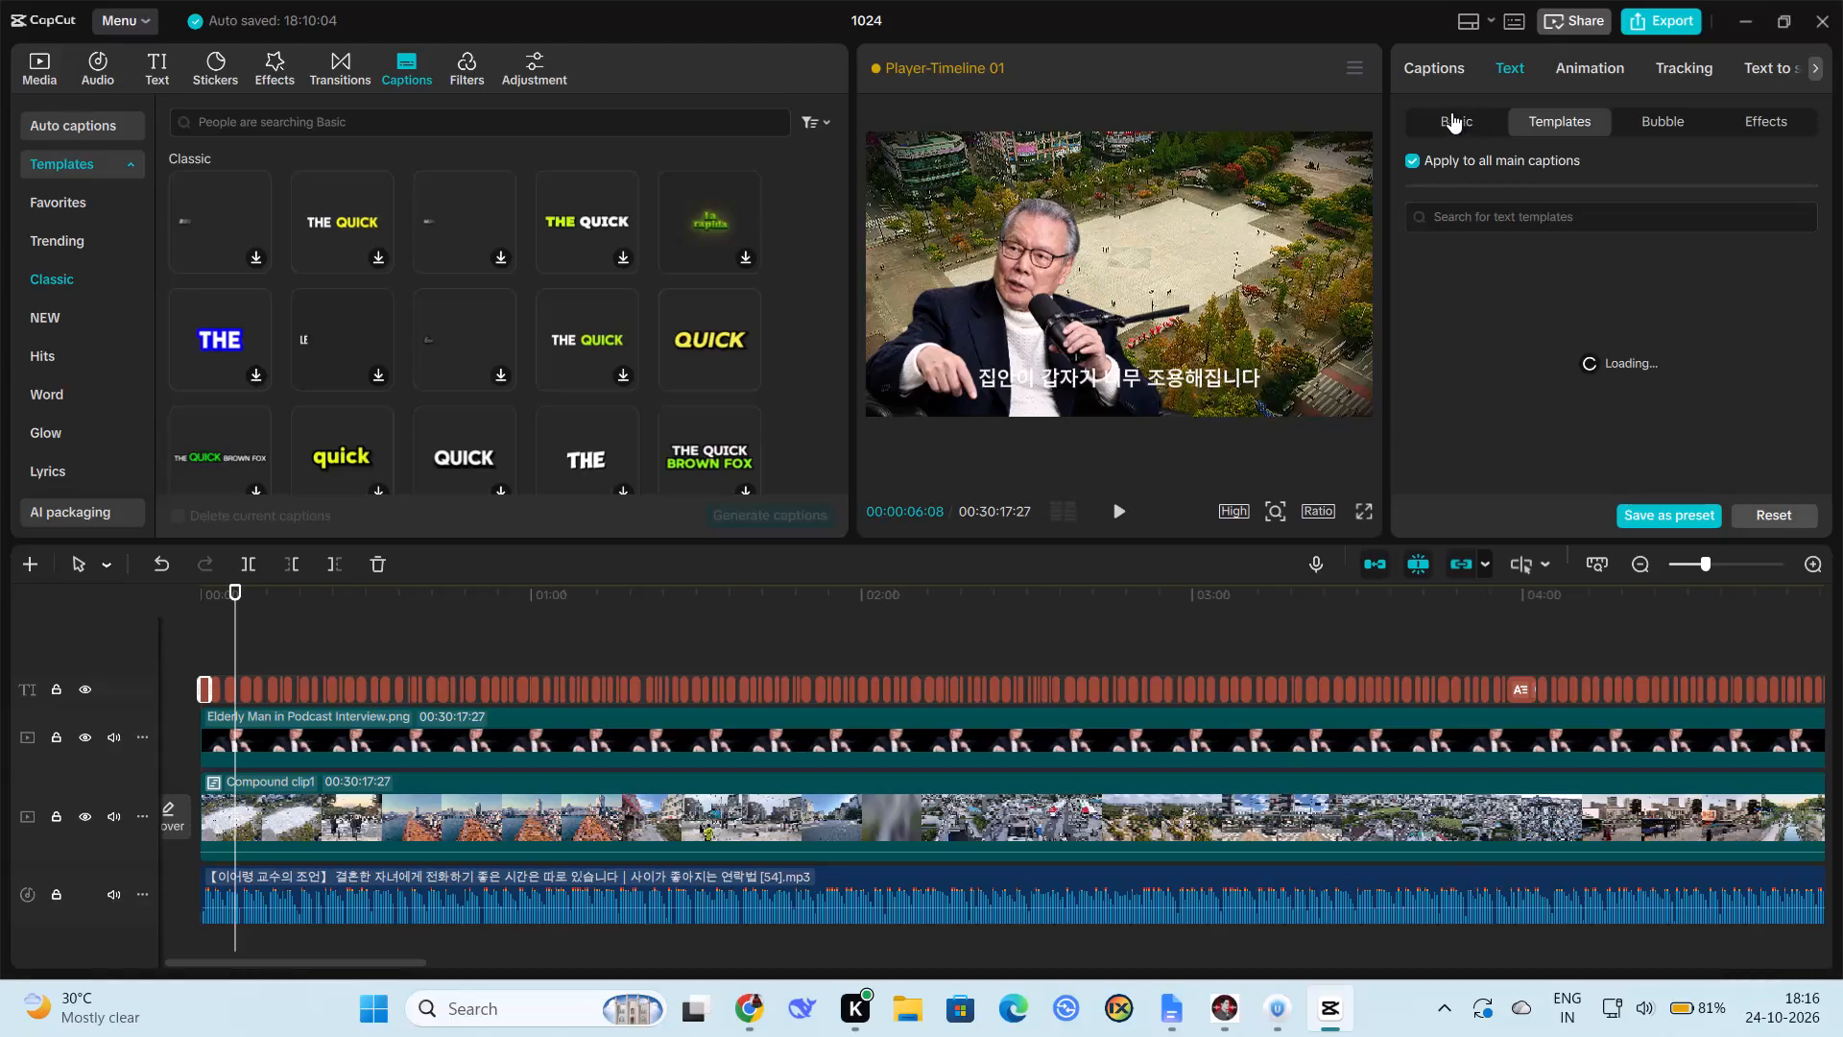
Check the caption list, and reopen the text templates for all main captions with the template search ready for entry.
left_click(1420, 64)
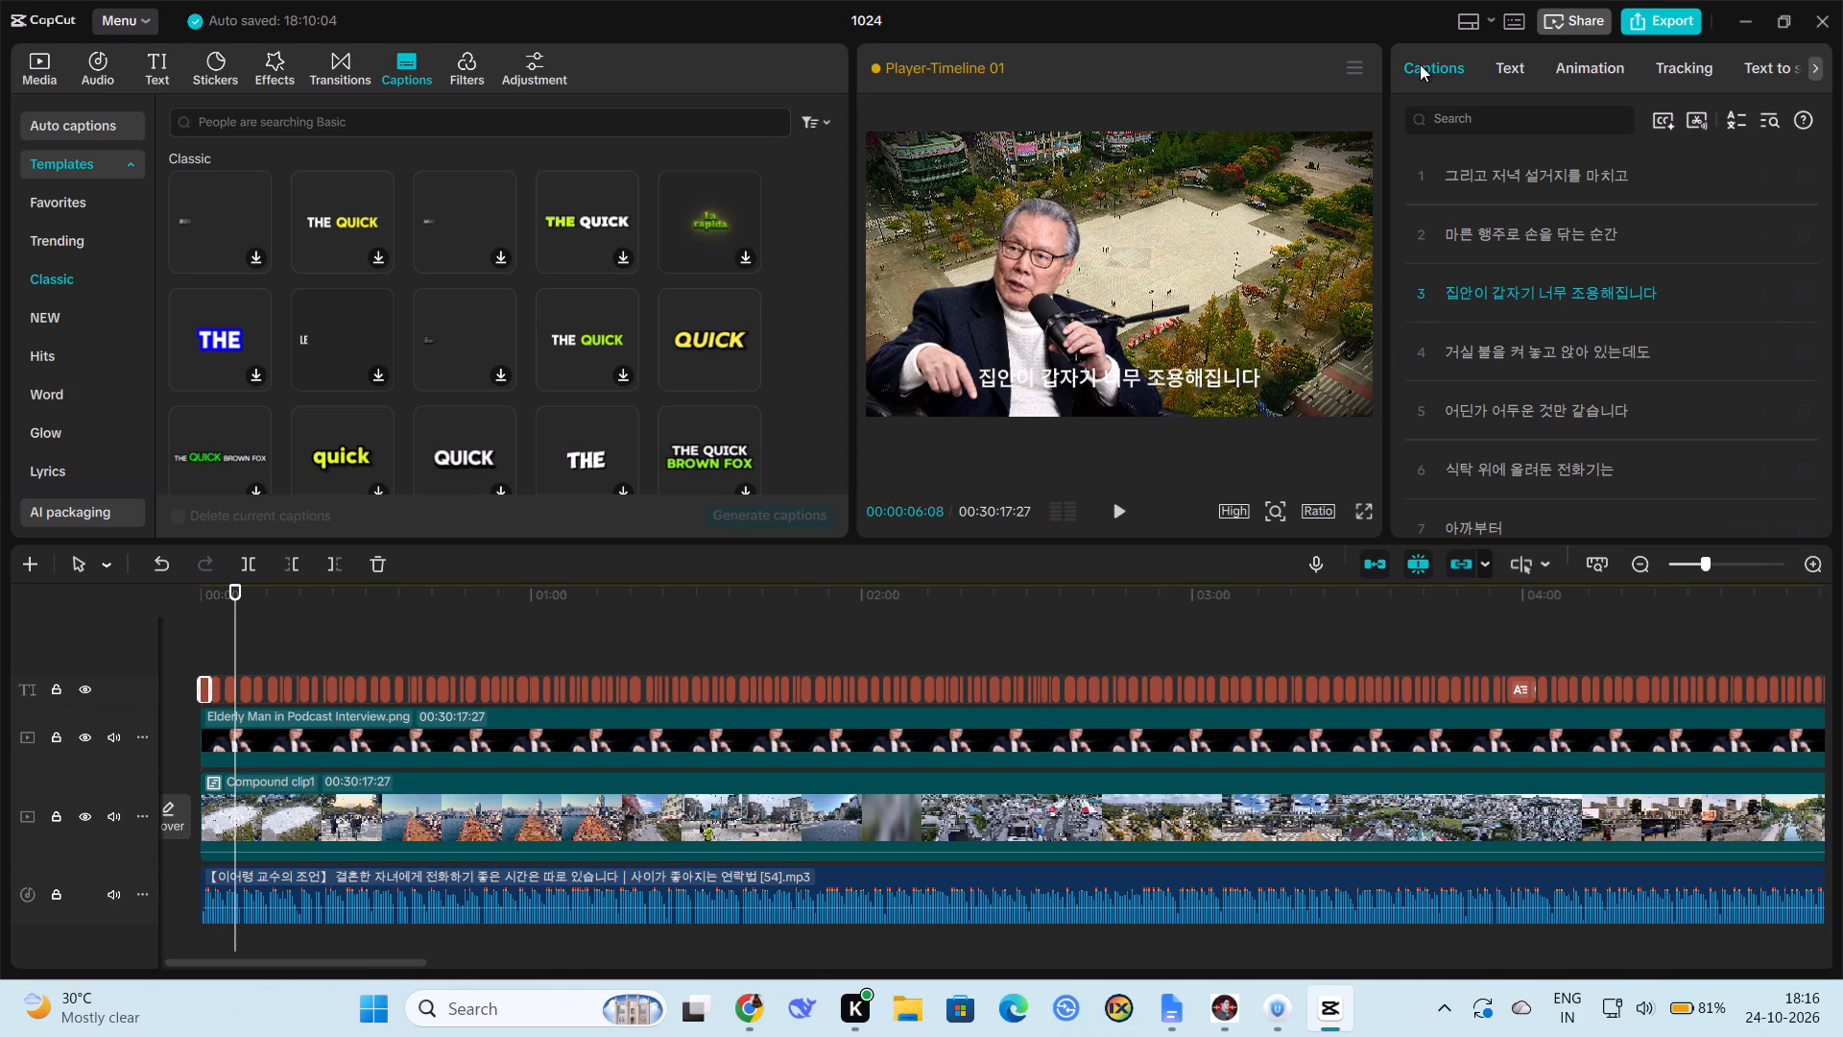
left_click(1518, 62)
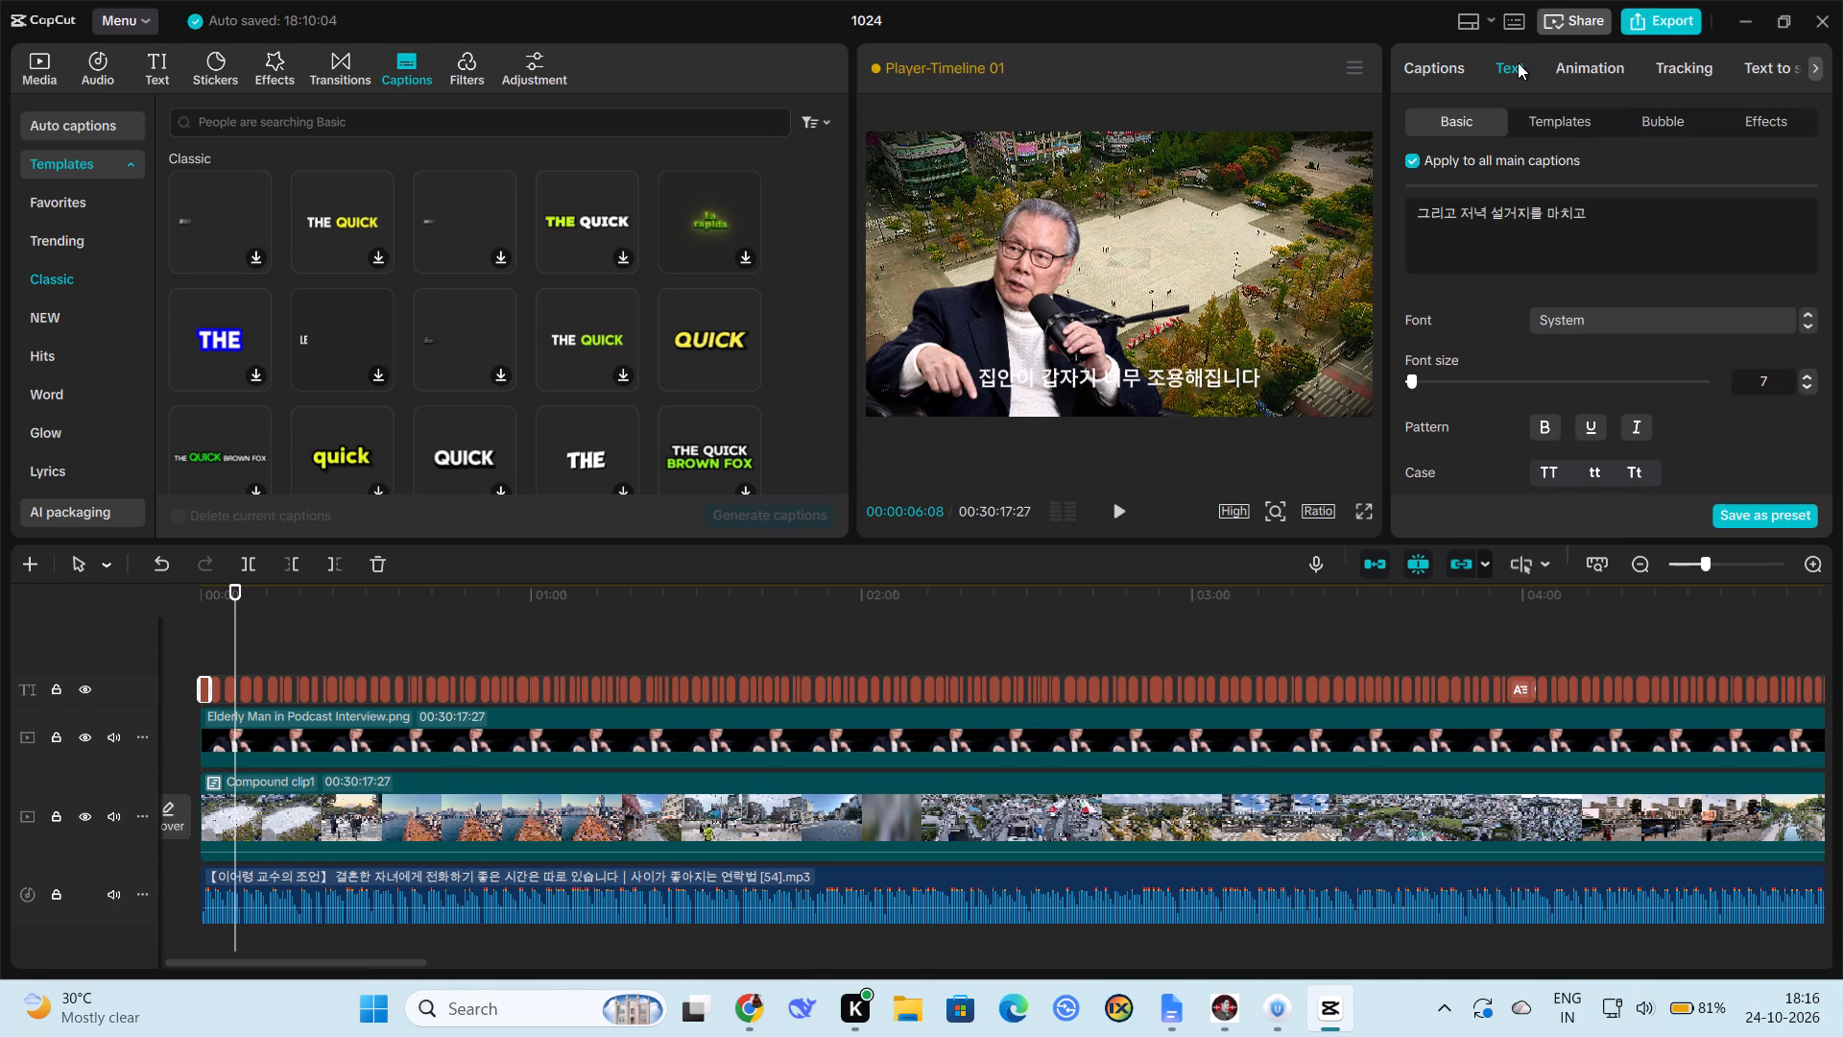
left_click(1549, 116)
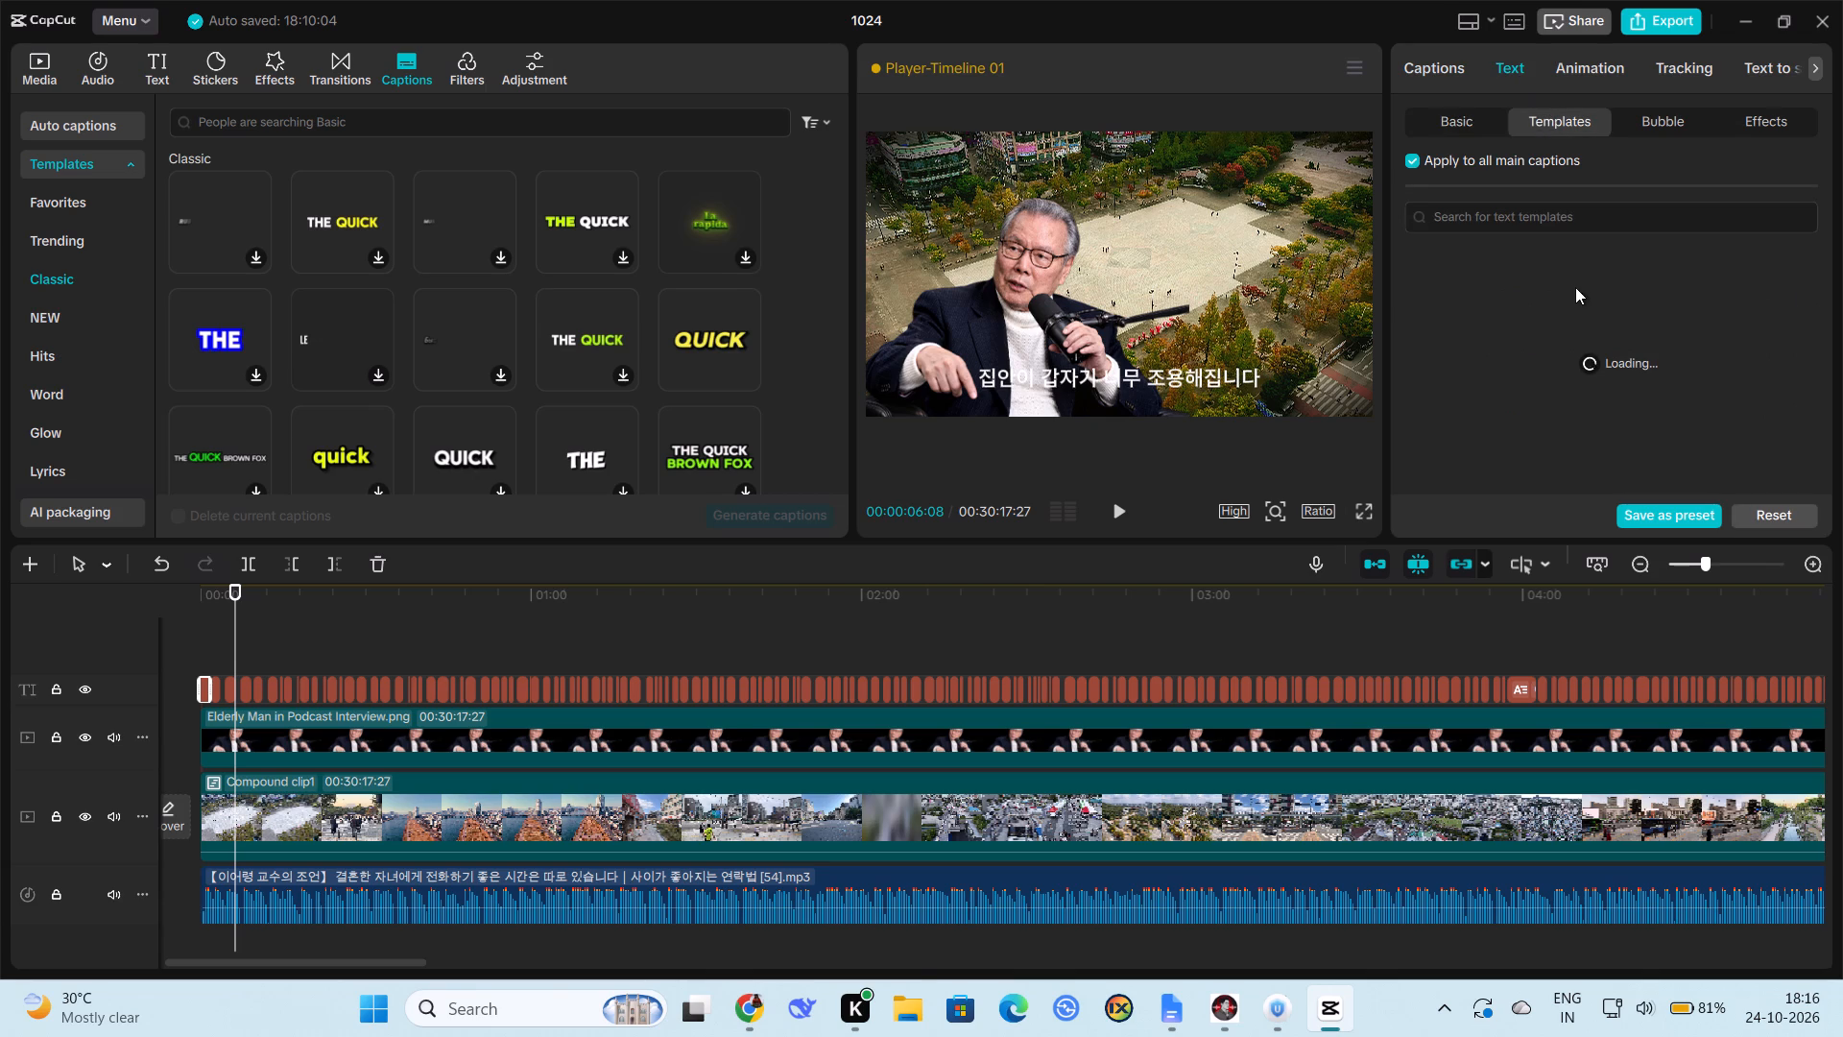
left_click_drag(1666, 364, 1830, 274)
left_click_drag(1830, 274, 1492, 310)
left_click_drag(1492, 310, 1494, 215)
left_click(1494, 215)
Play the timeline from about 6 seconds to about 17 seconds to review the captions, picture and sound.
left_click(1112, 508)
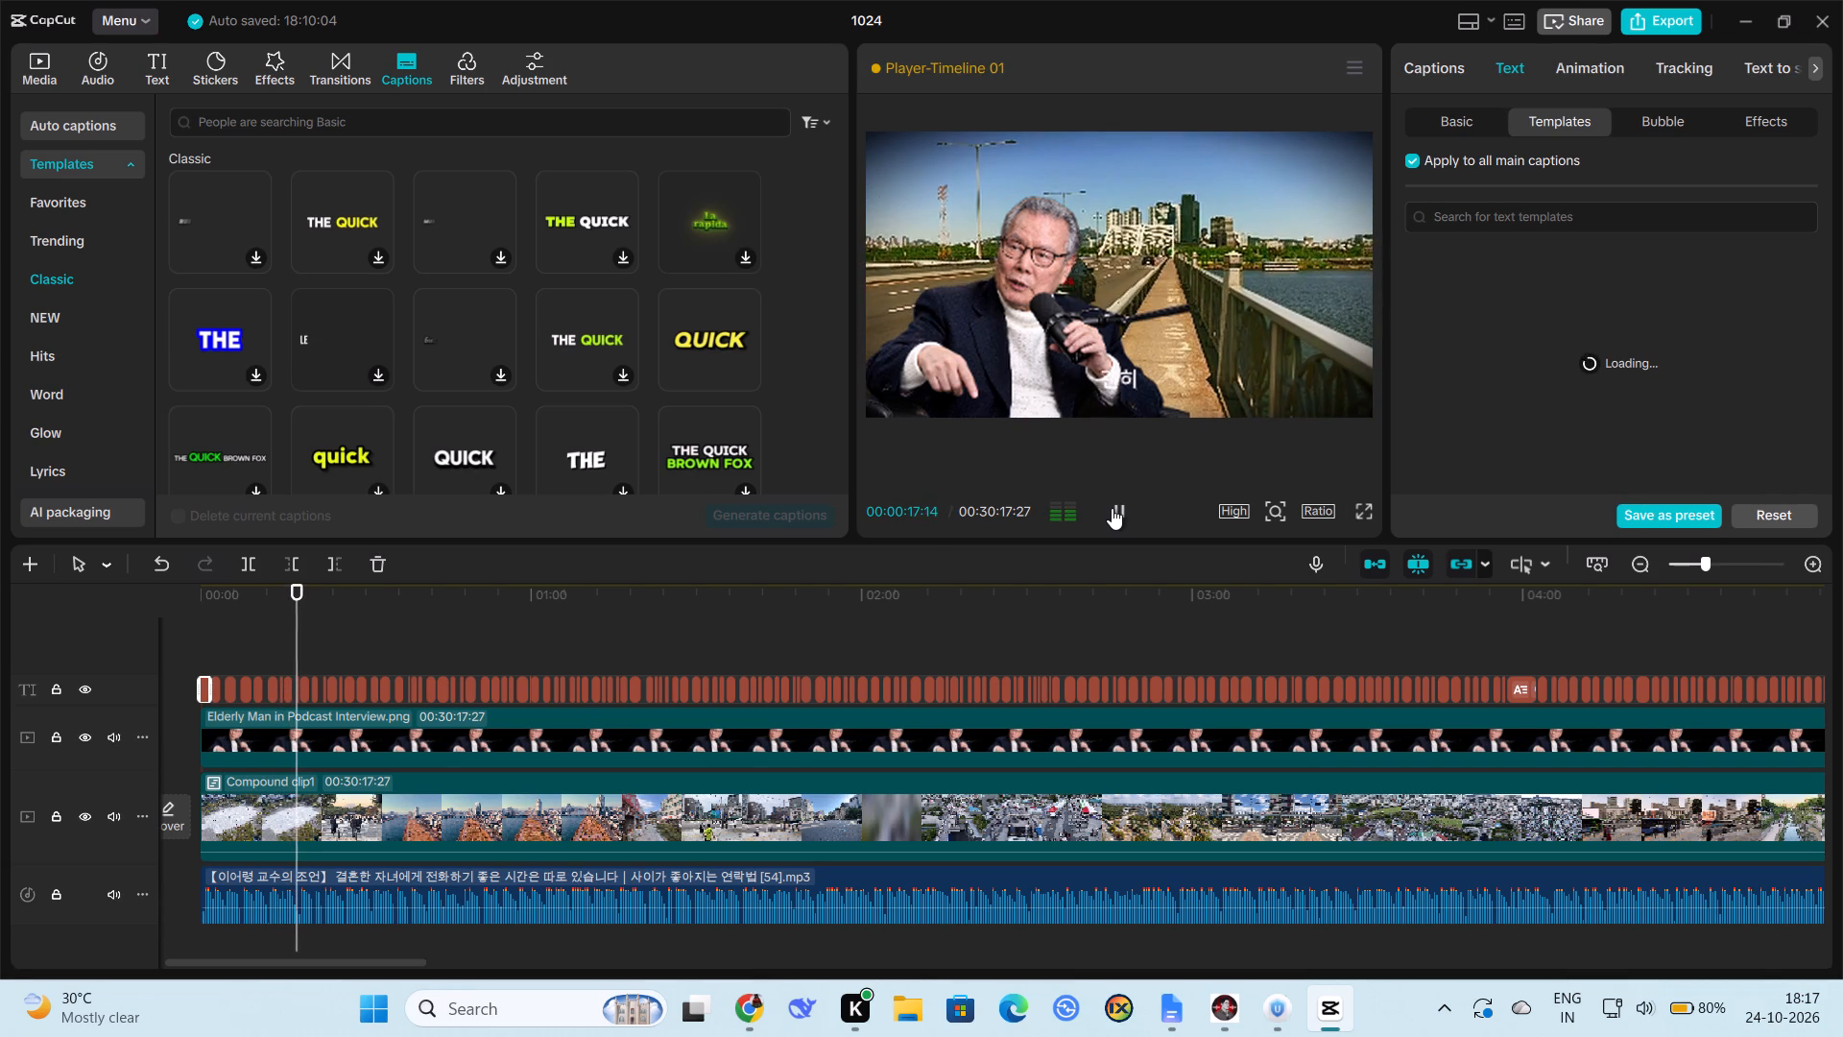
left_click(1112, 508)
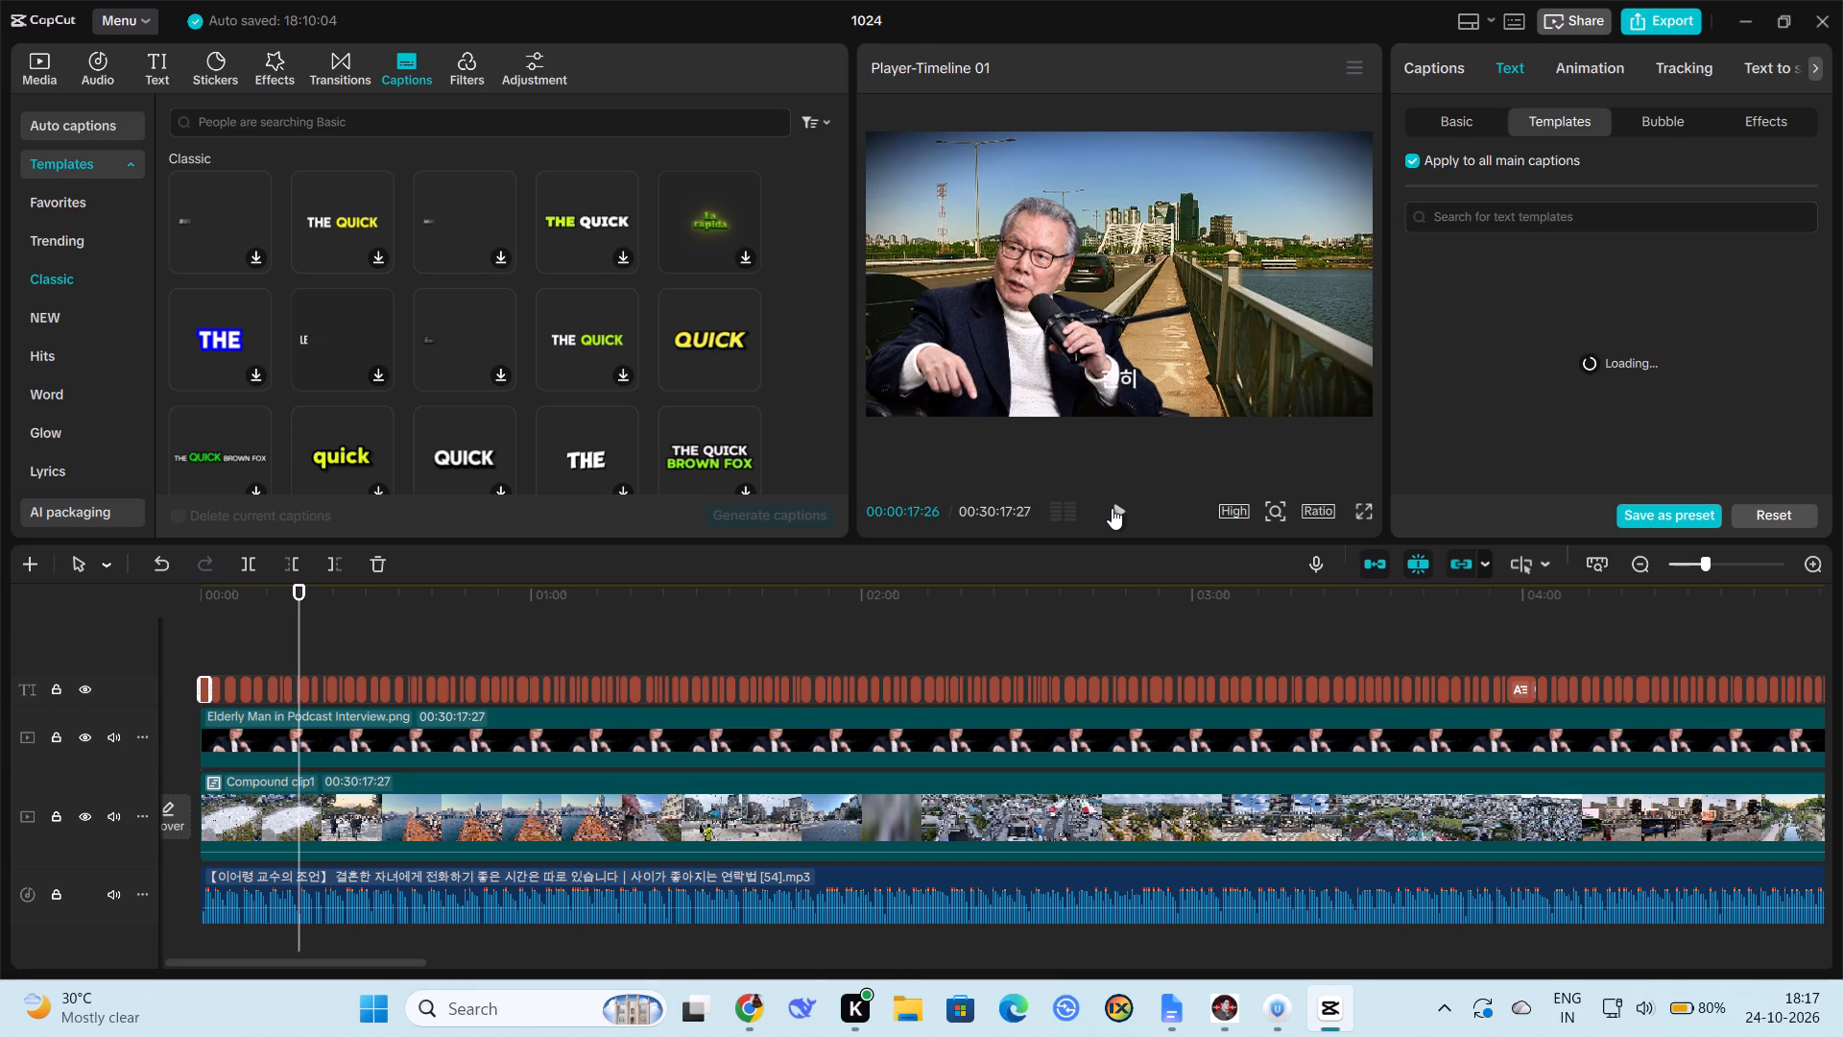
Mute the audio of the video track holding Compound clip1.
left_click(466, 822)
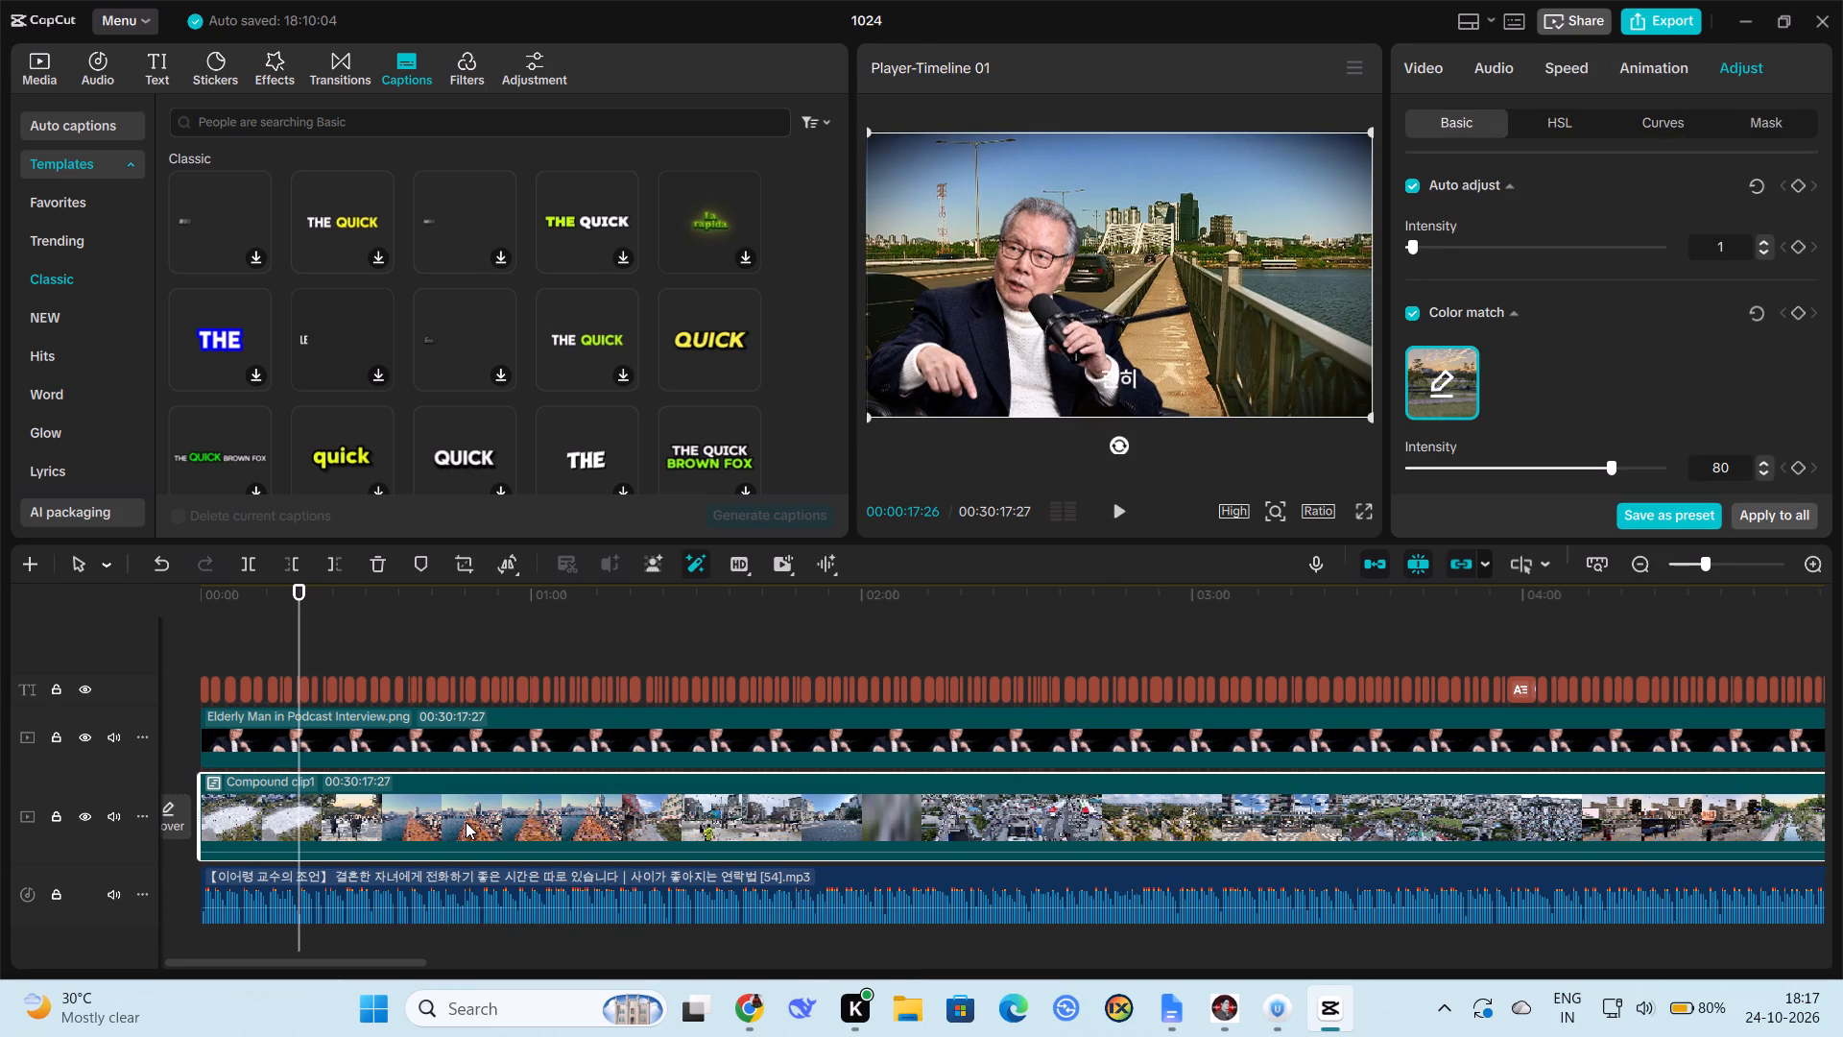
left_click(111, 809)
Select a caption midway along the visible caption track and open the text templates for all main captions.
left_click(1006, 688)
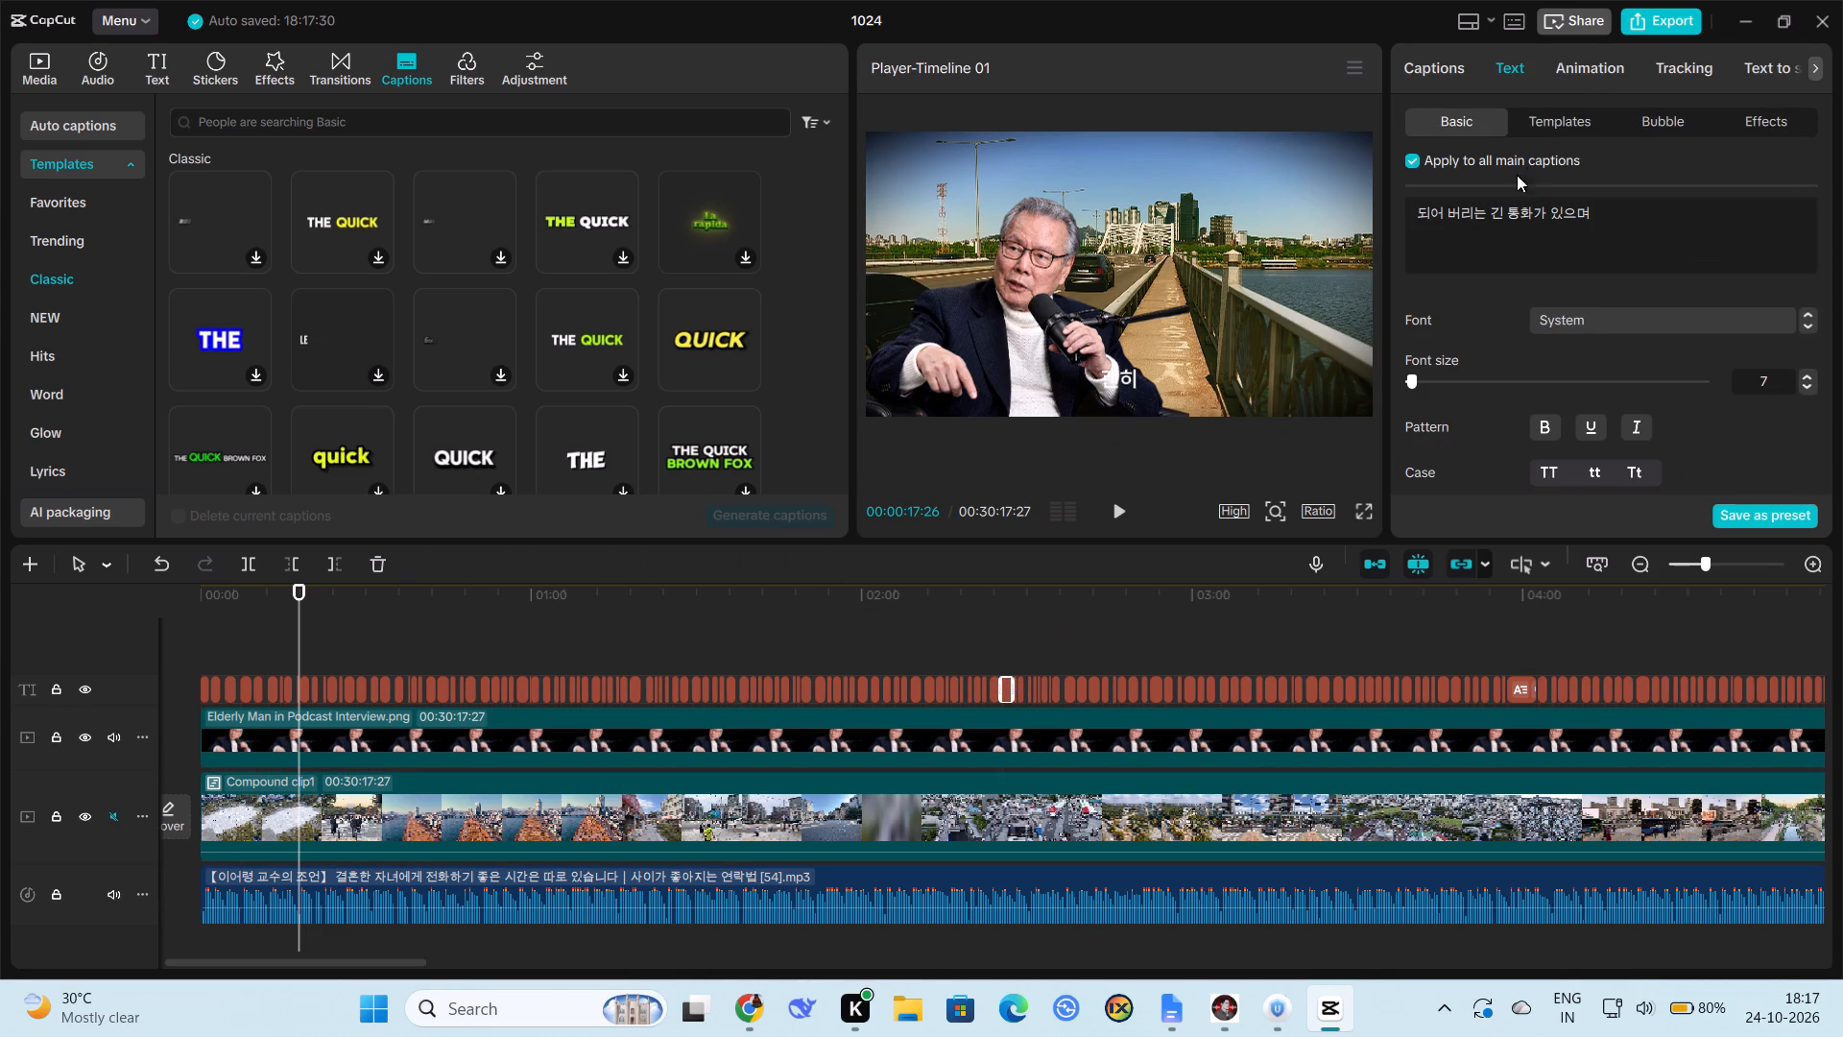
left_click(1570, 118)
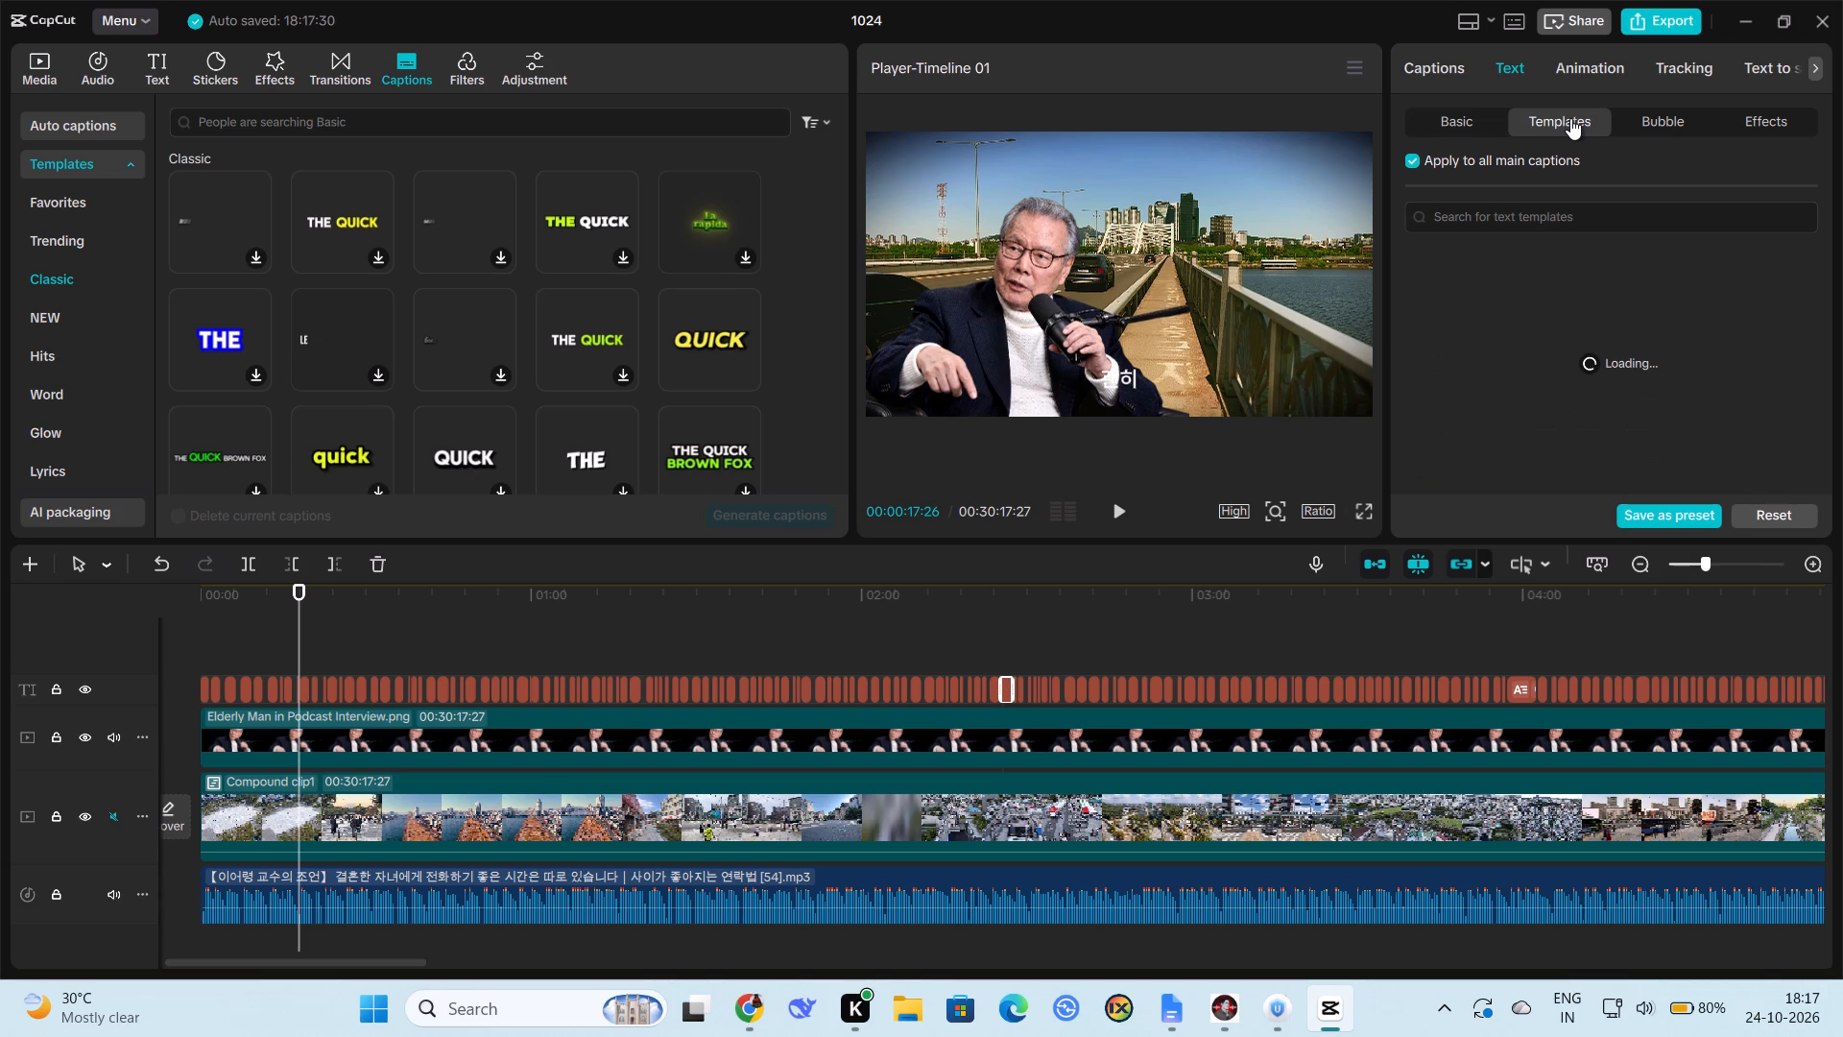
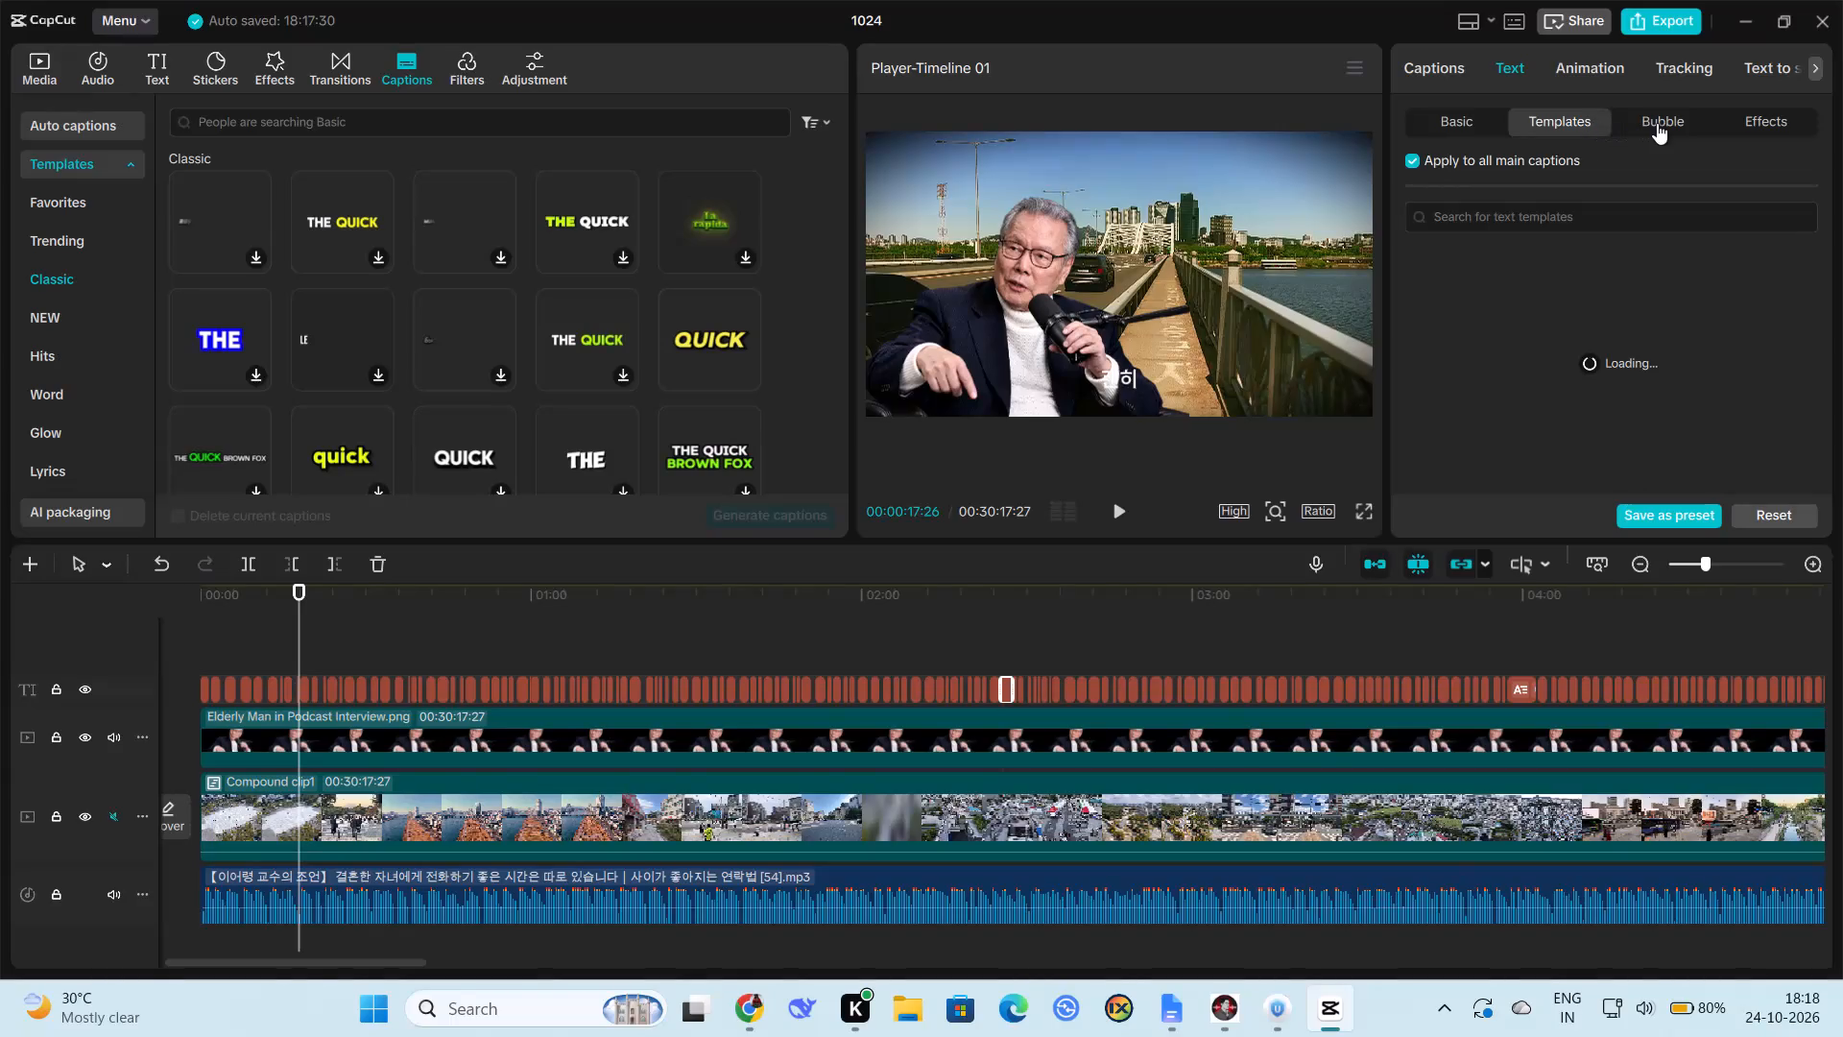
Look through the bubble and effect styles for all main captions, select the caption near the 4-minute mark, and return to text templates.
left_click(1657, 123)
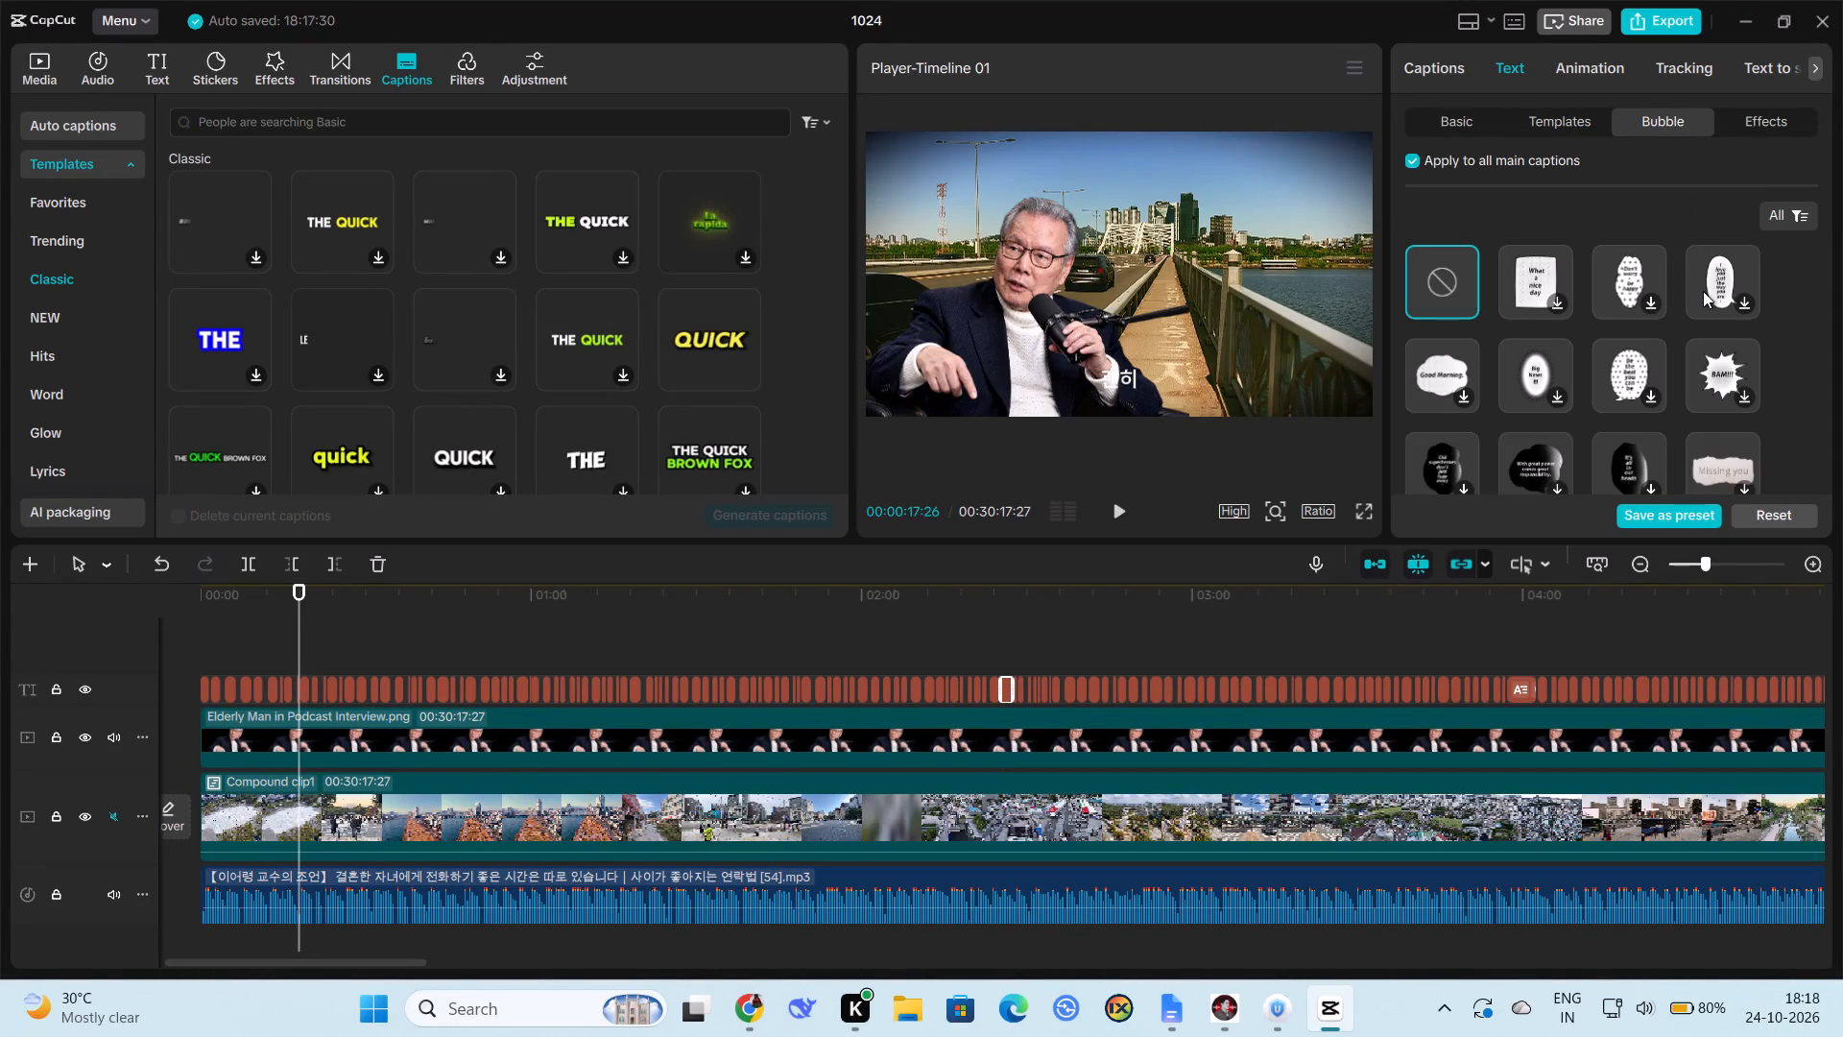
left_click(1765, 114)
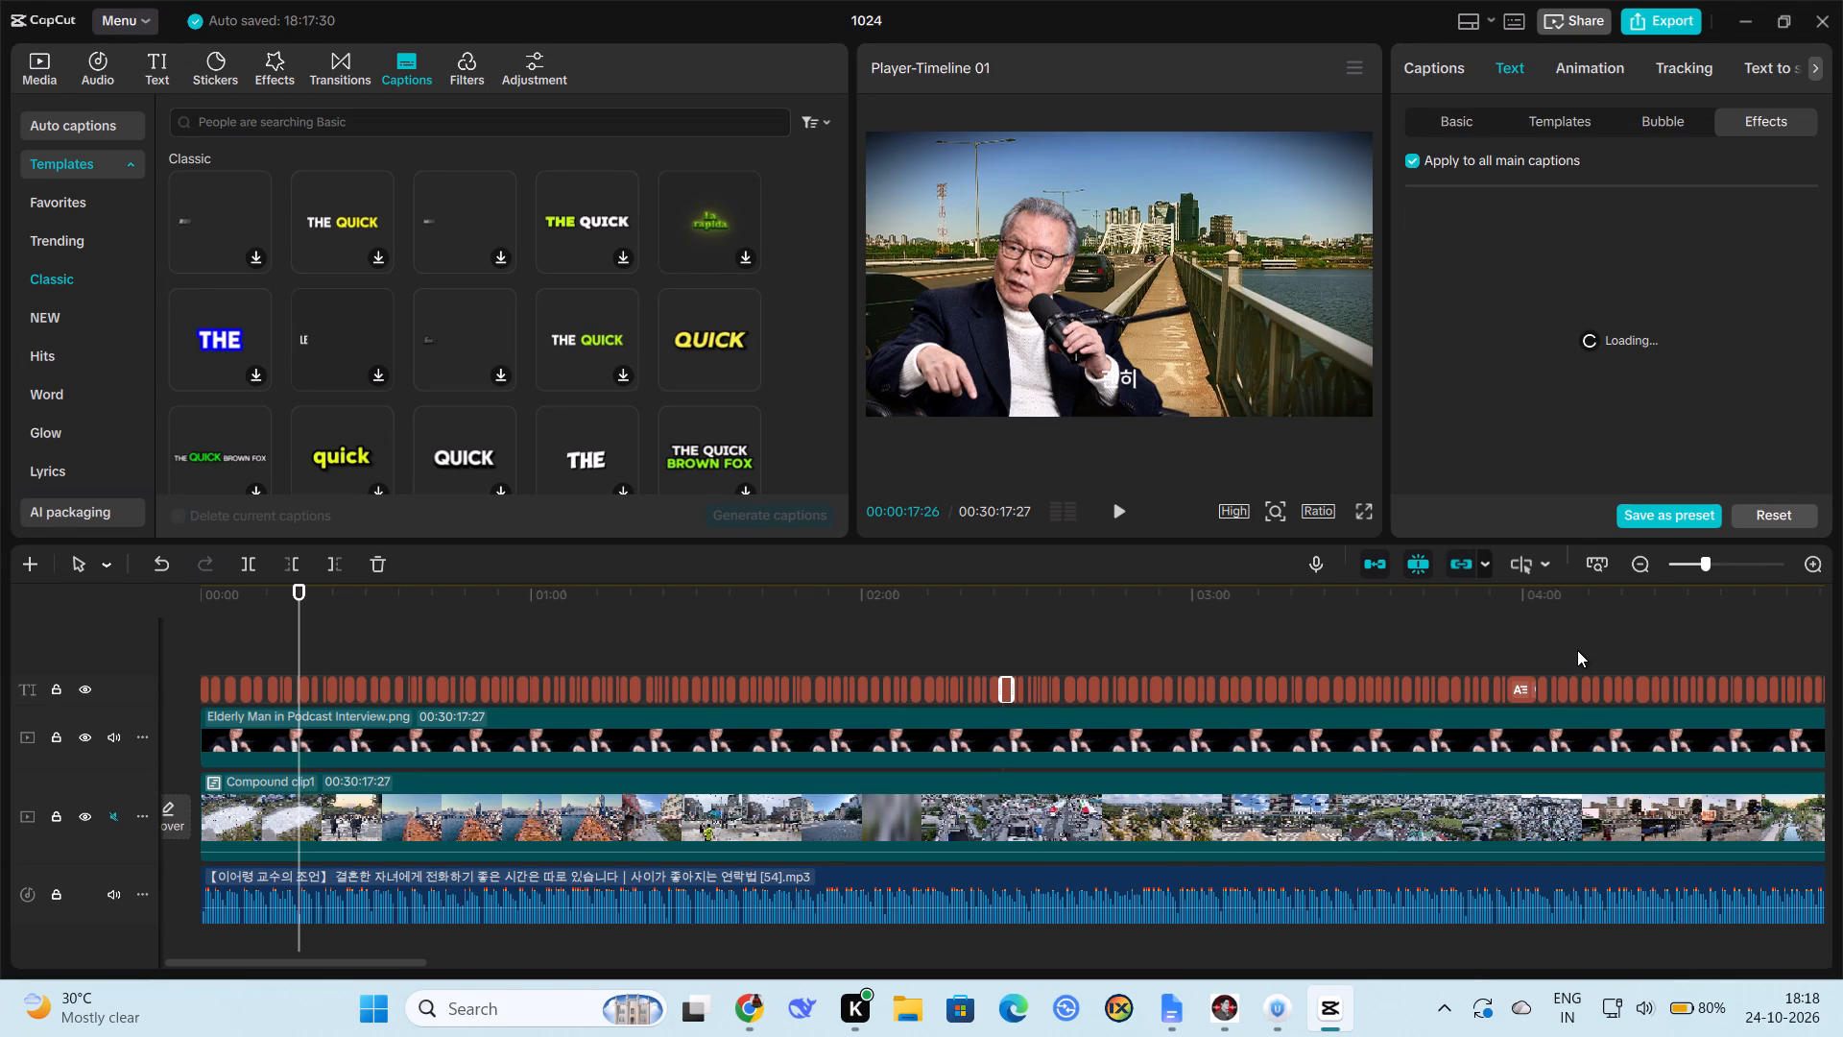
left_click(1521, 689)
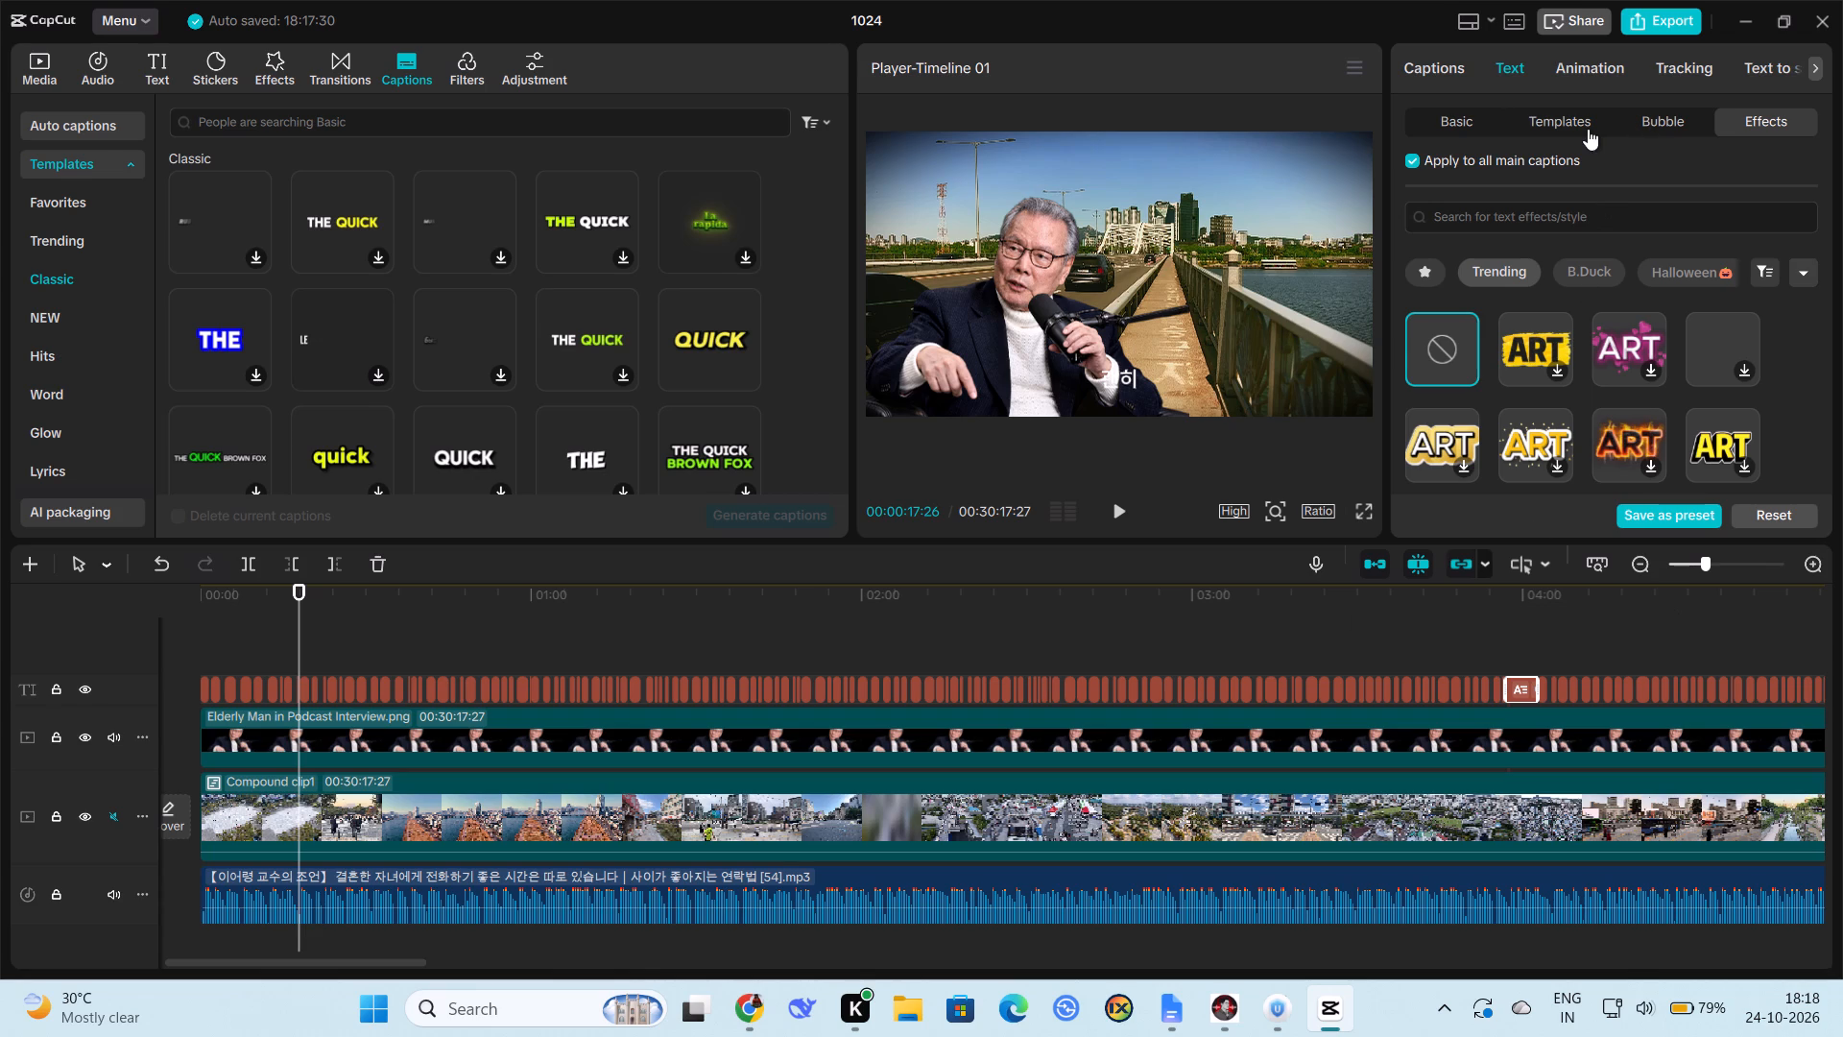
left_click(1559, 125)
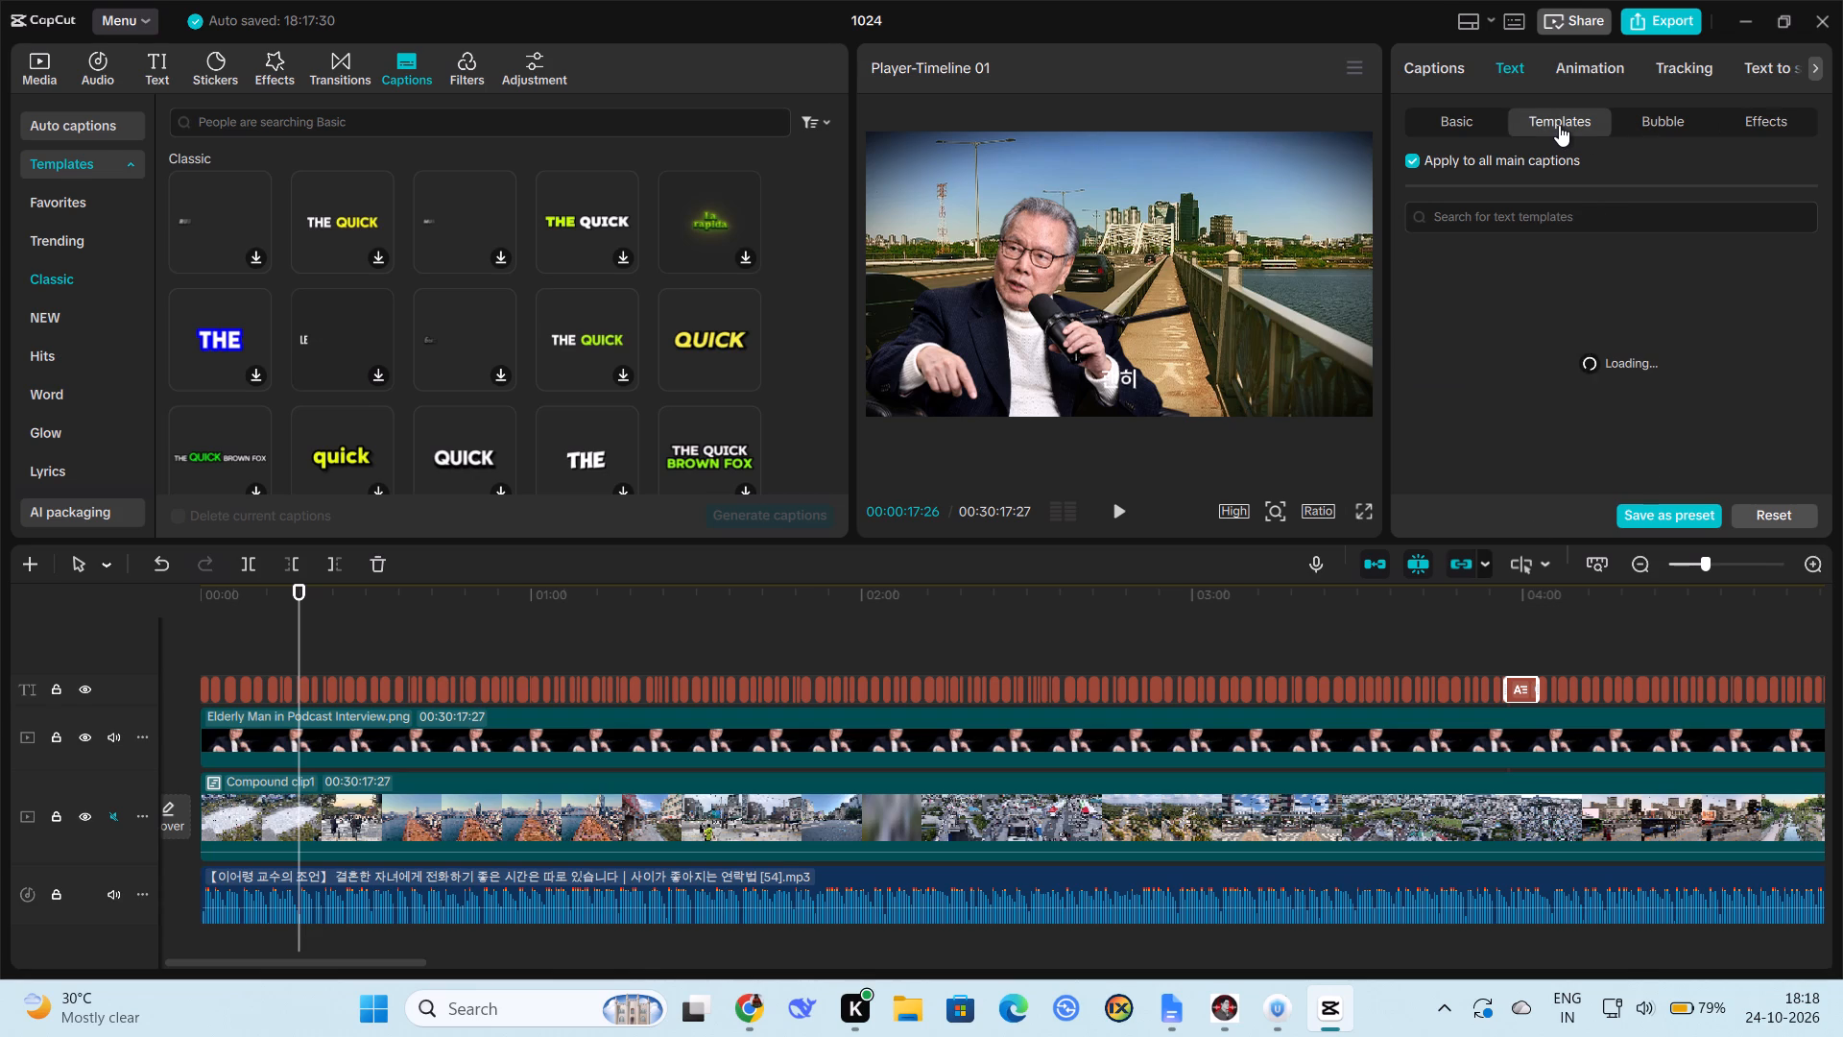
left_click(1495, 304)
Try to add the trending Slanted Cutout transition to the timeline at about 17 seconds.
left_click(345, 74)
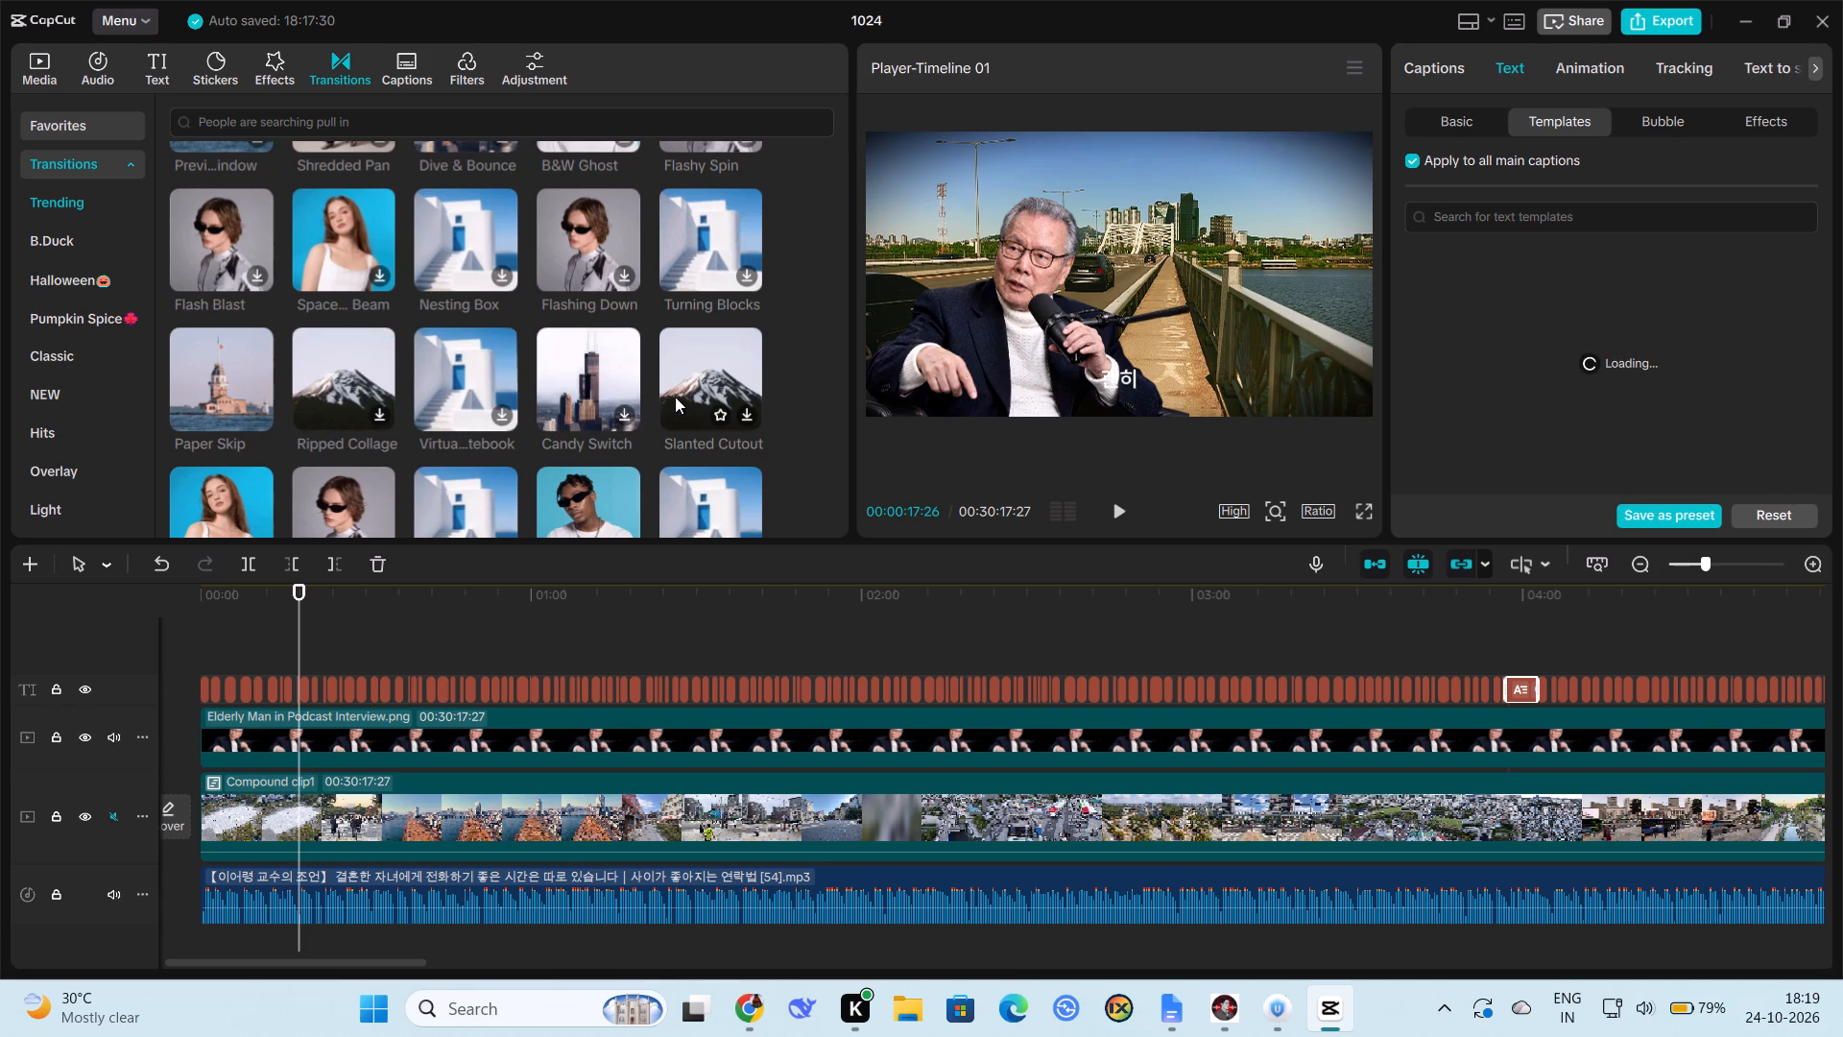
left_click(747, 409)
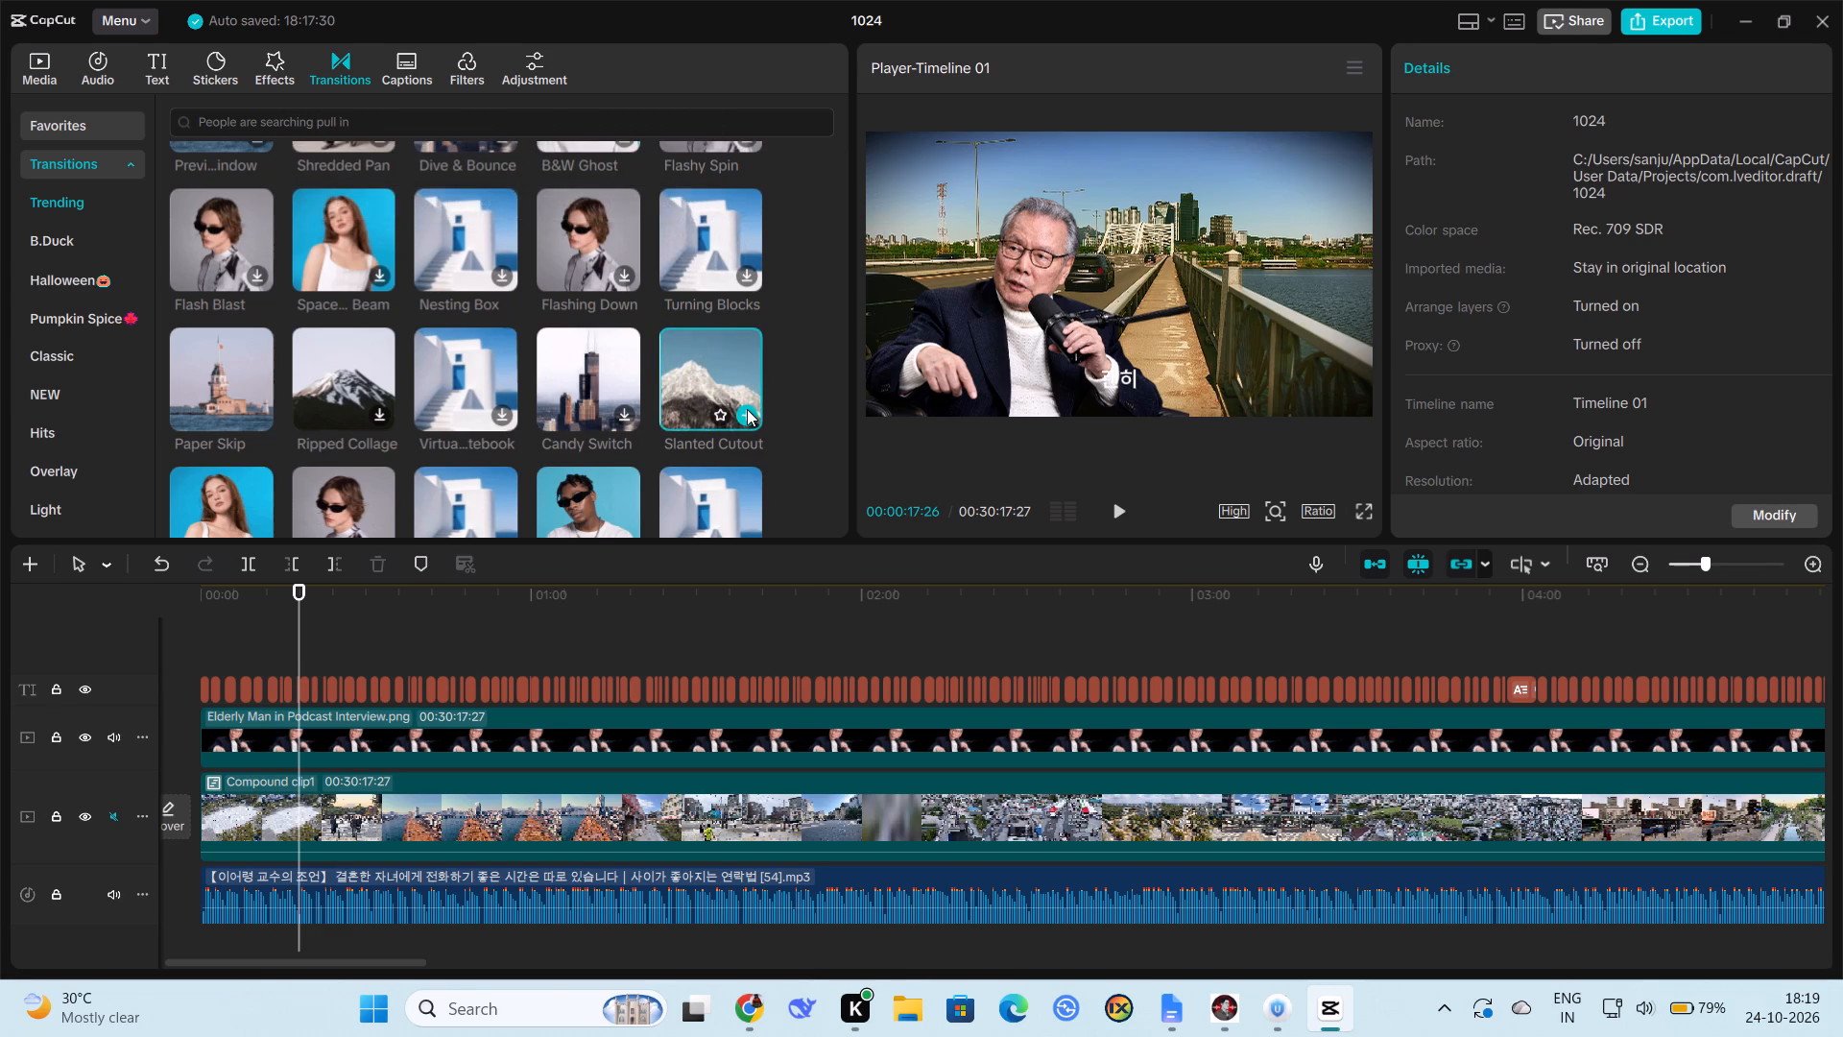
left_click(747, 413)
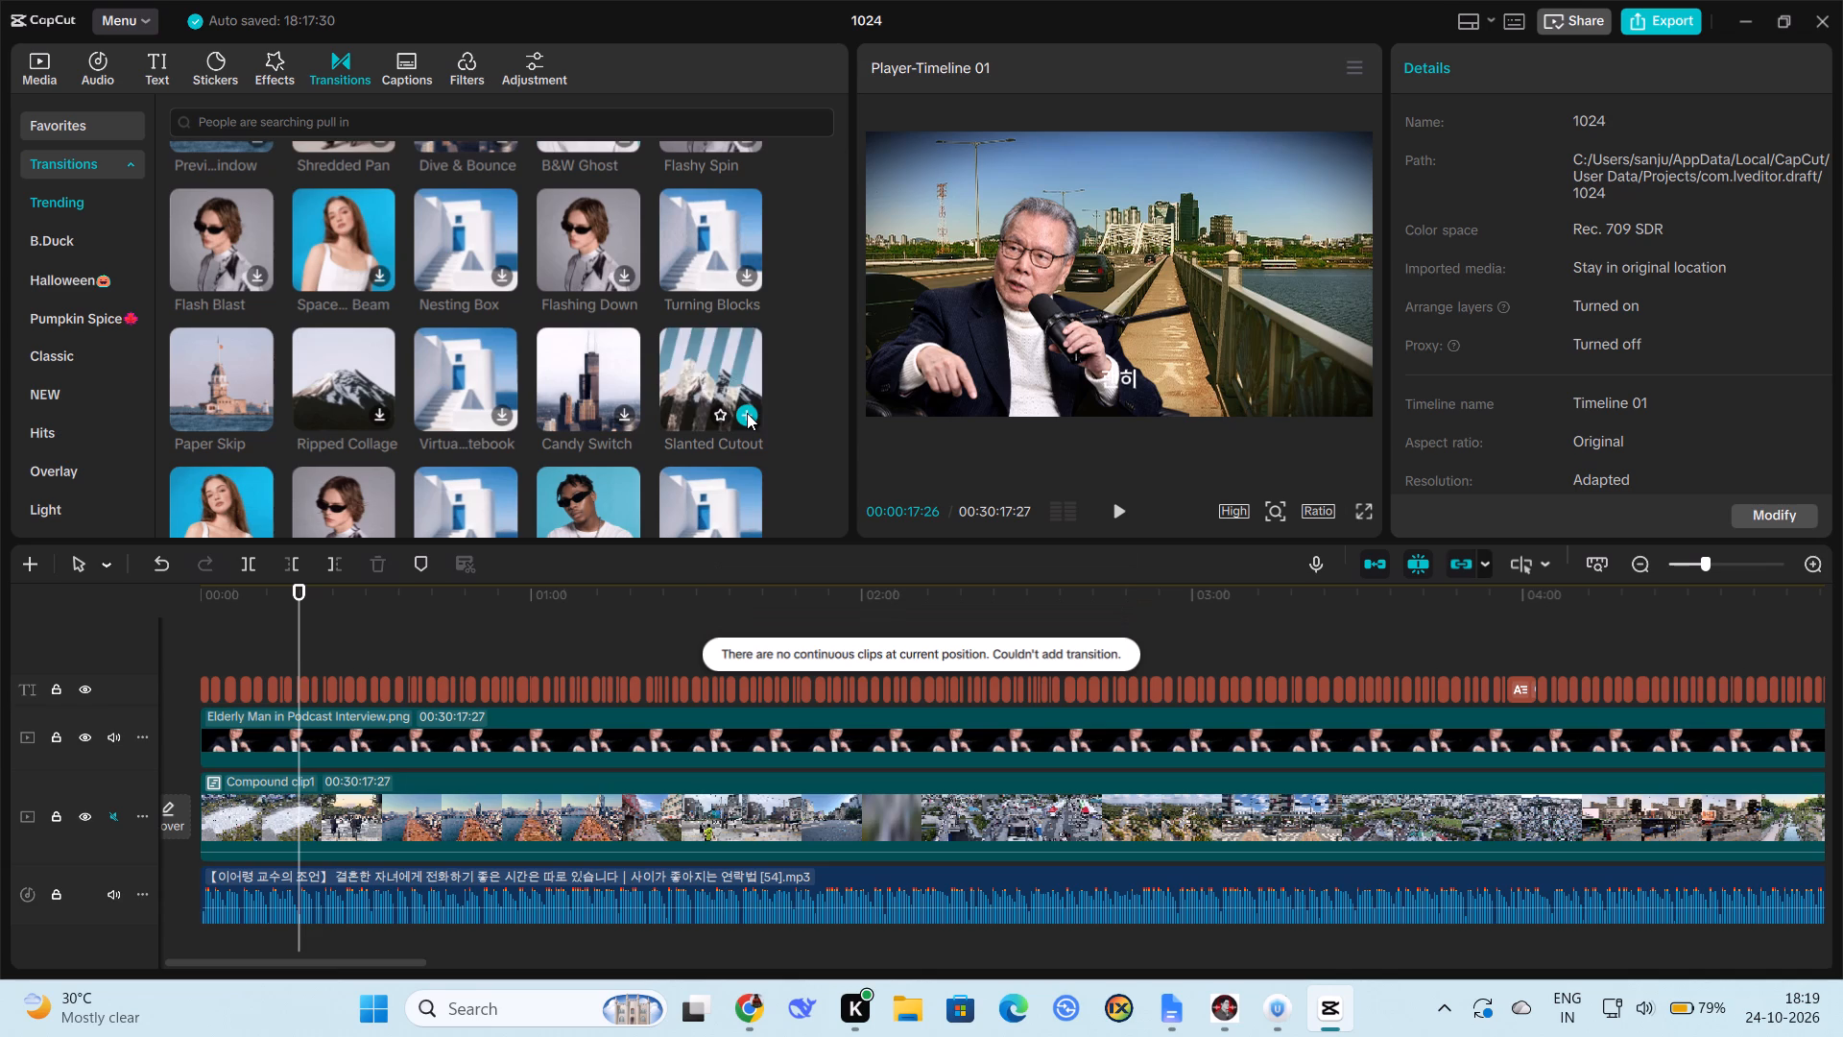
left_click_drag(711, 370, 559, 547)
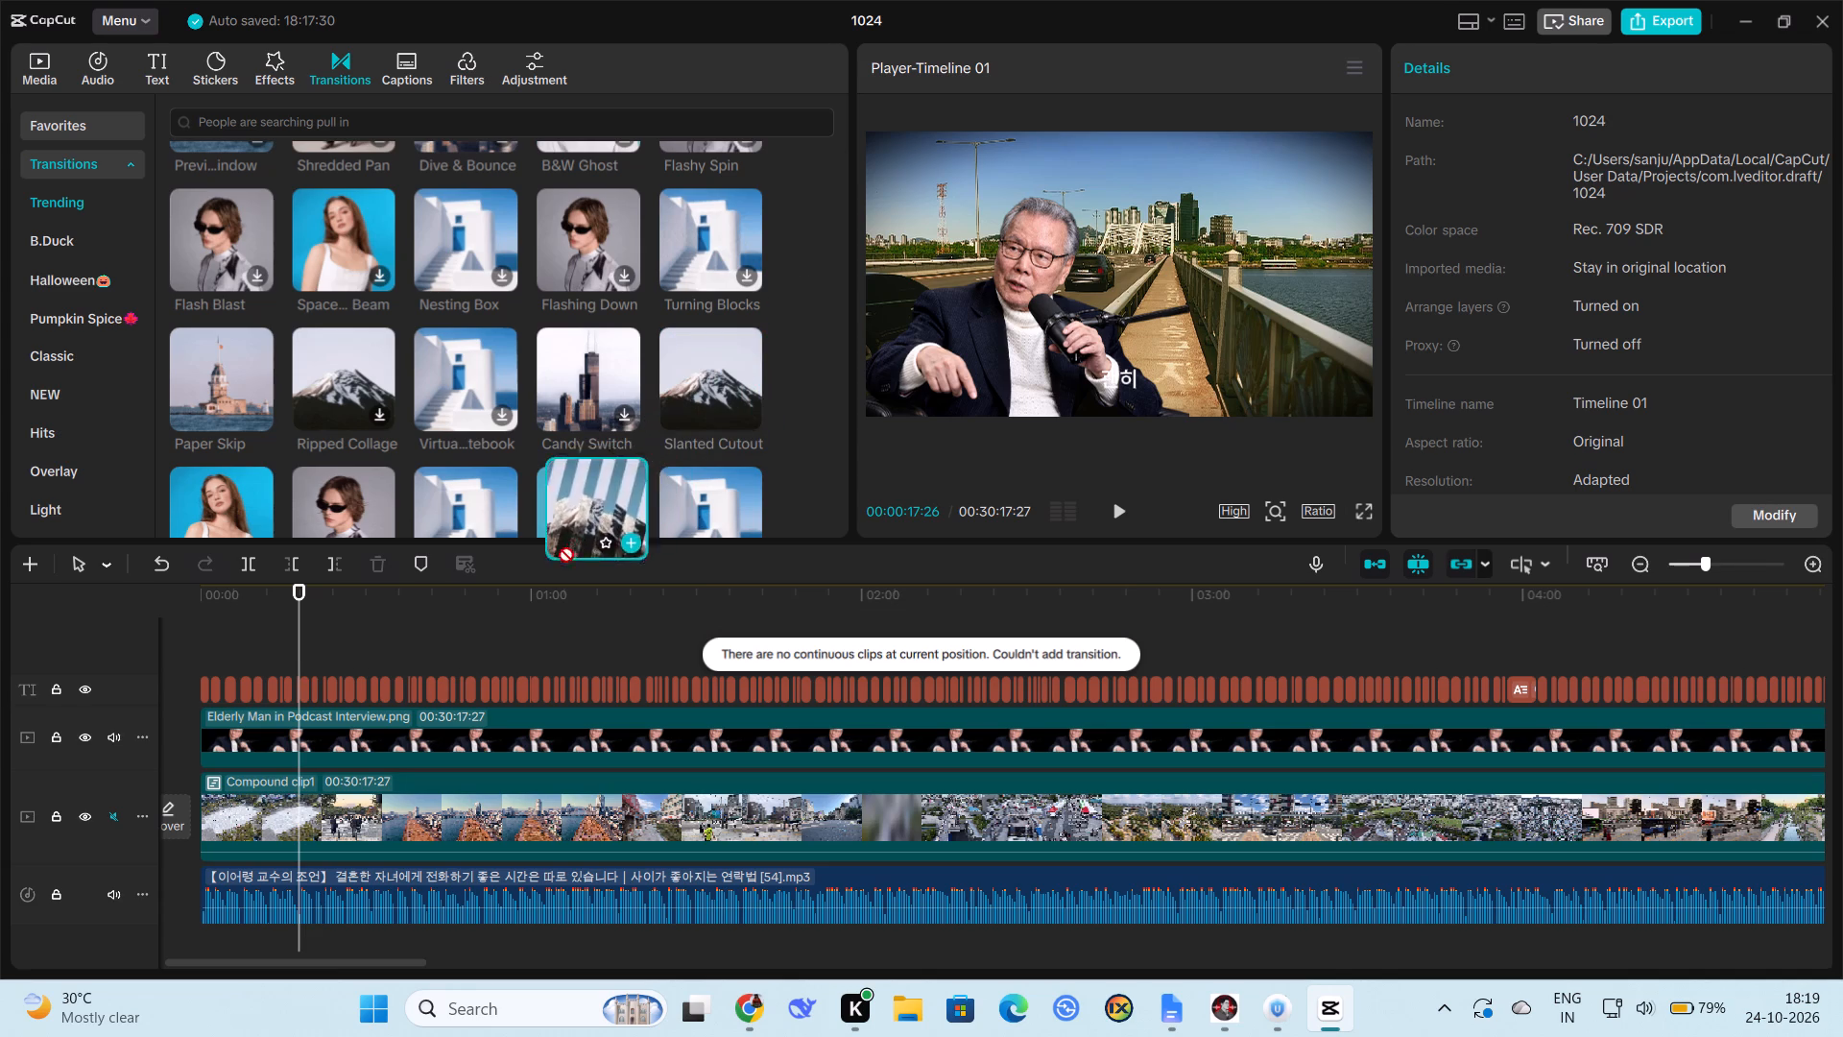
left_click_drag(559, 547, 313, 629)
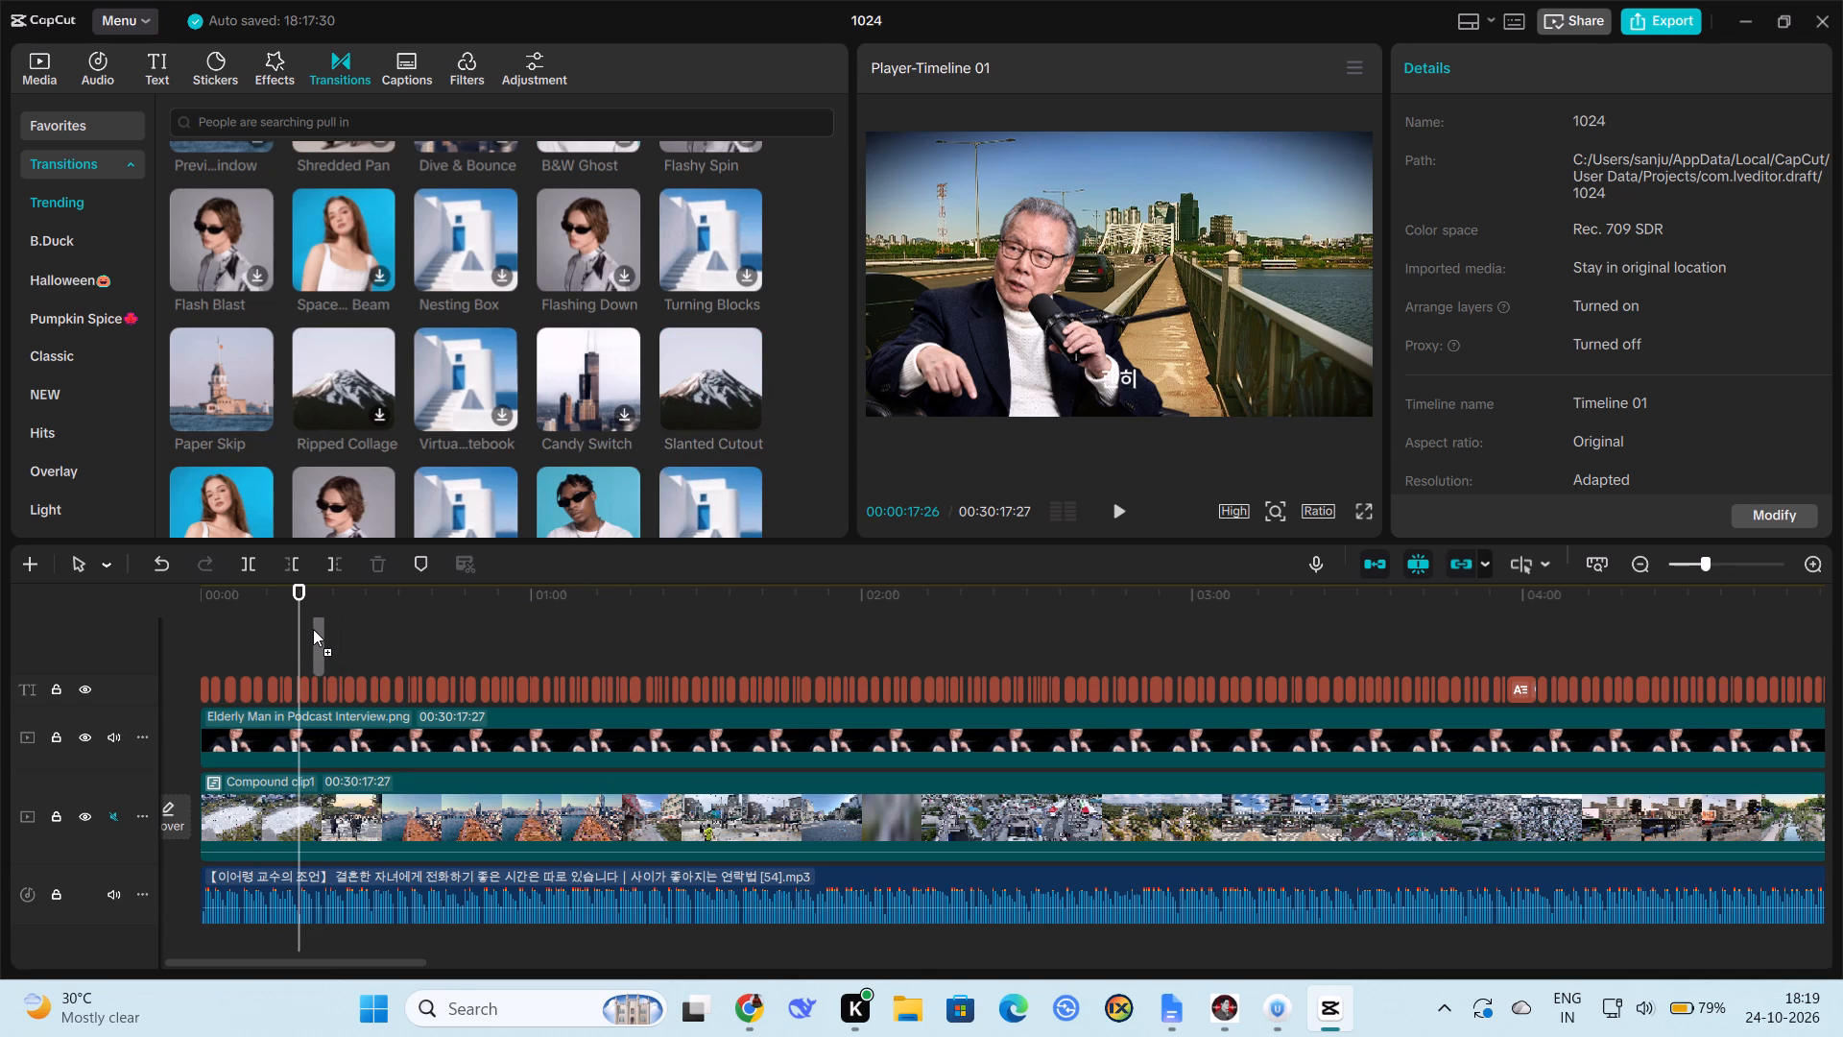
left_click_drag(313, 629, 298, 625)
Select the caption "그리고 아무 일도 없었다는 얼굴로" and open the text templates for all main captions with the template search ready.
left_click(347, 686)
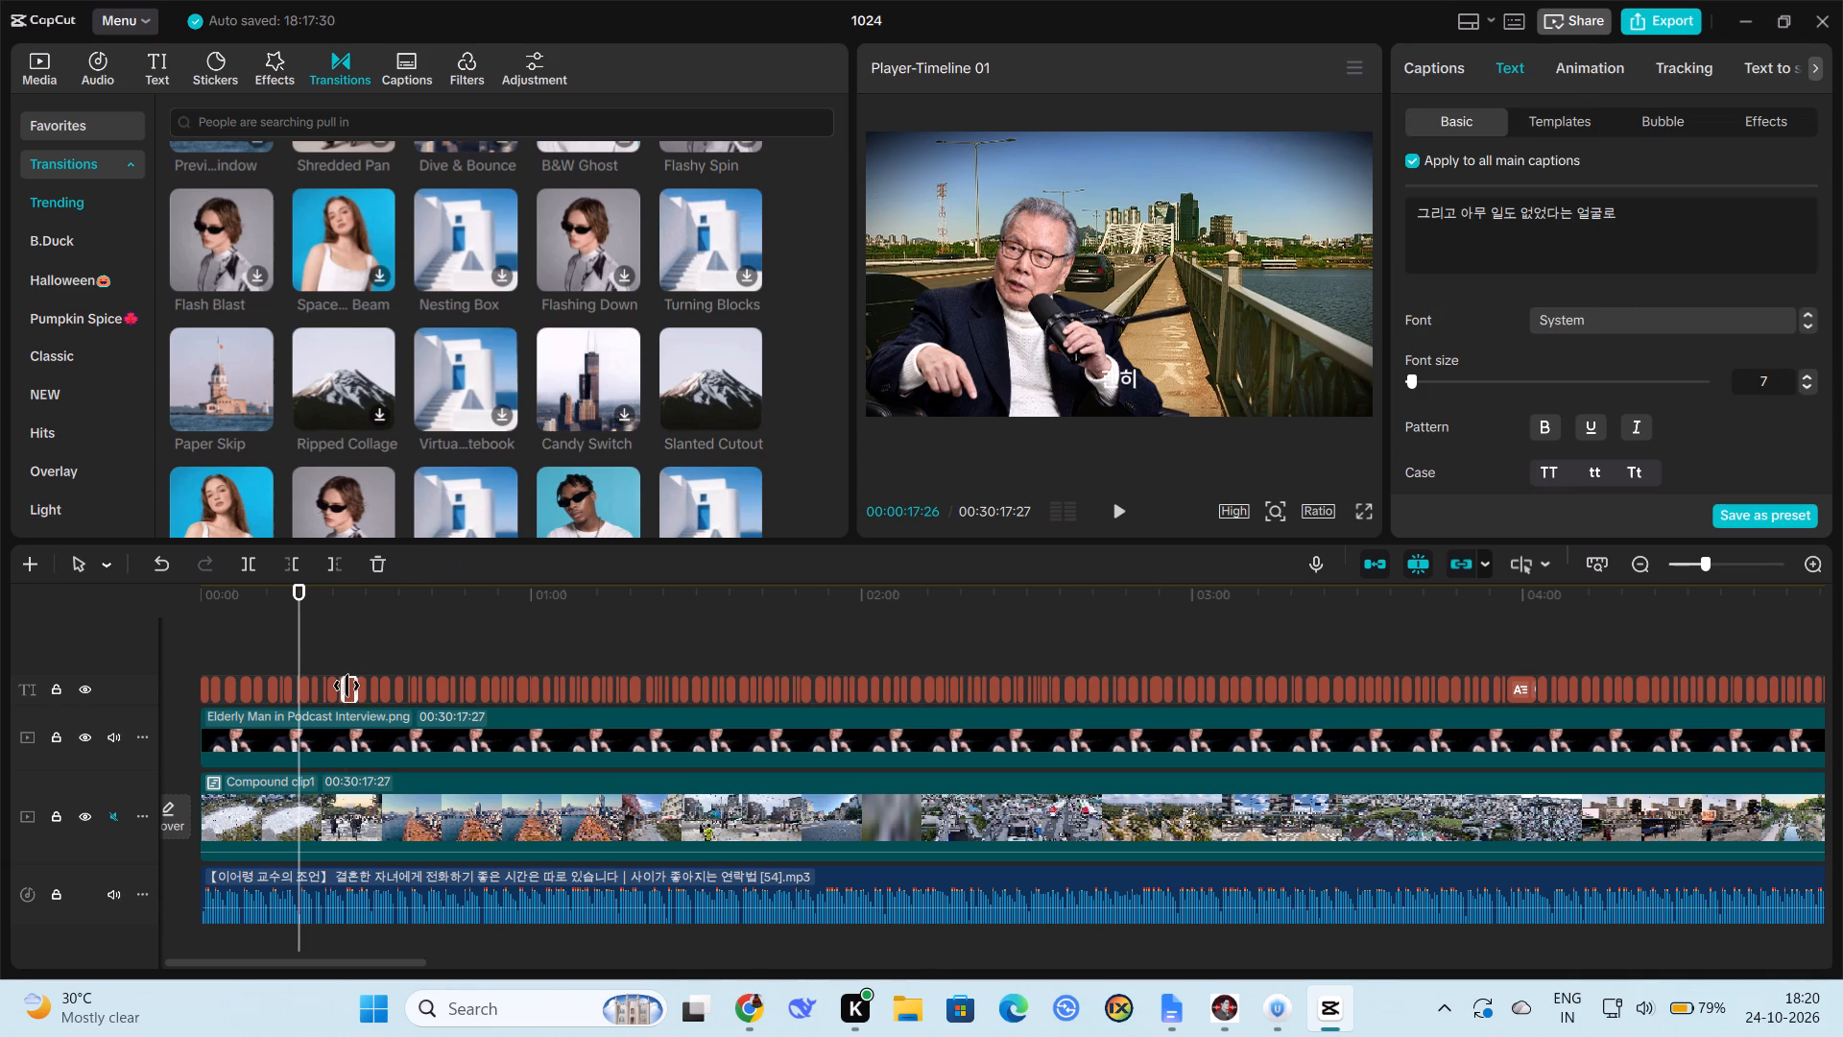
left_click(1563, 117)
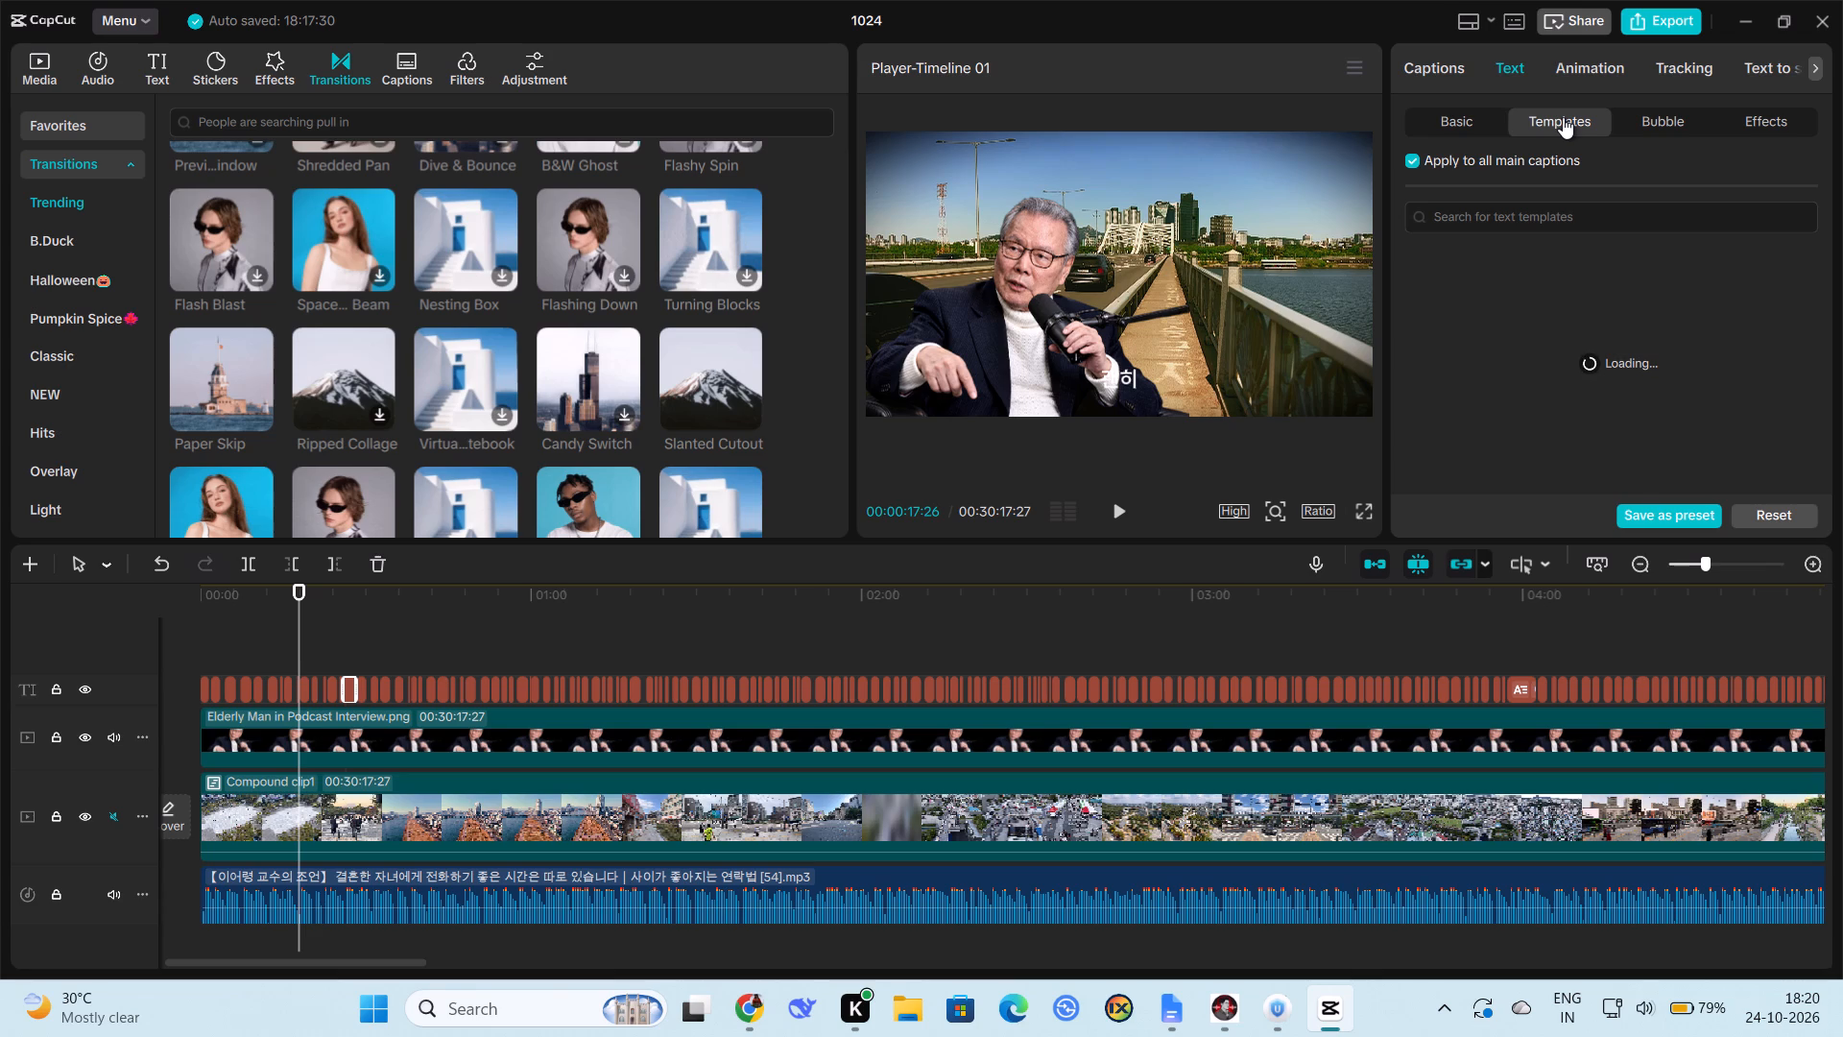
left_click(1516, 225)
Play the timeline from about 17 seconds to about 26 seconds to review the captions and picture.
left_click(1127, 508)
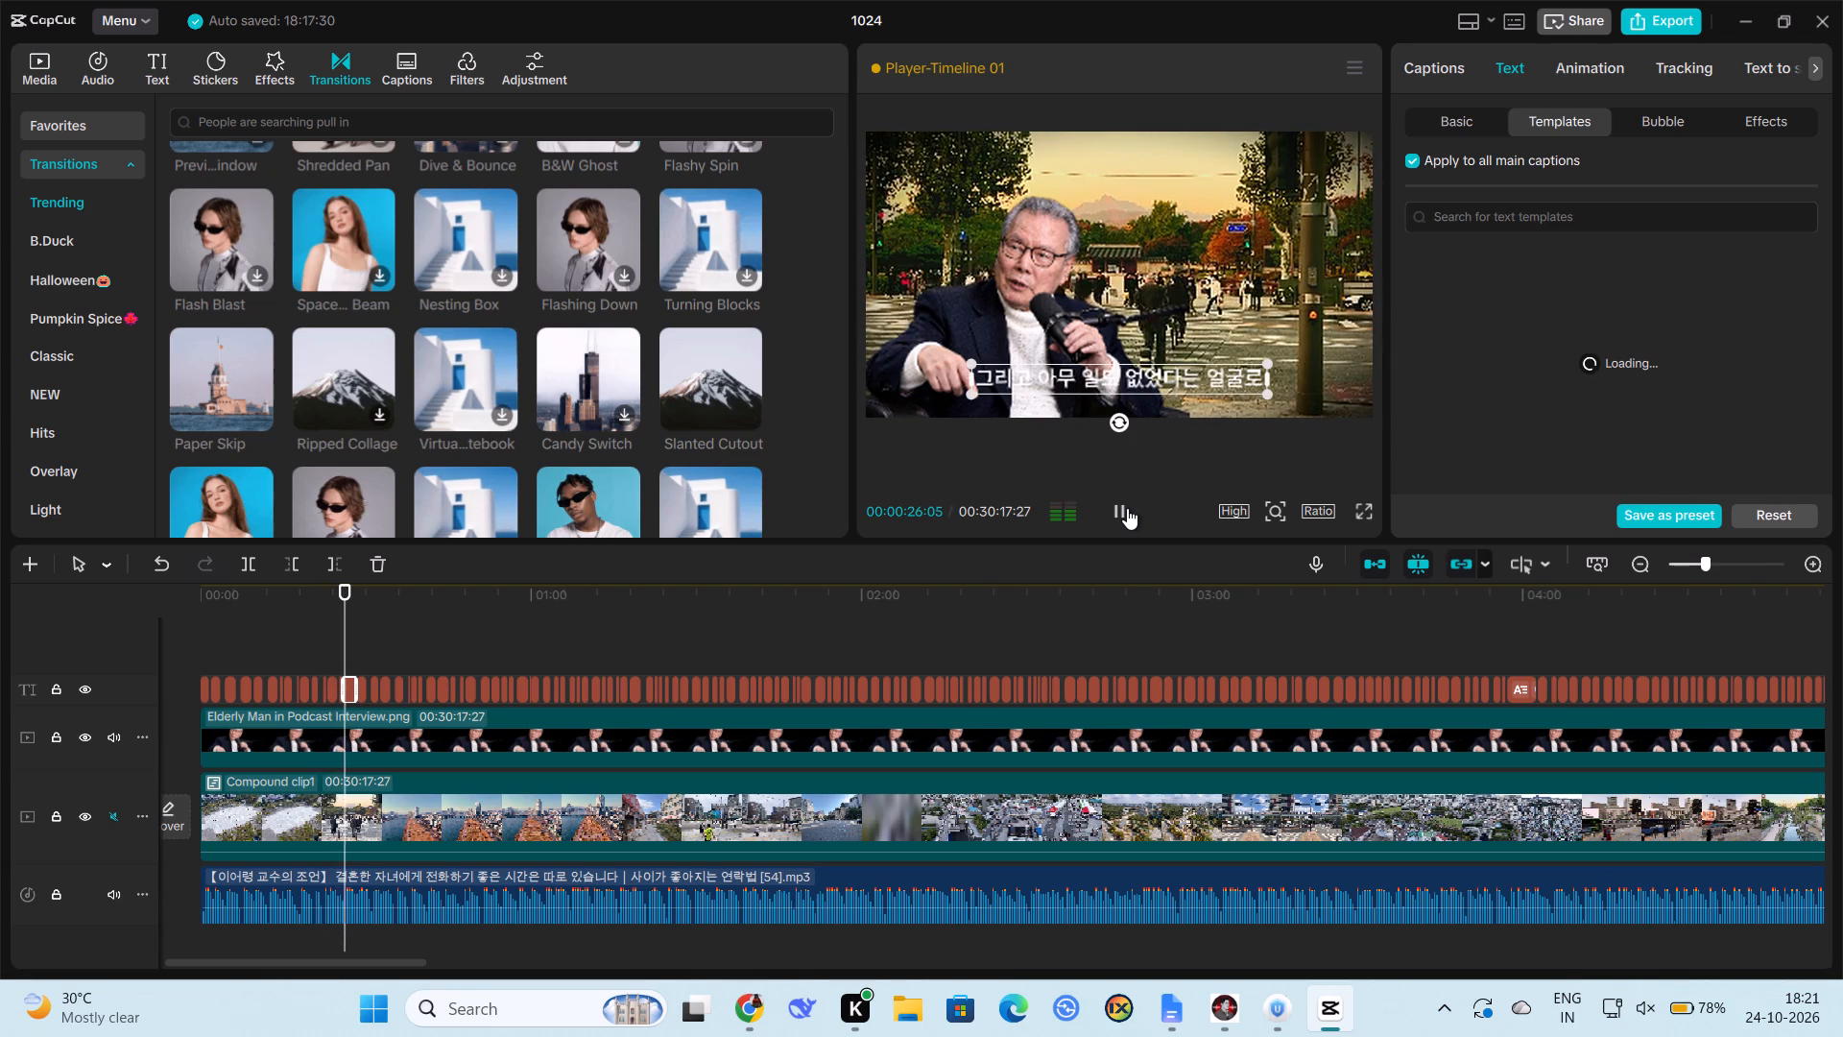
left_click(1127, 508)
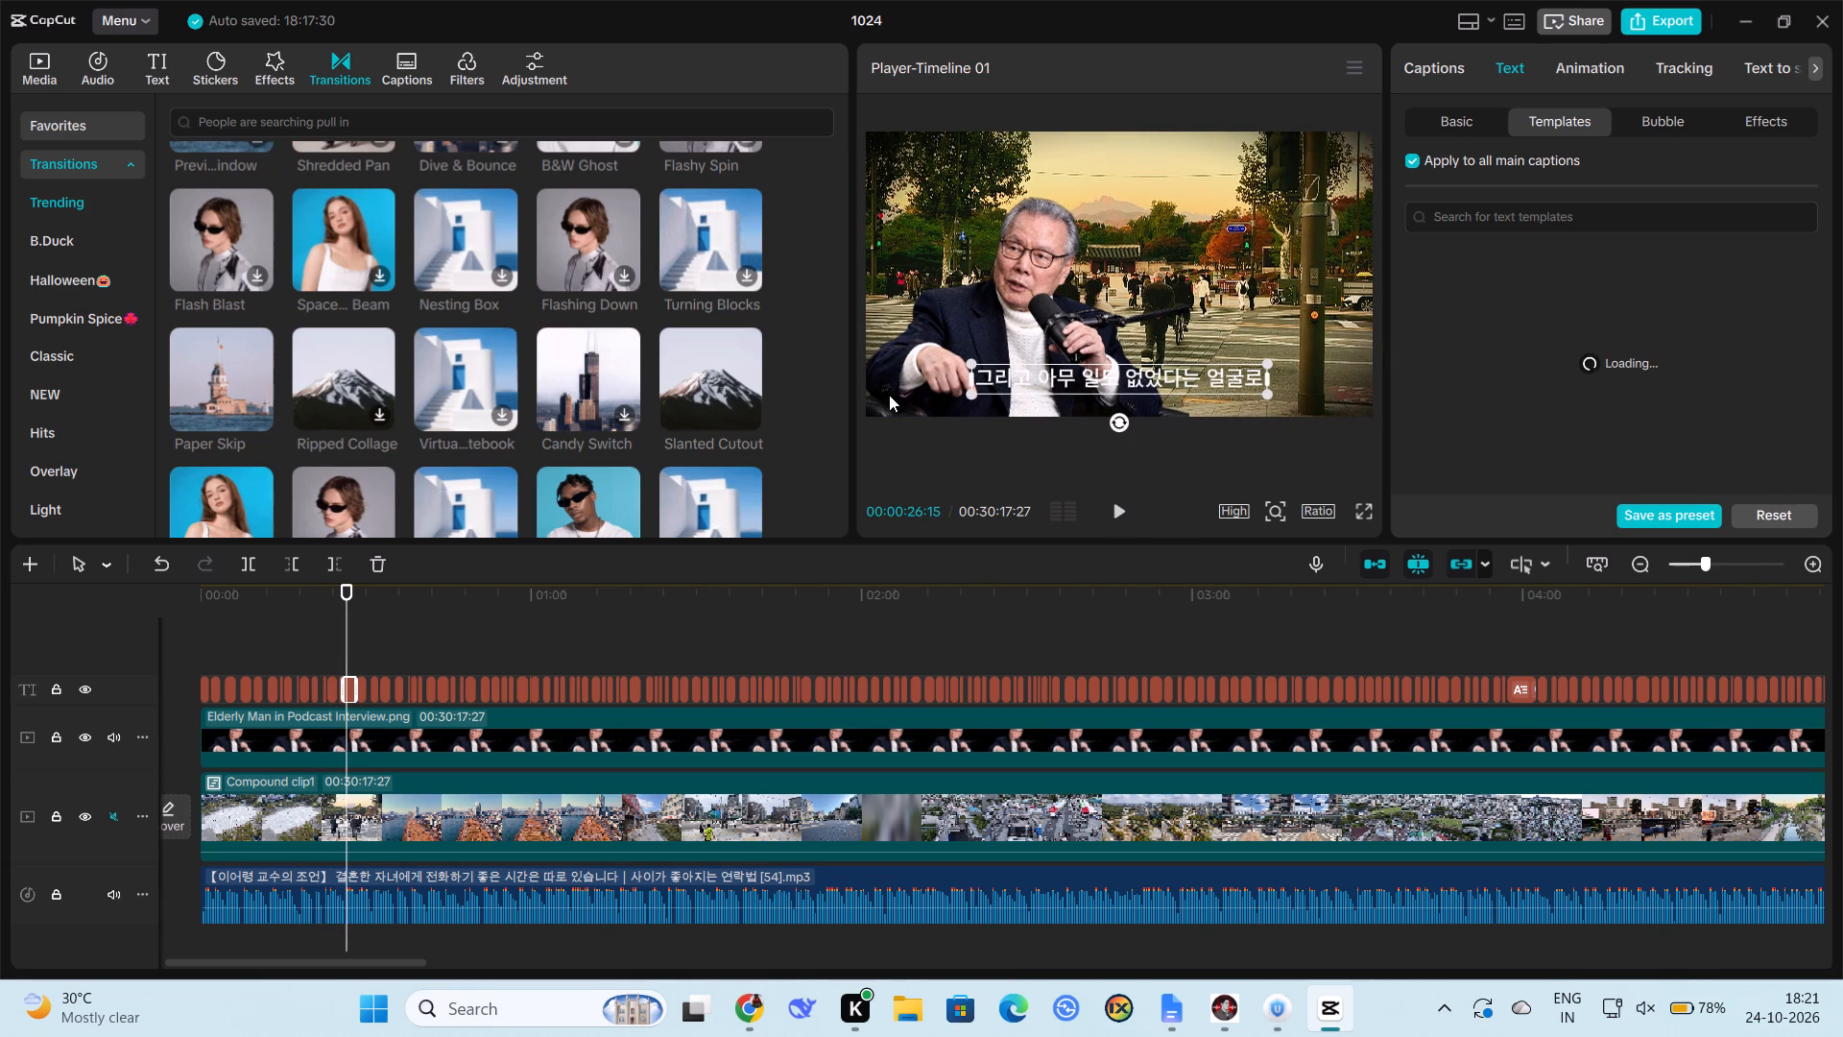
Add the trending red Subscribe sticker with the thumbs-up and bell to the timeline at about 26 seconds.
left_click(205, 60)
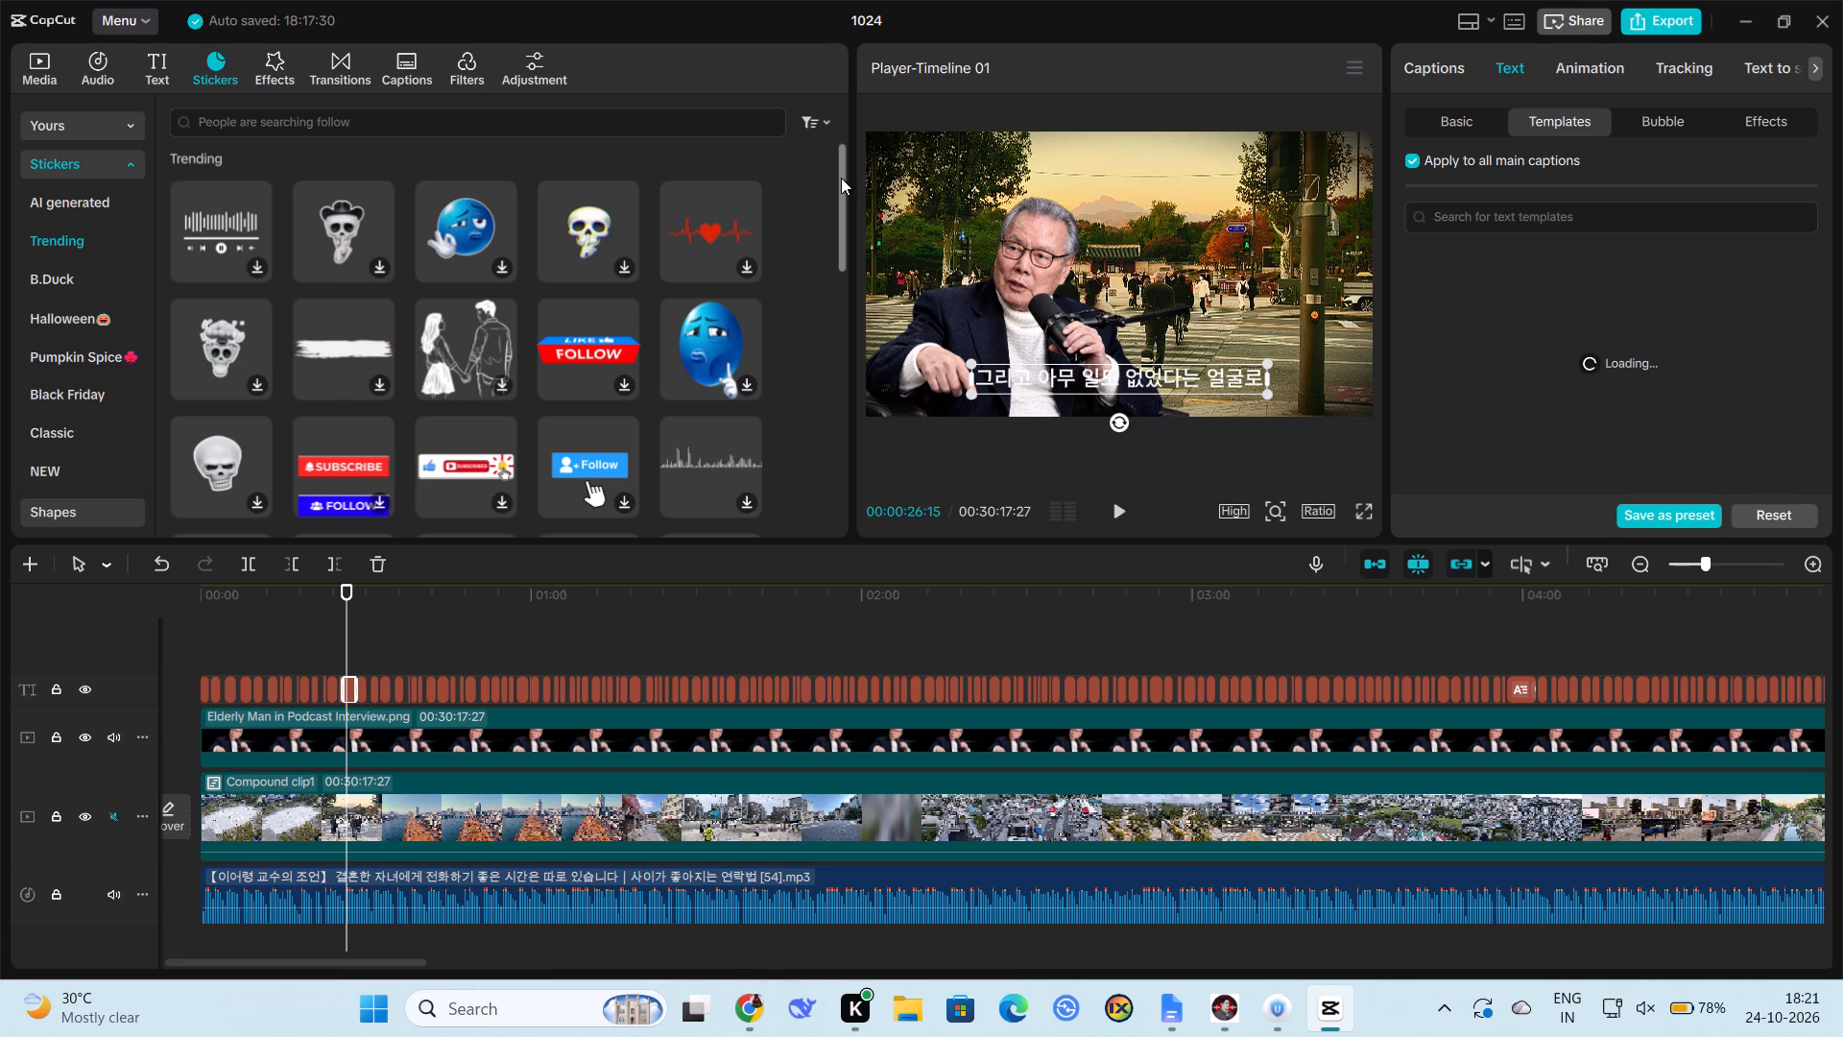
left_click_drag(841, 181, 845, 248)
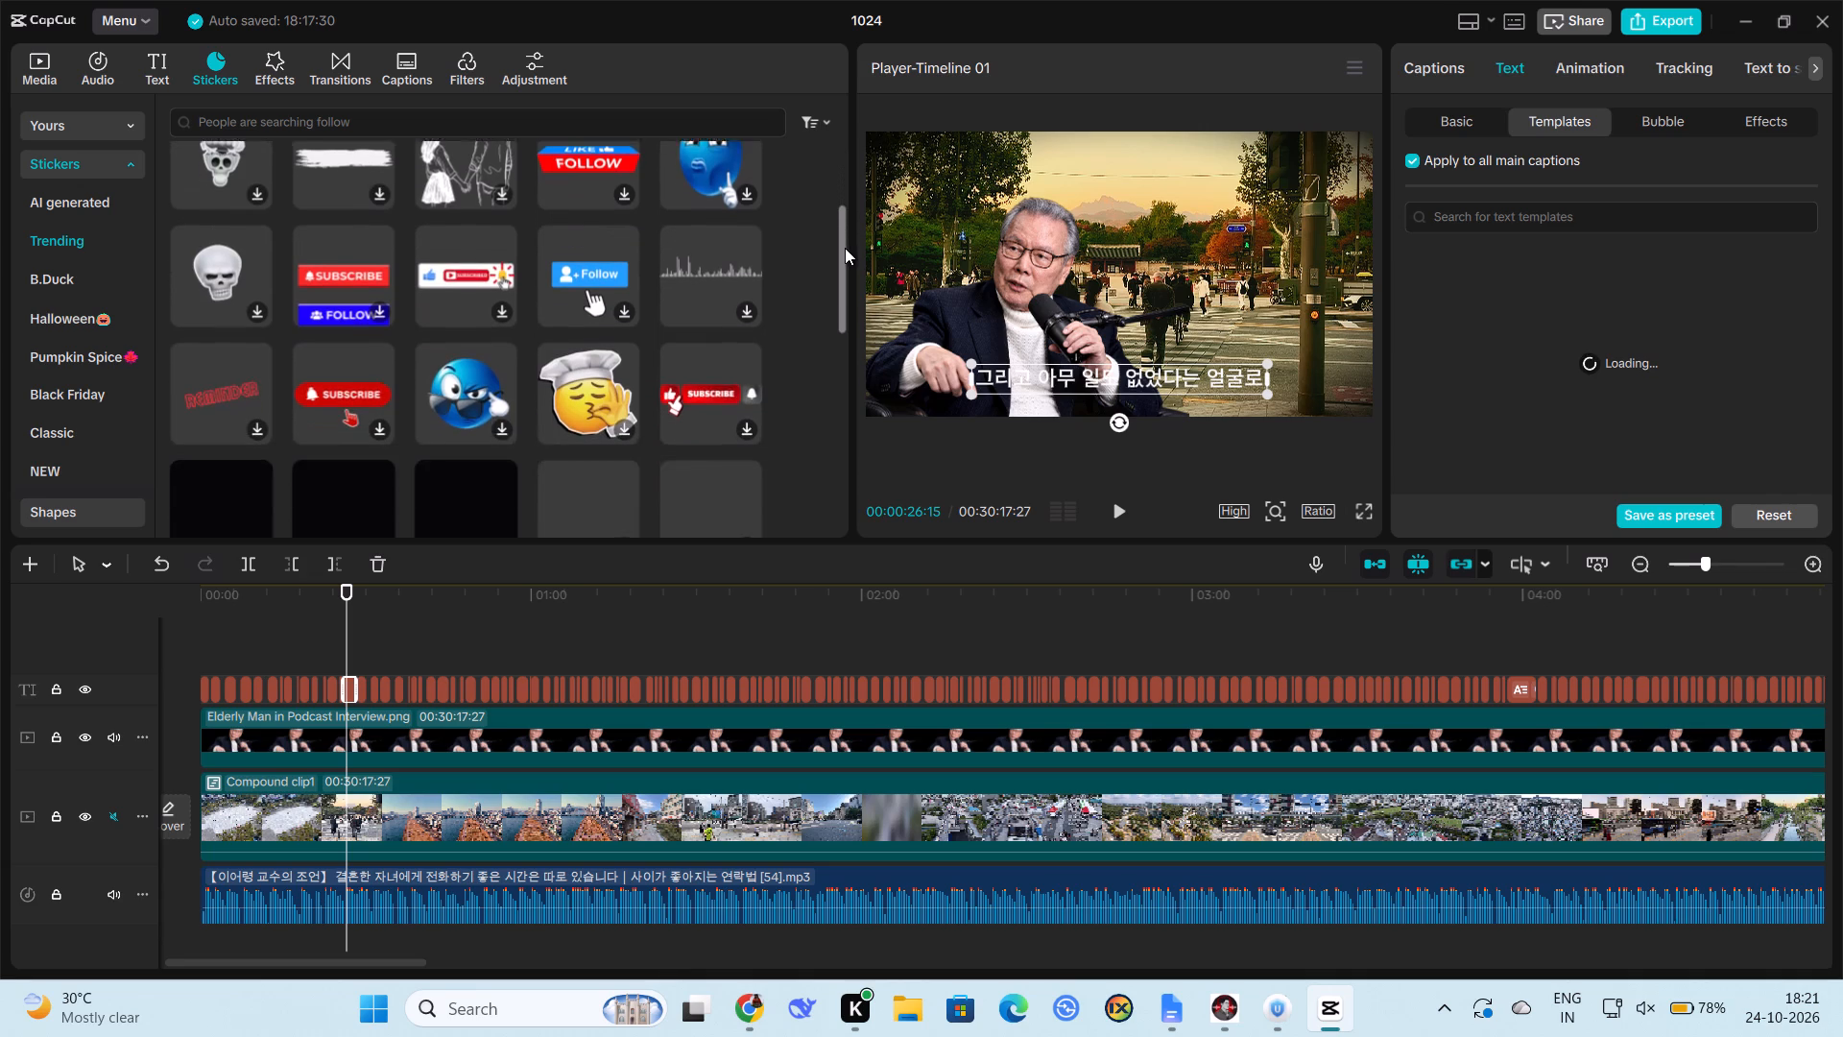
left_click_drag(845, 248, 845, 253)
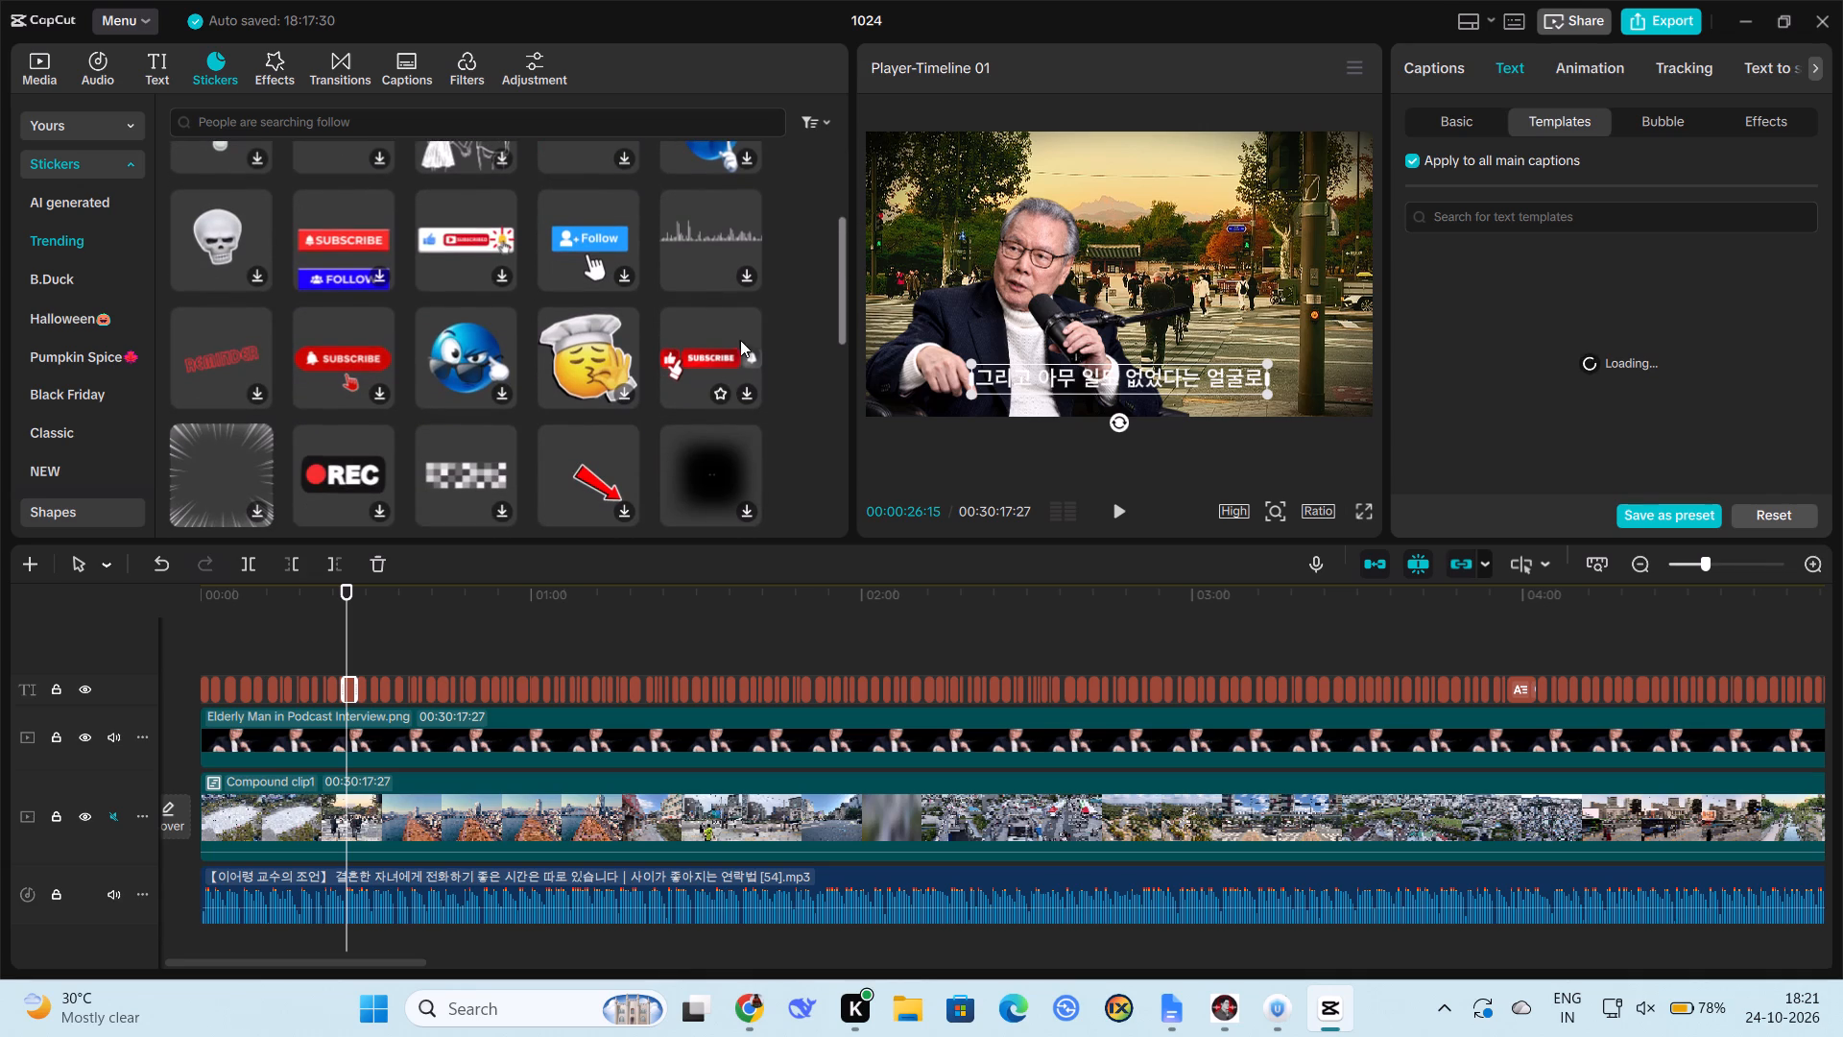
left_click(747, 391)
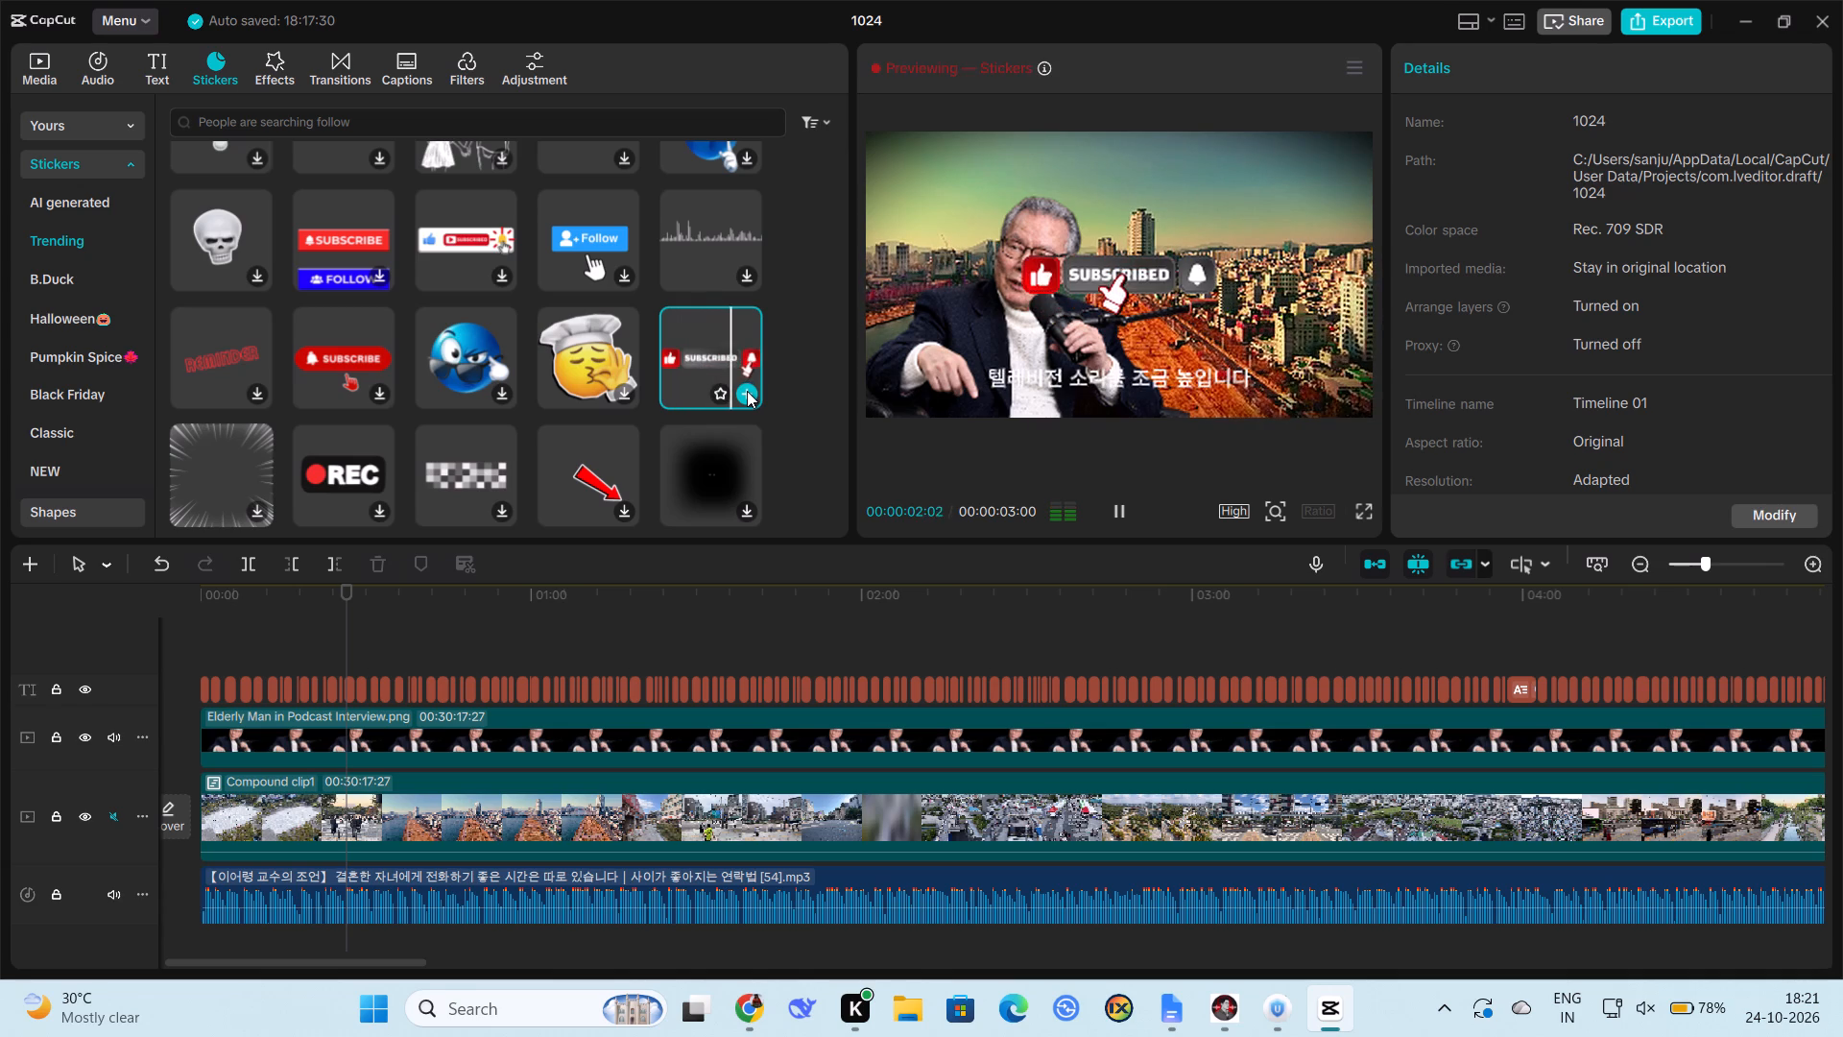
left_click(747, 391)
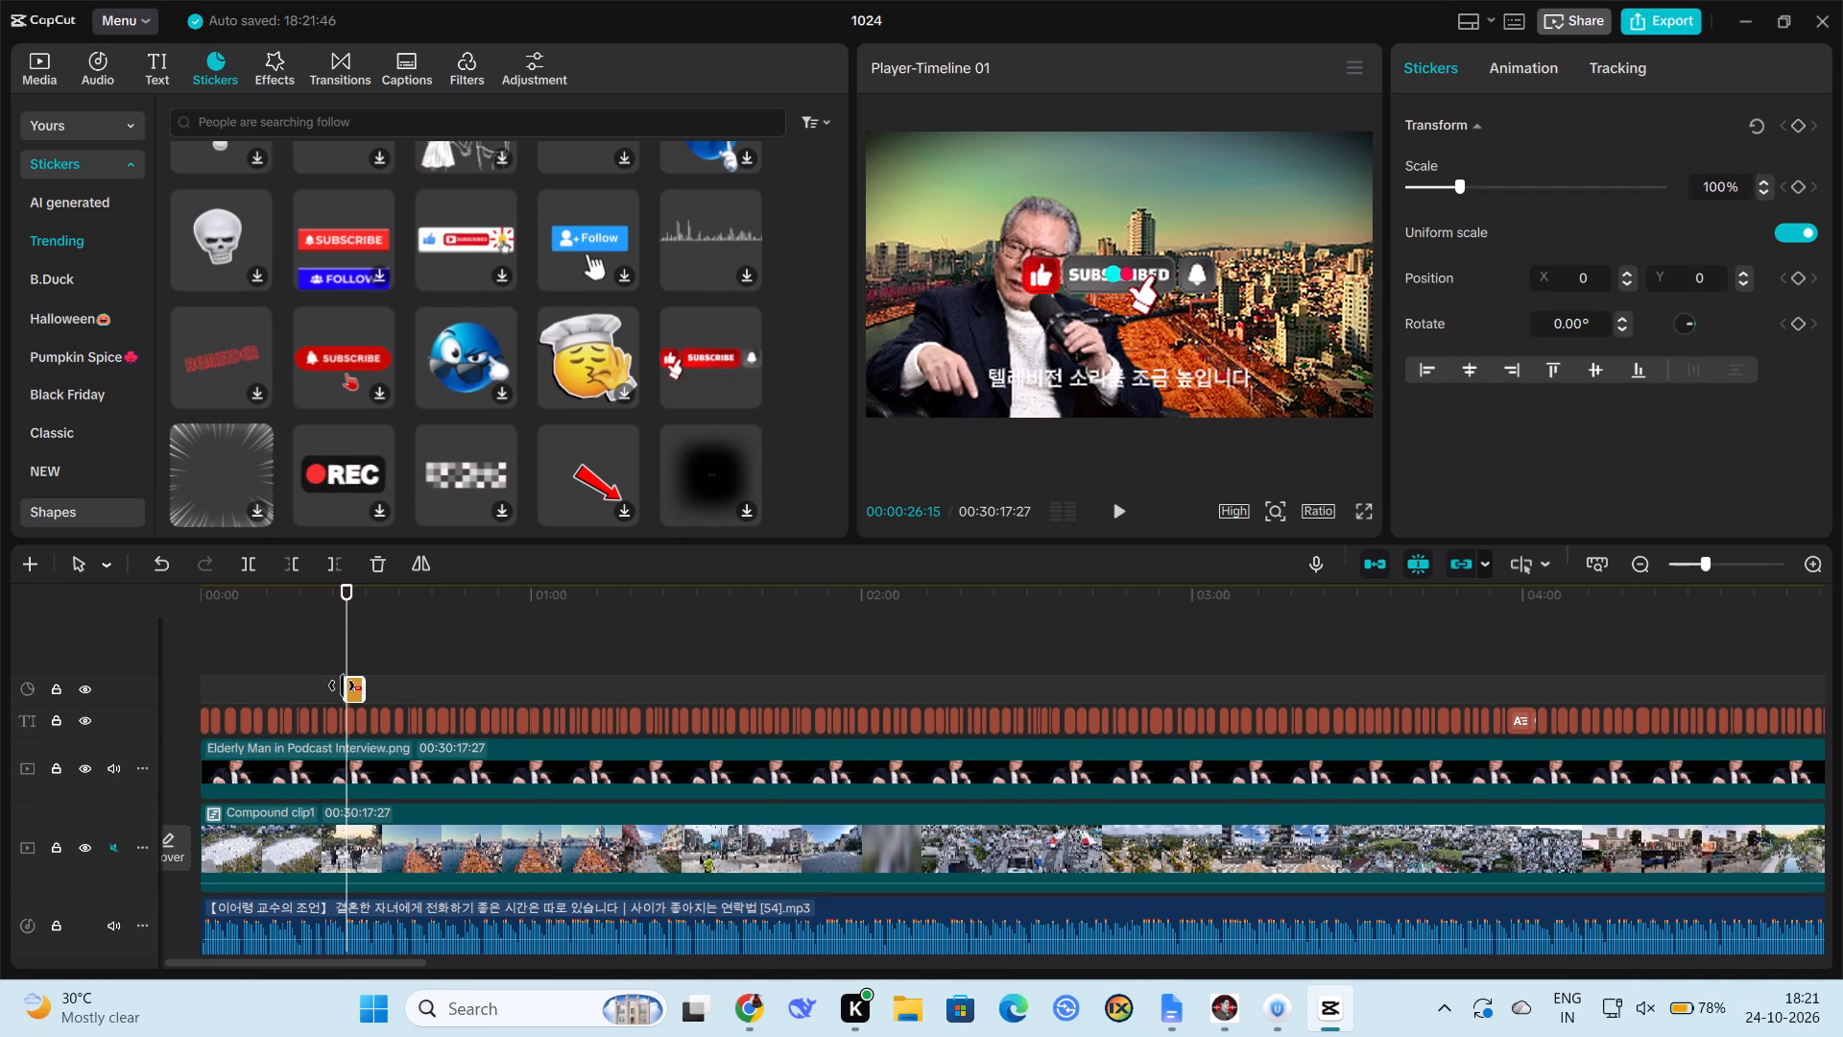
Stretch the Subscribe sticker over the whole video, from 00:00:00:00 to the timeline end at 00:30:17:27.
left_click_drag(344, 687, 193, 705)
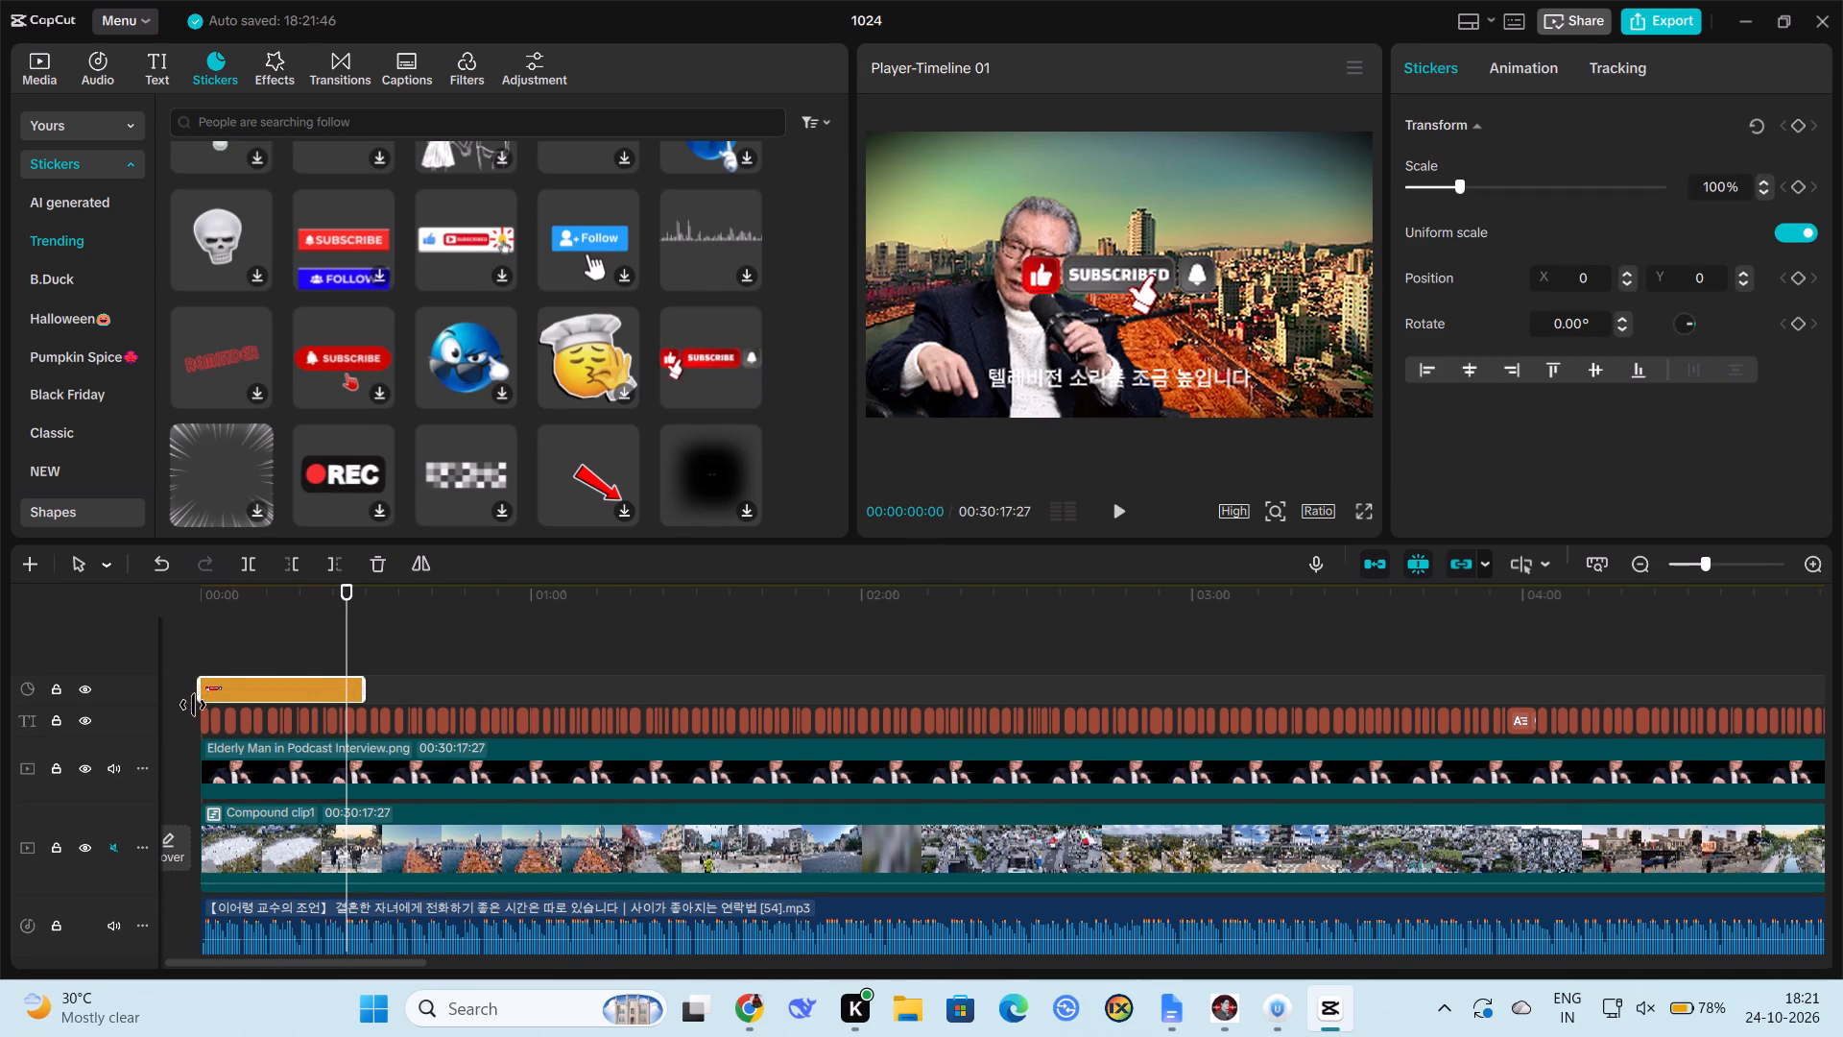
left_click_drag(362, 682, 1340, 663)
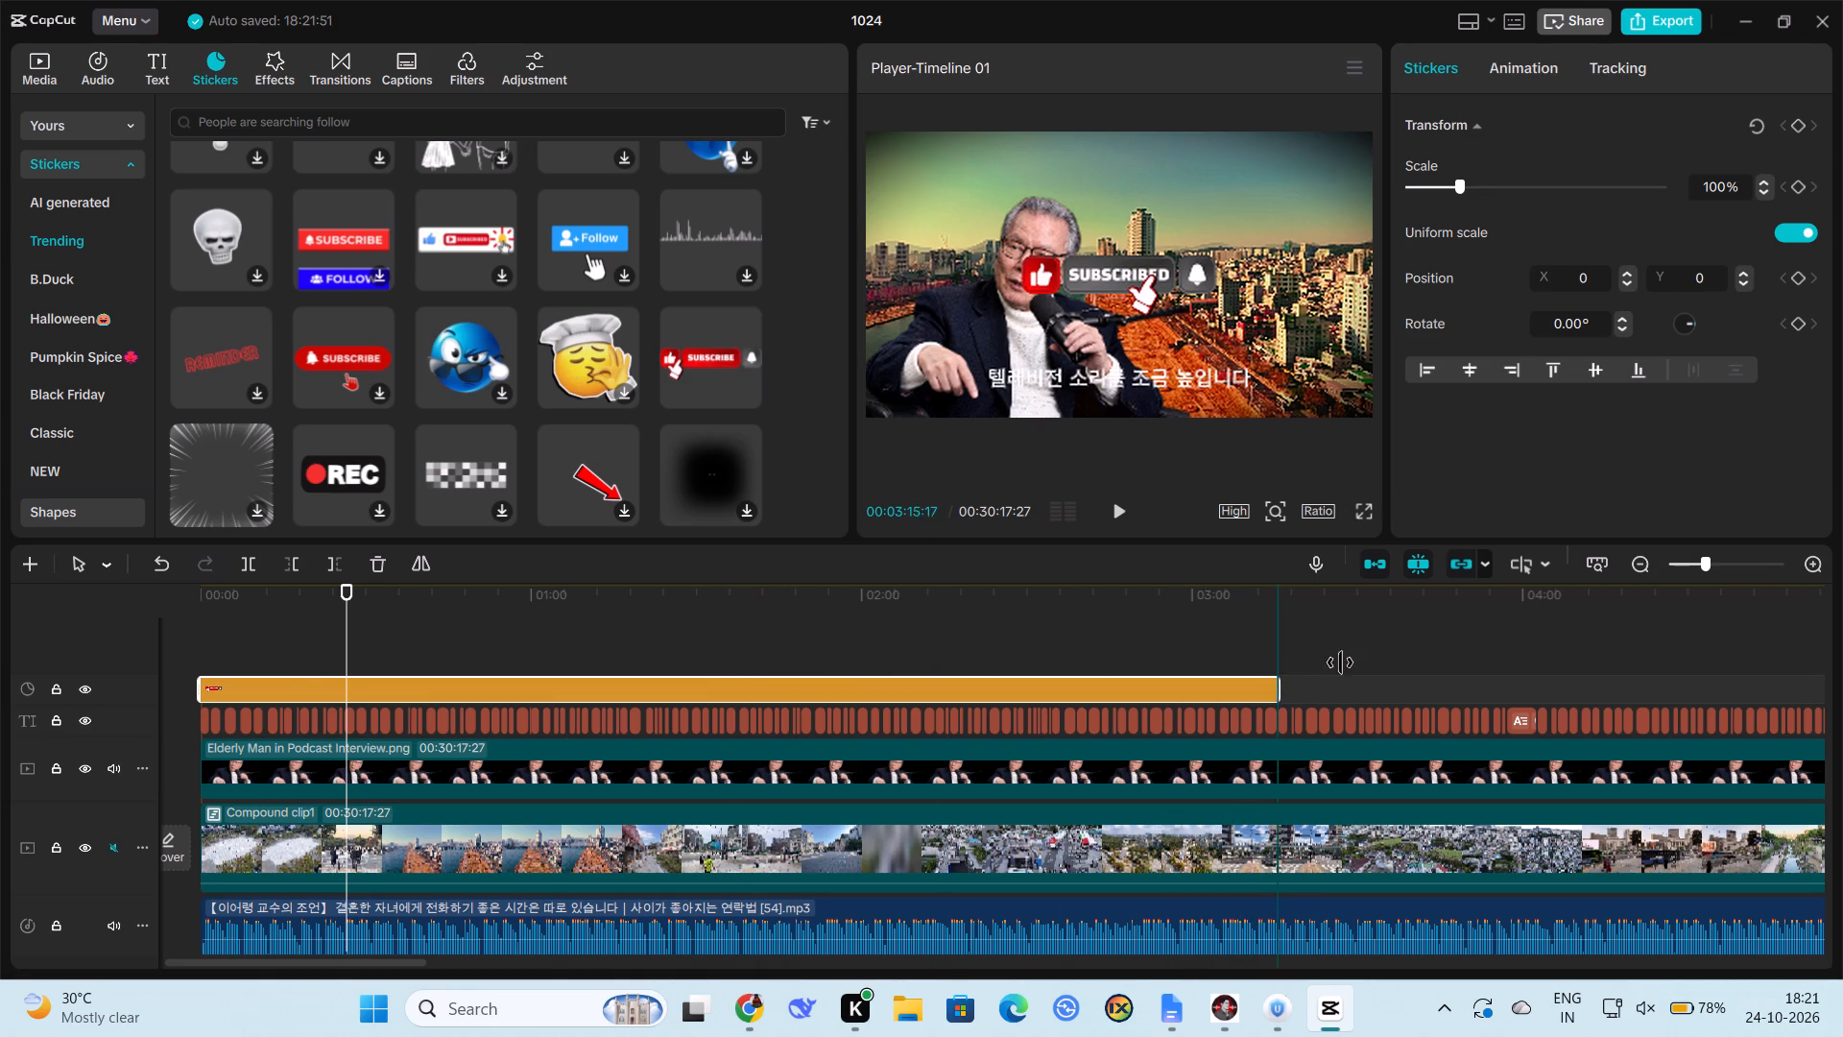
left_click_drag(1340, 663, 1756, 663)
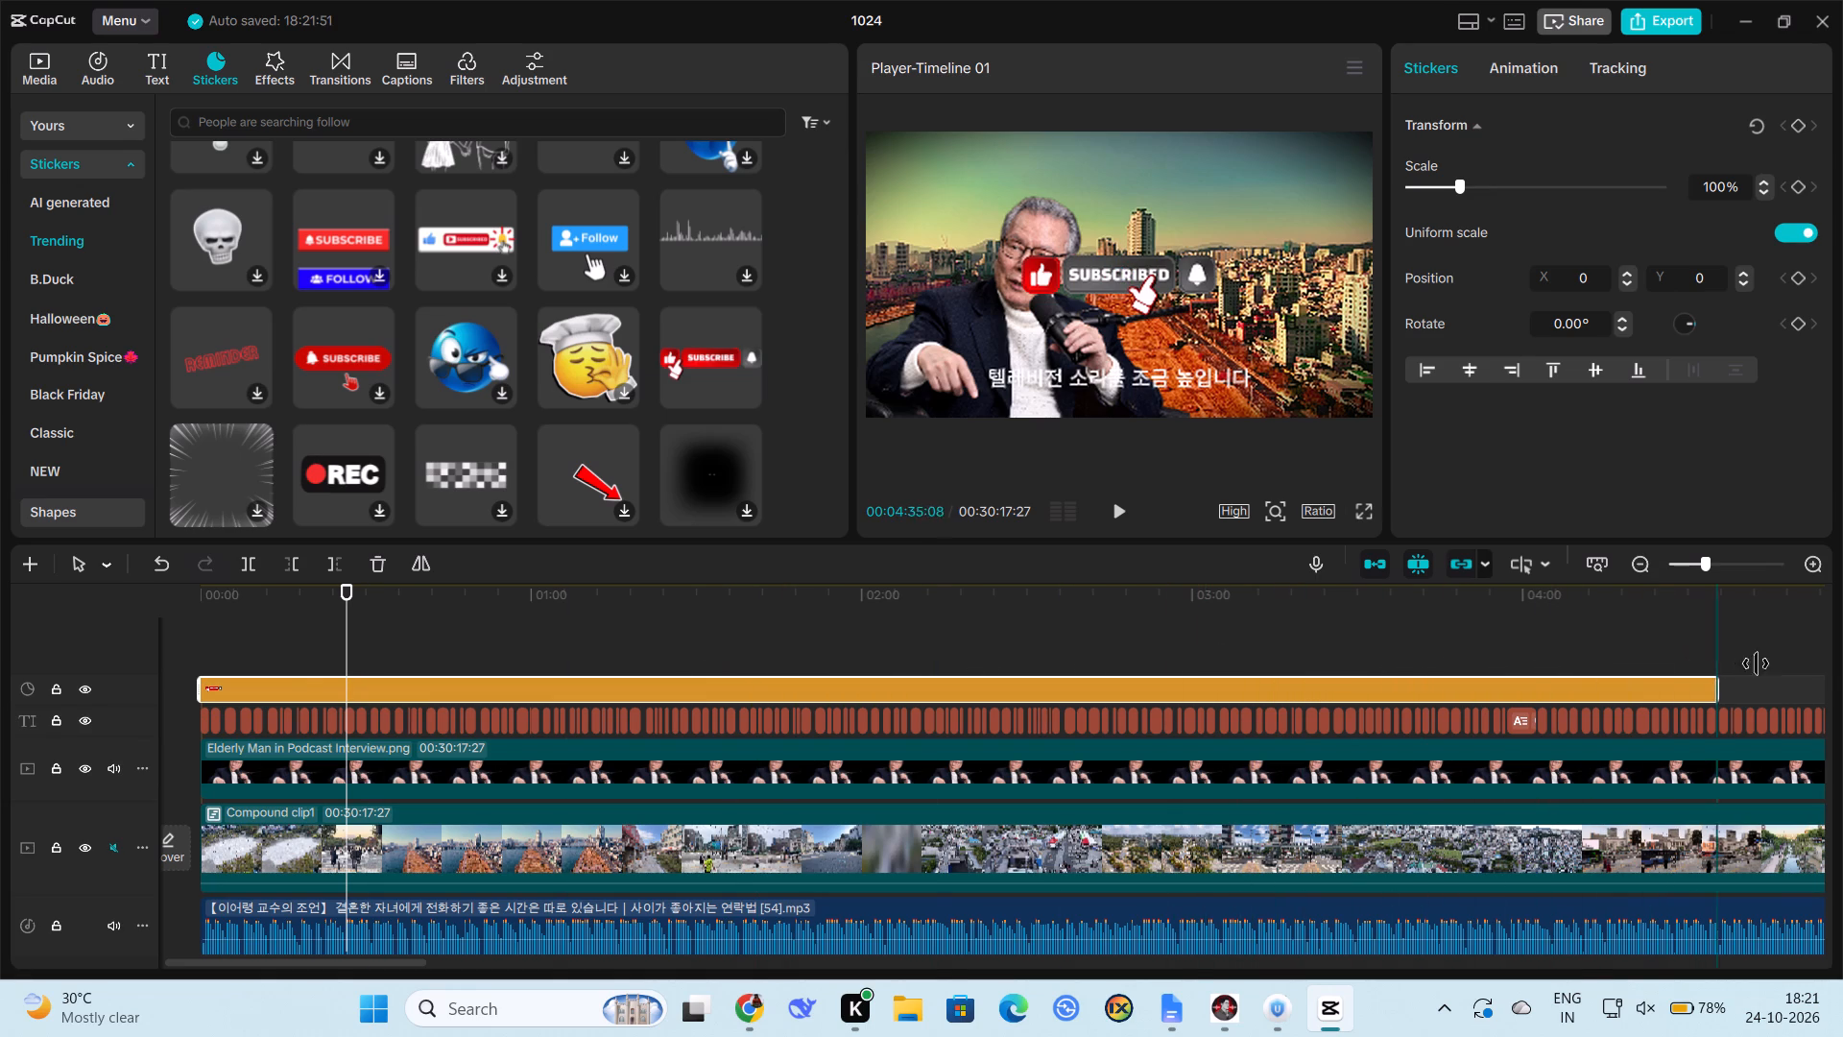
left_click_drag(1756, 663, 1842, 663)
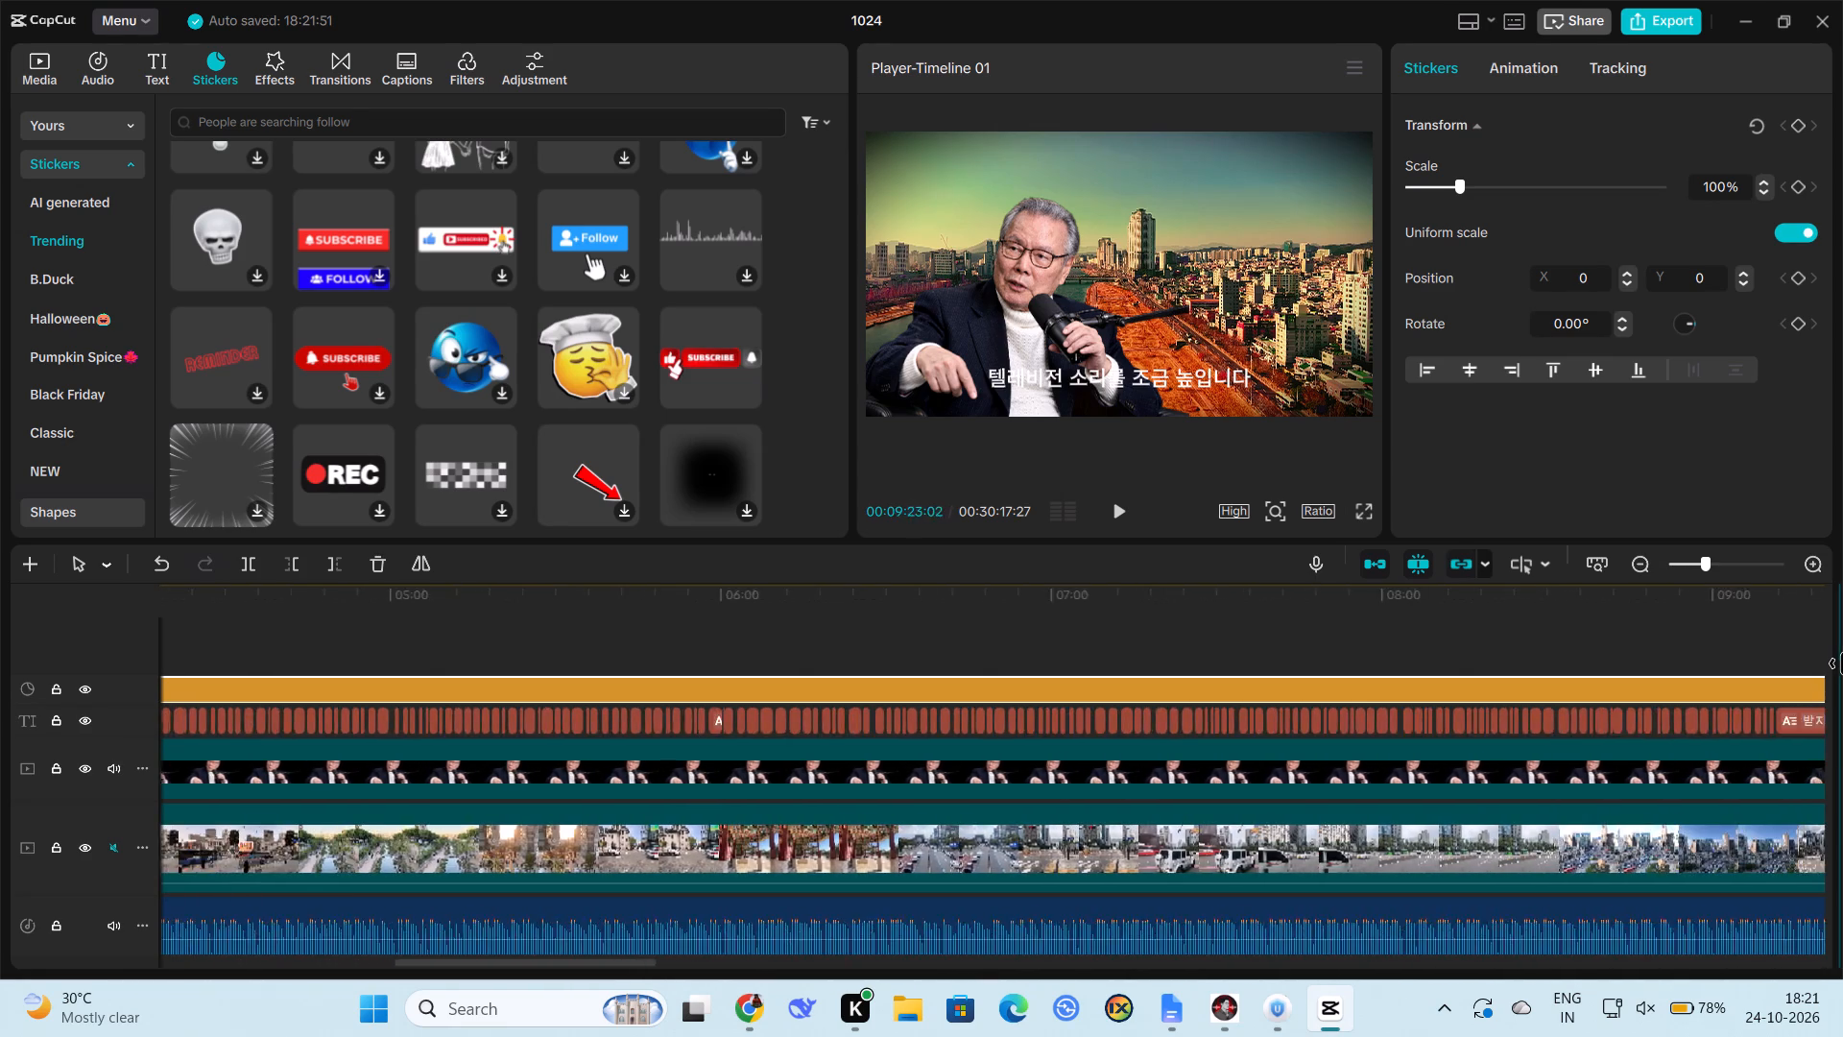
left_click_drag(1842, 663, 1842, 664)
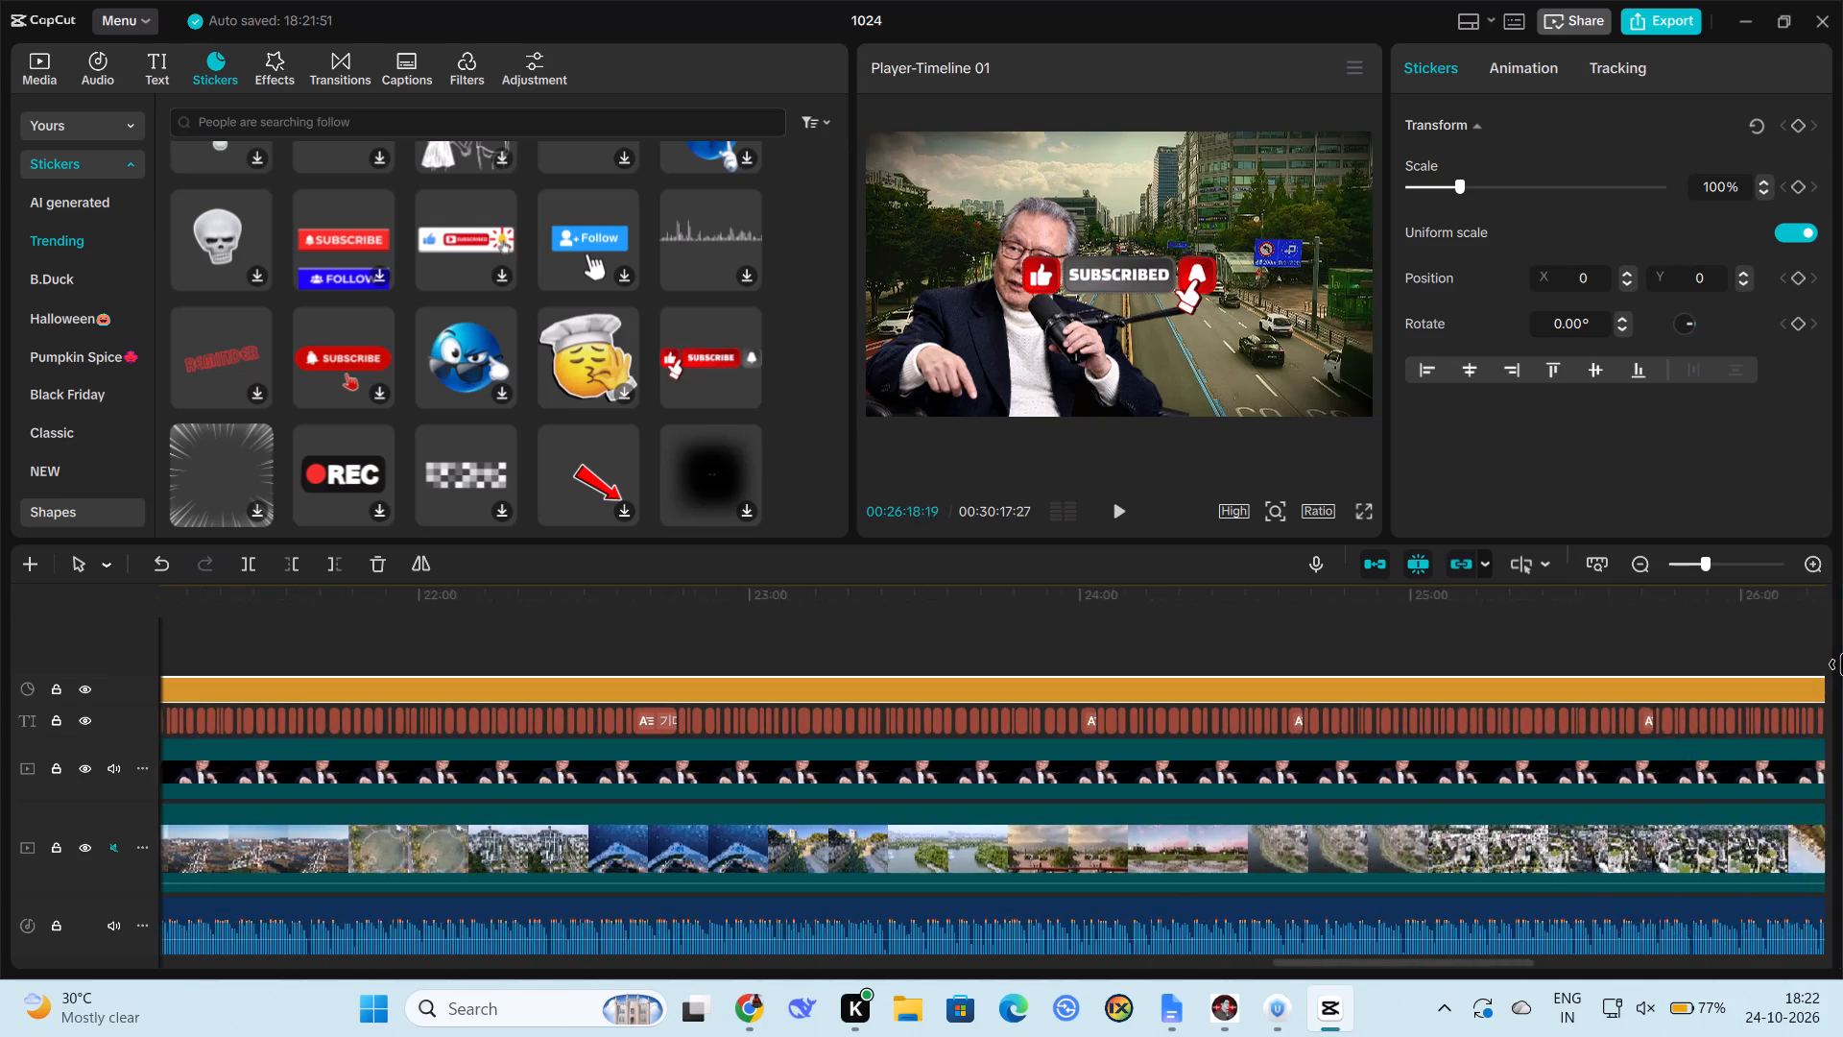
left_click_drag(1842, 664, 1842, 665)
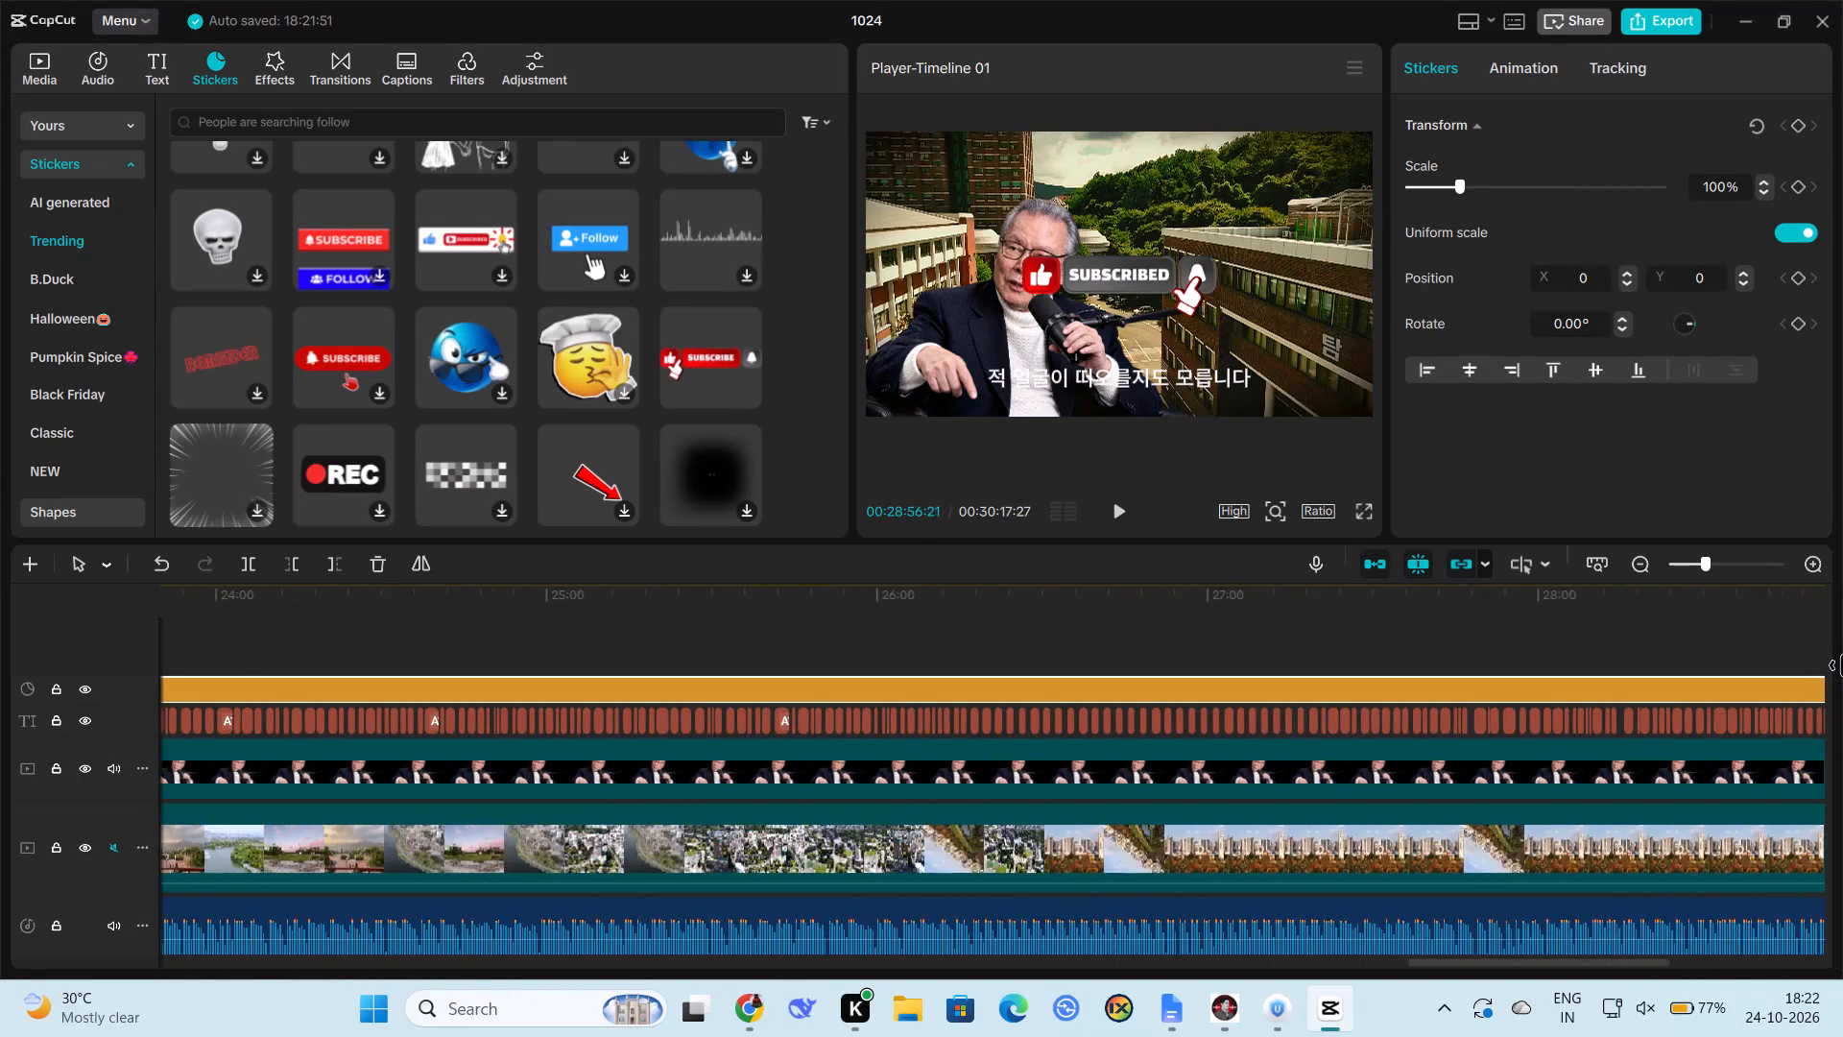
left_click_drag(1842, 665, 1842, 671)
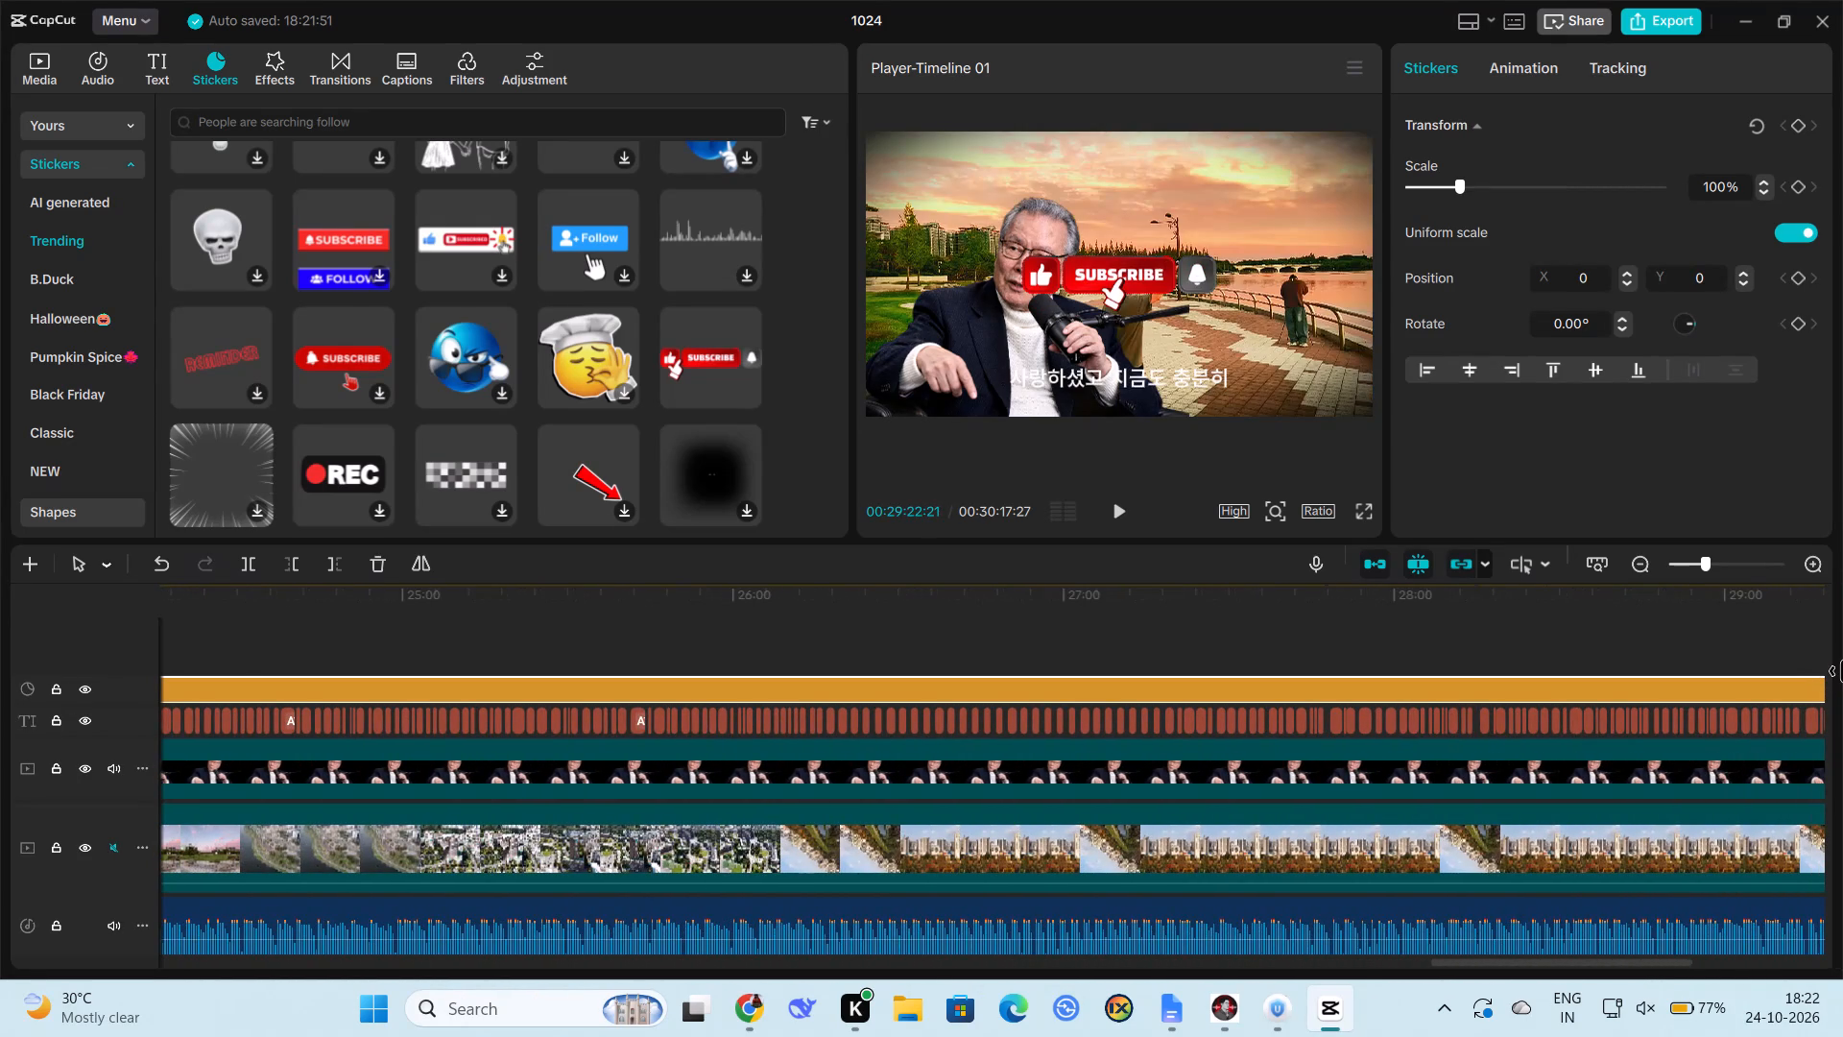
left_click_drag(1842, 671, 1842, 673)
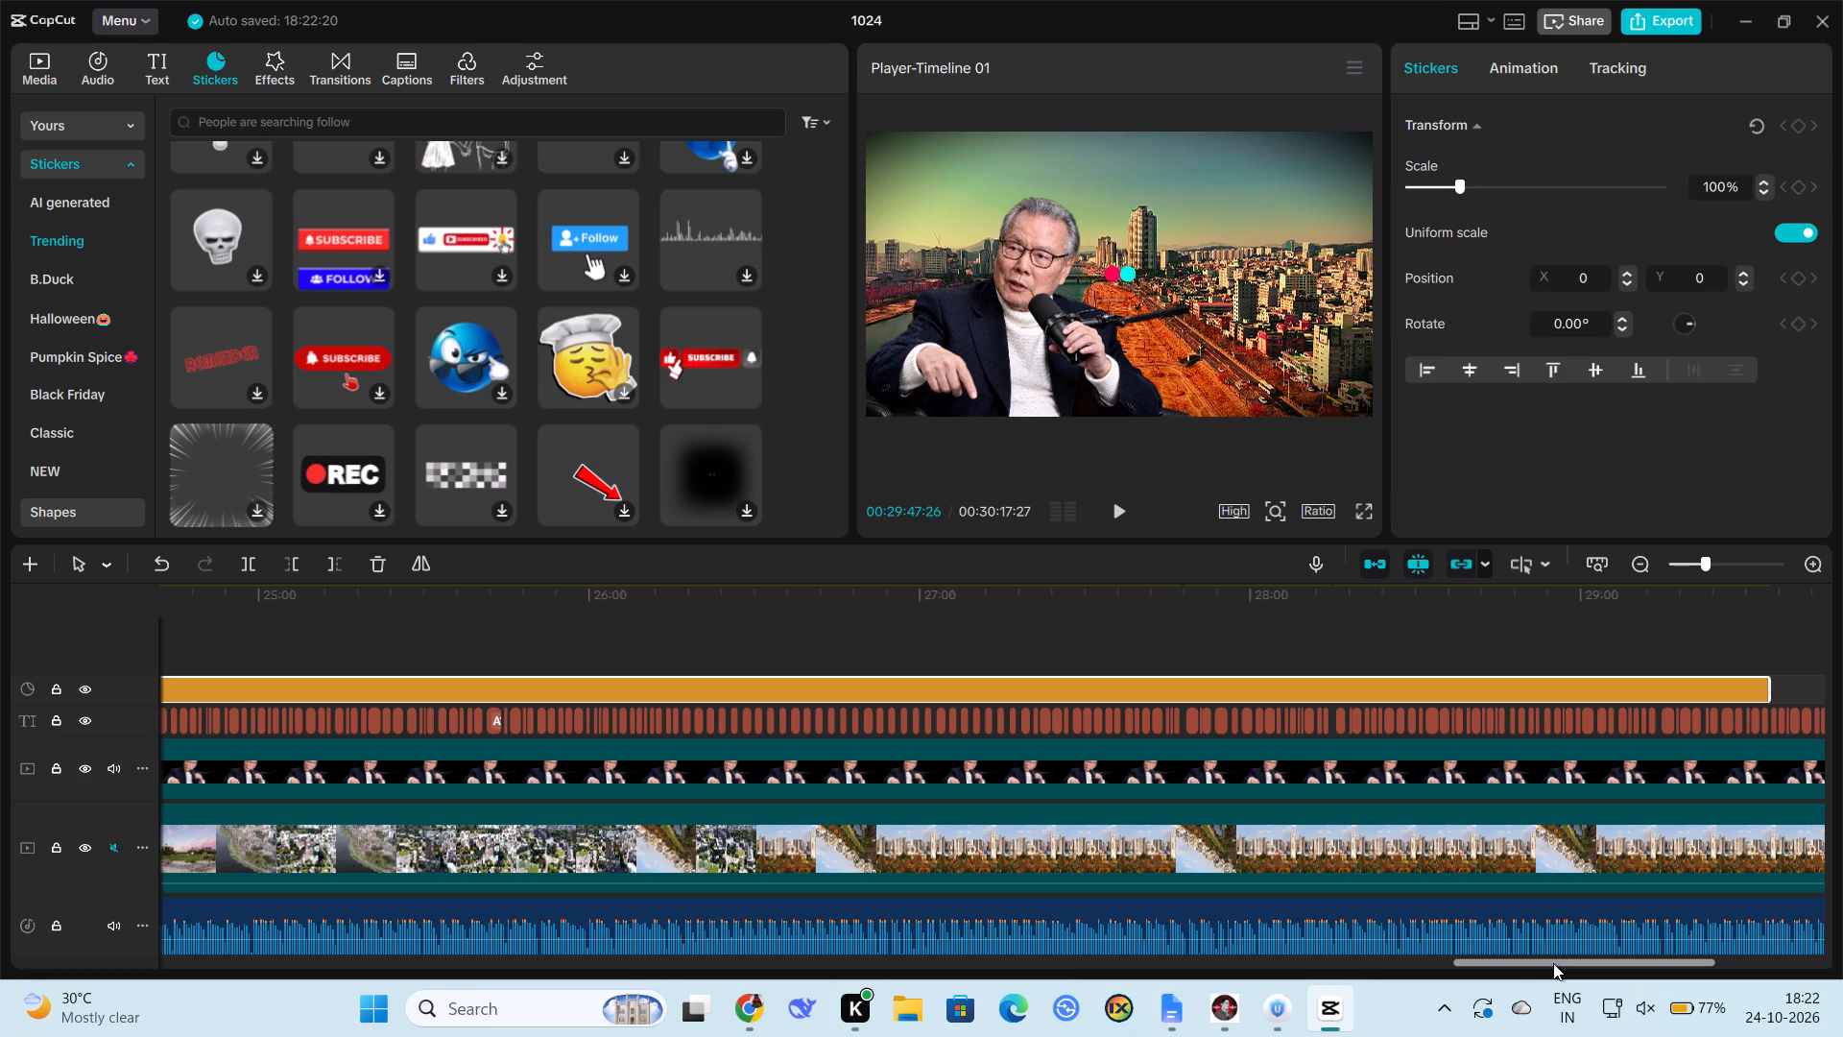
left_click_drag(1553, 961, 1682, 967)
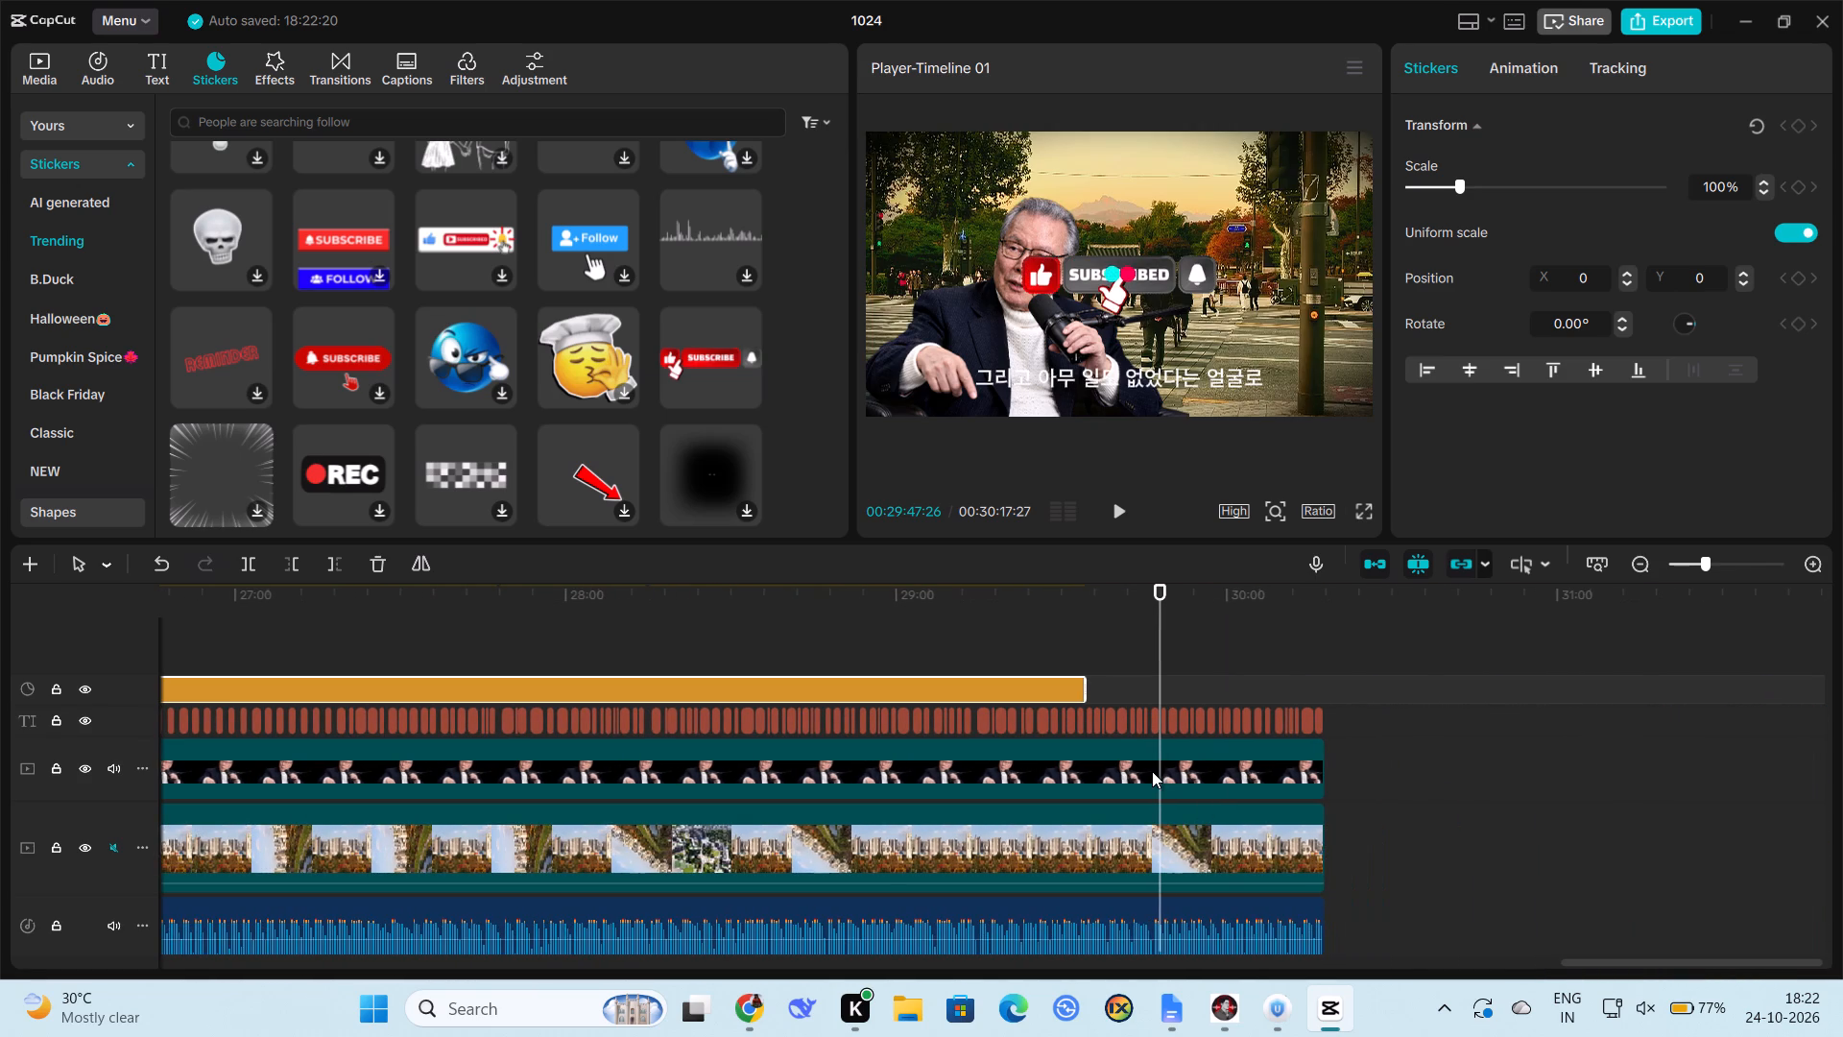
left_click_drag(1089, 688, 1155, 697)
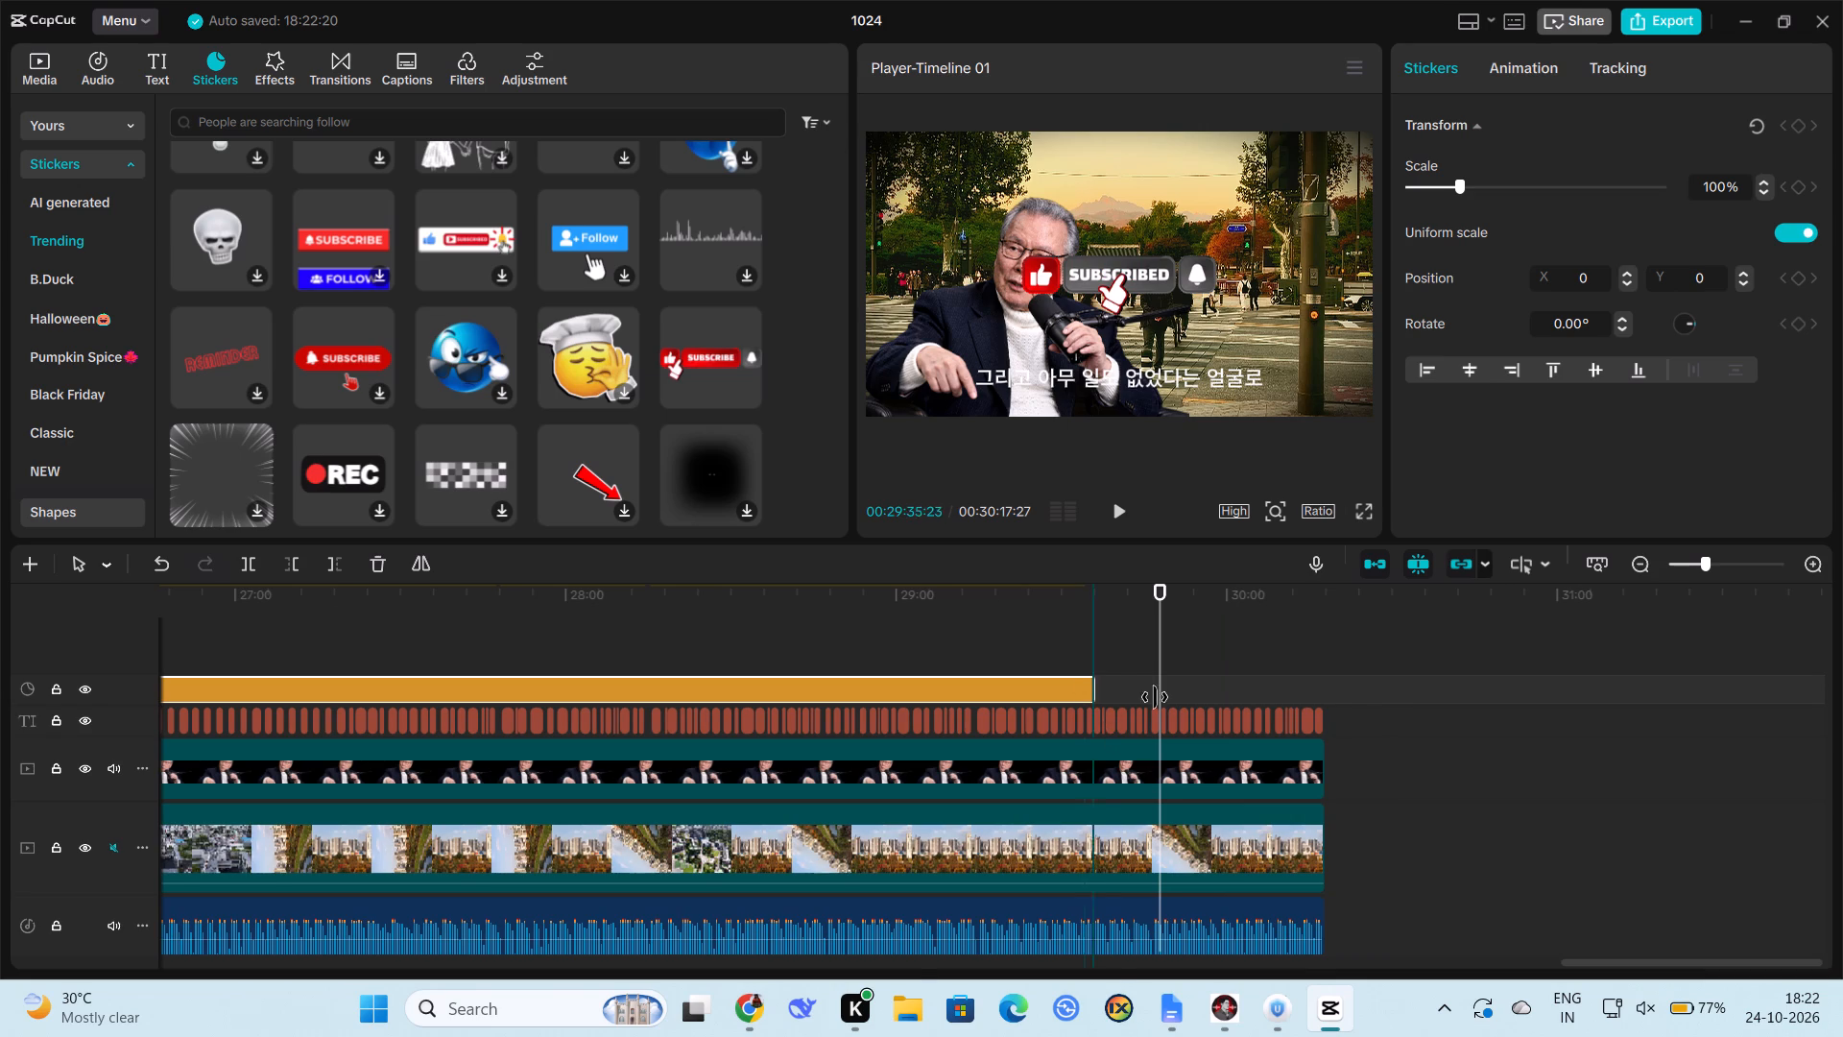
left_click_drag(1155, 697, 1310, 728)
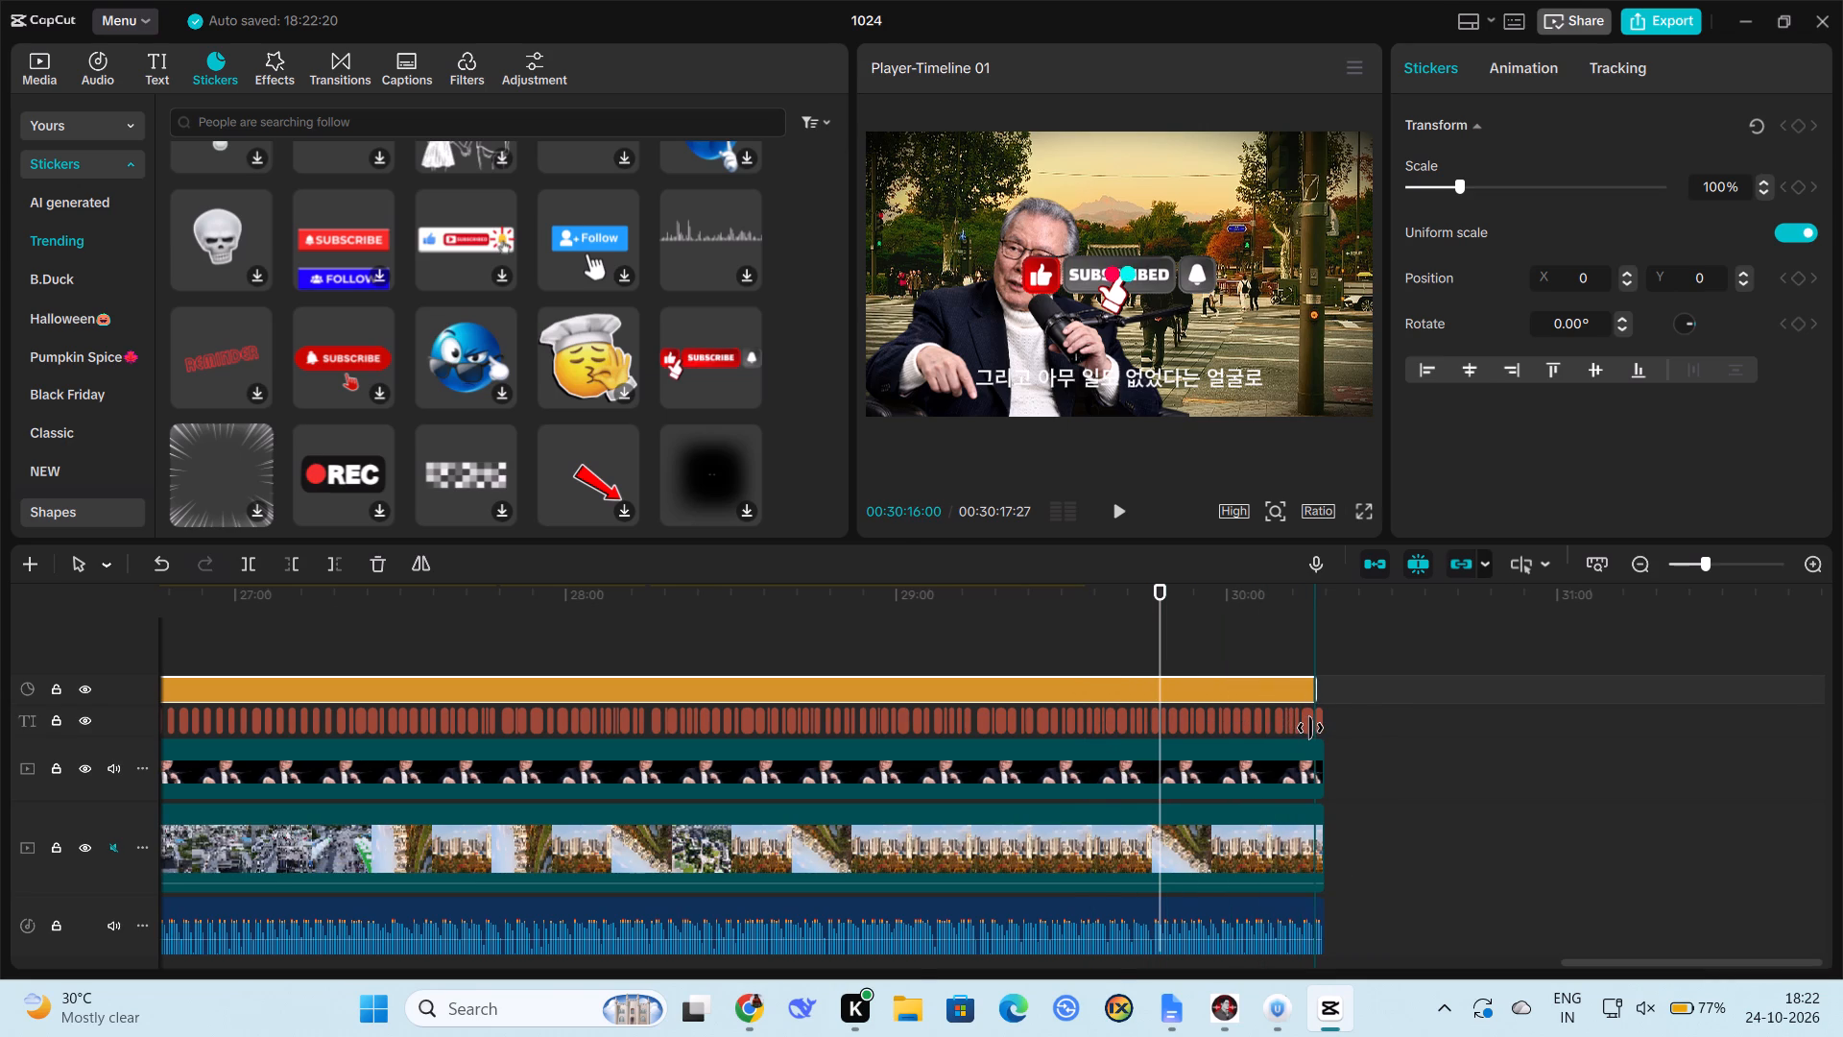
left_click_drag(1310, 728, 1320, 731)
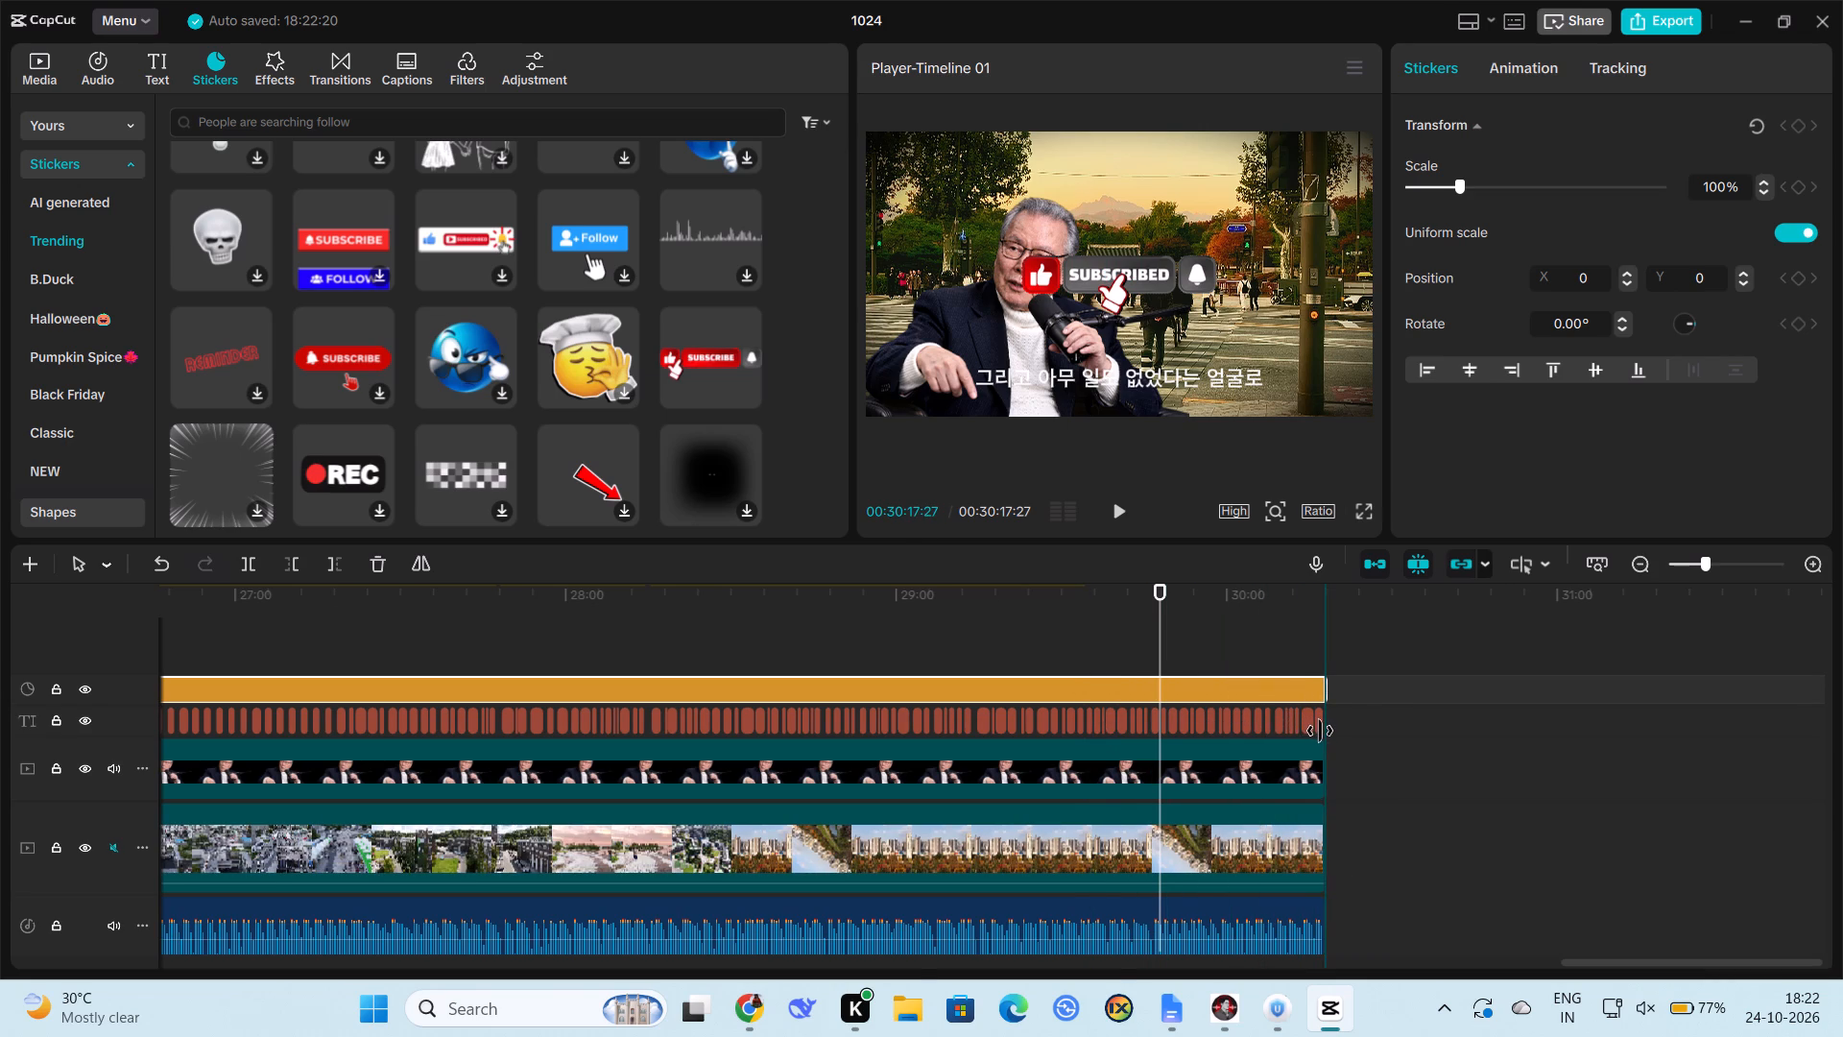
left_click_drag(1320, 731, 1316, 733)
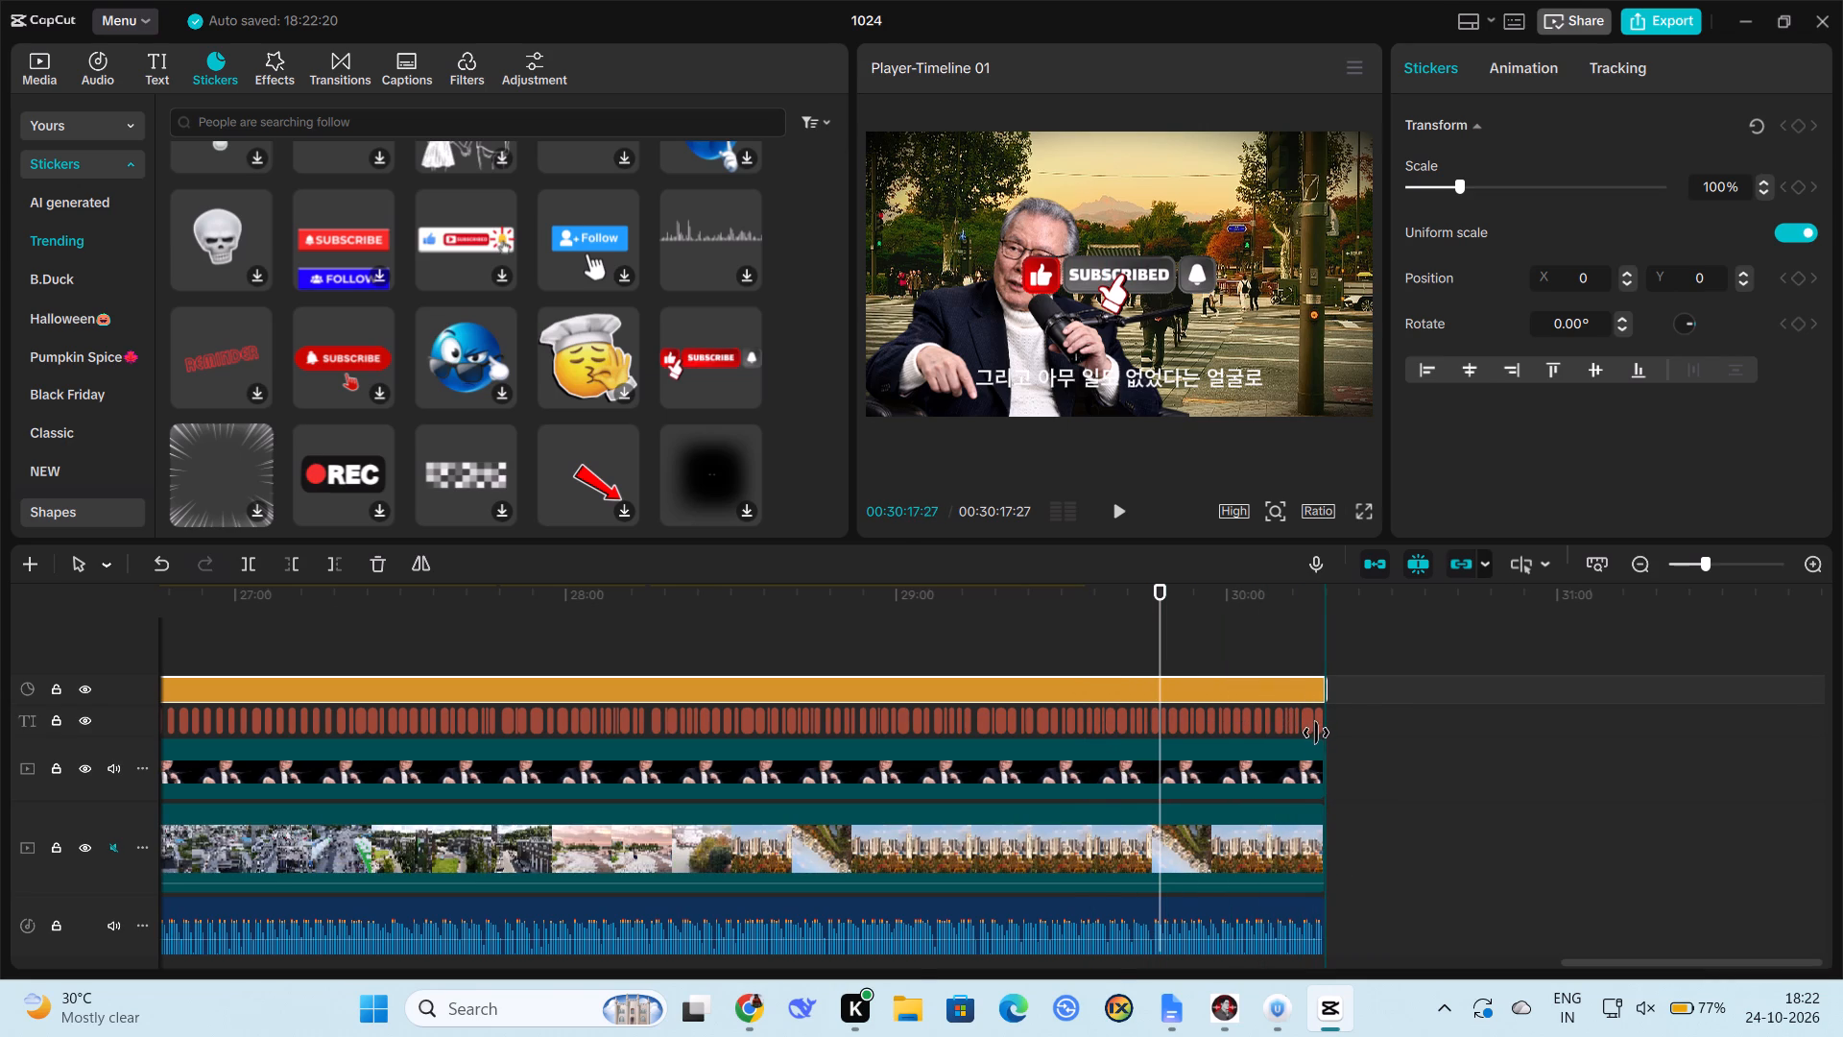
left_click_drag(1316, 733, 1317, 734)
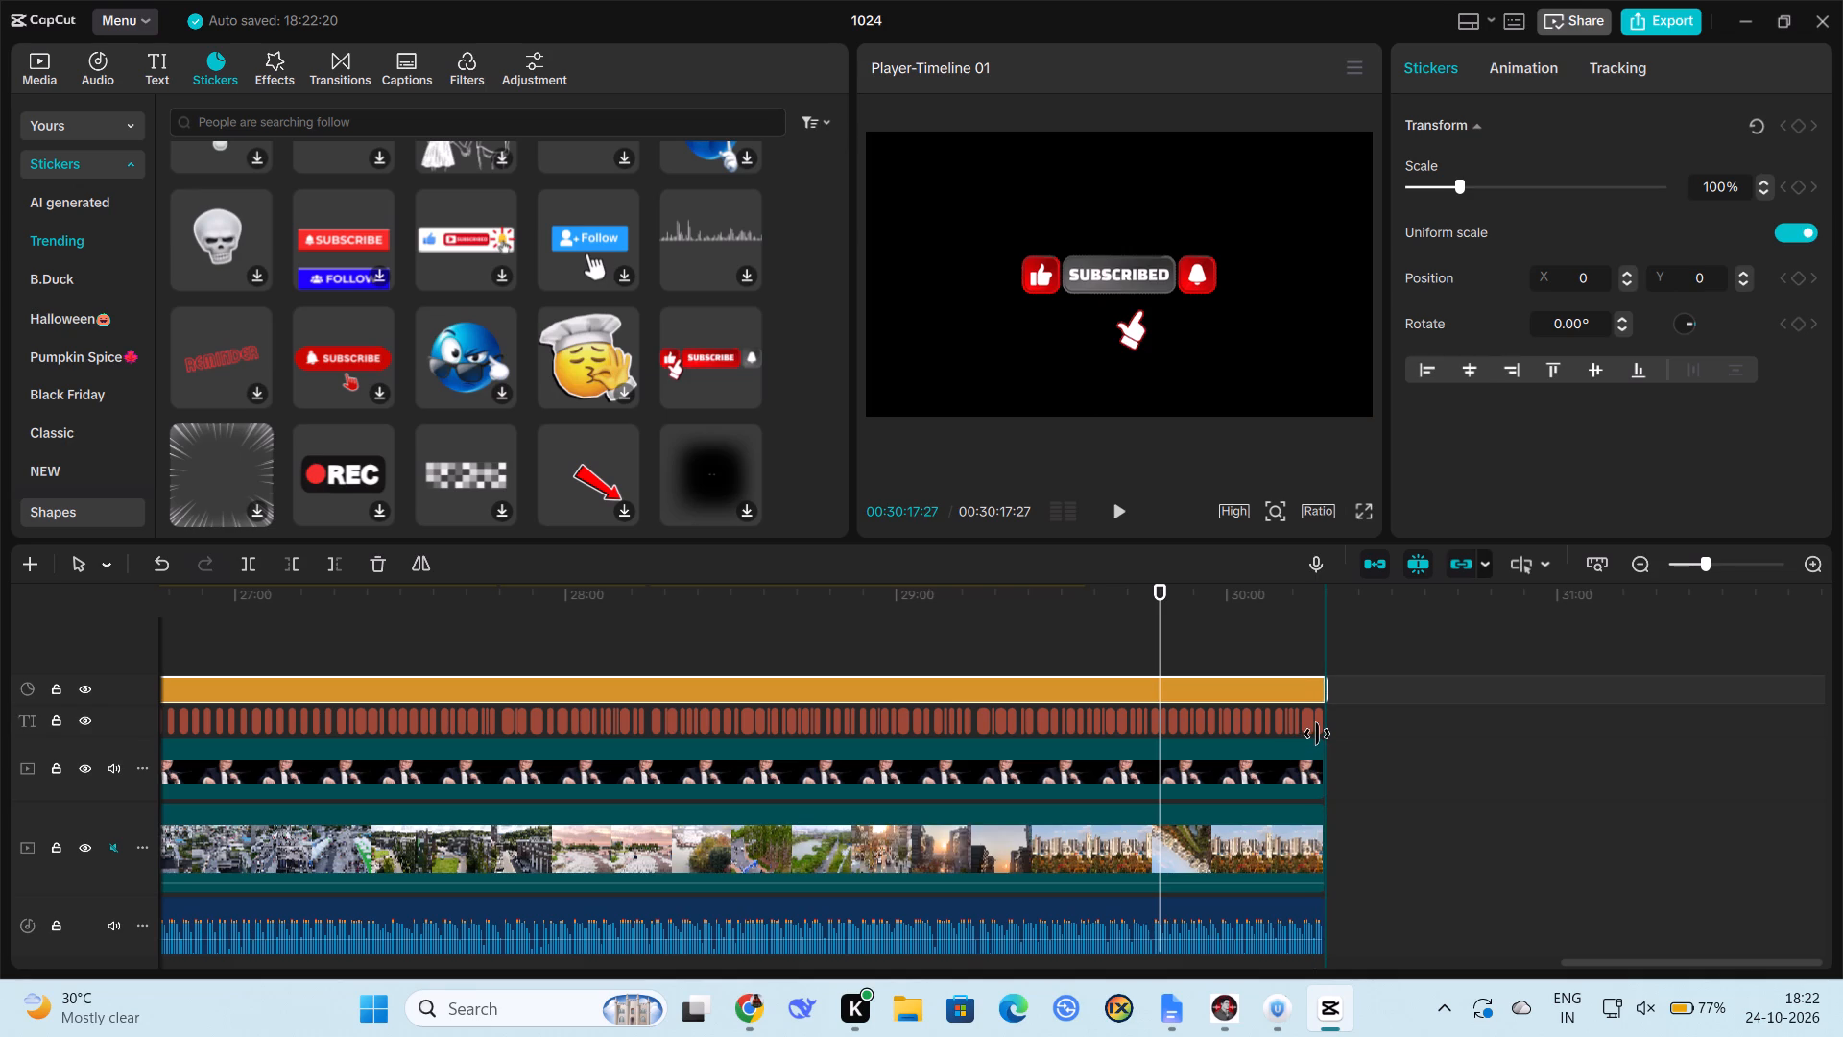
Fine-tune the end of the Subscribe sticker clip to line up with the timeline end at 00:30:17:27.
left_click_drag(1317, 734, 1313, 734)
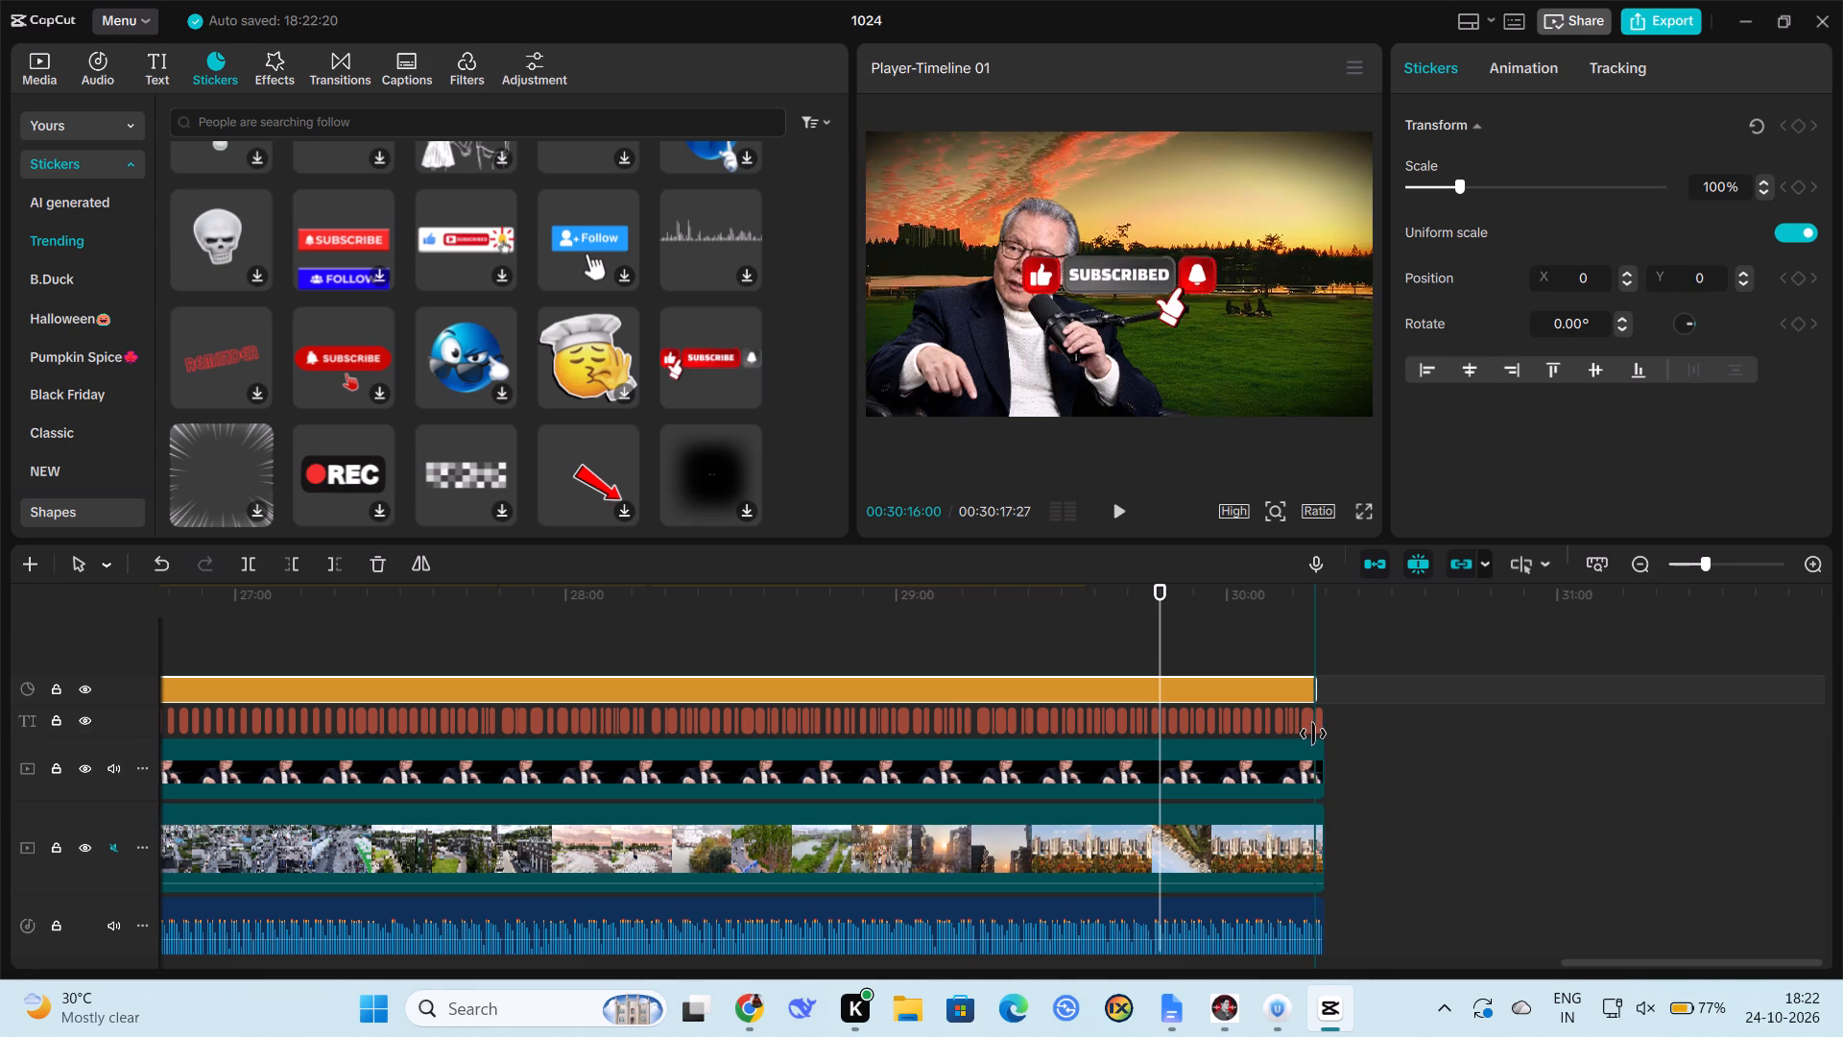
left_click_drag(1313, 734, 1315, 734)
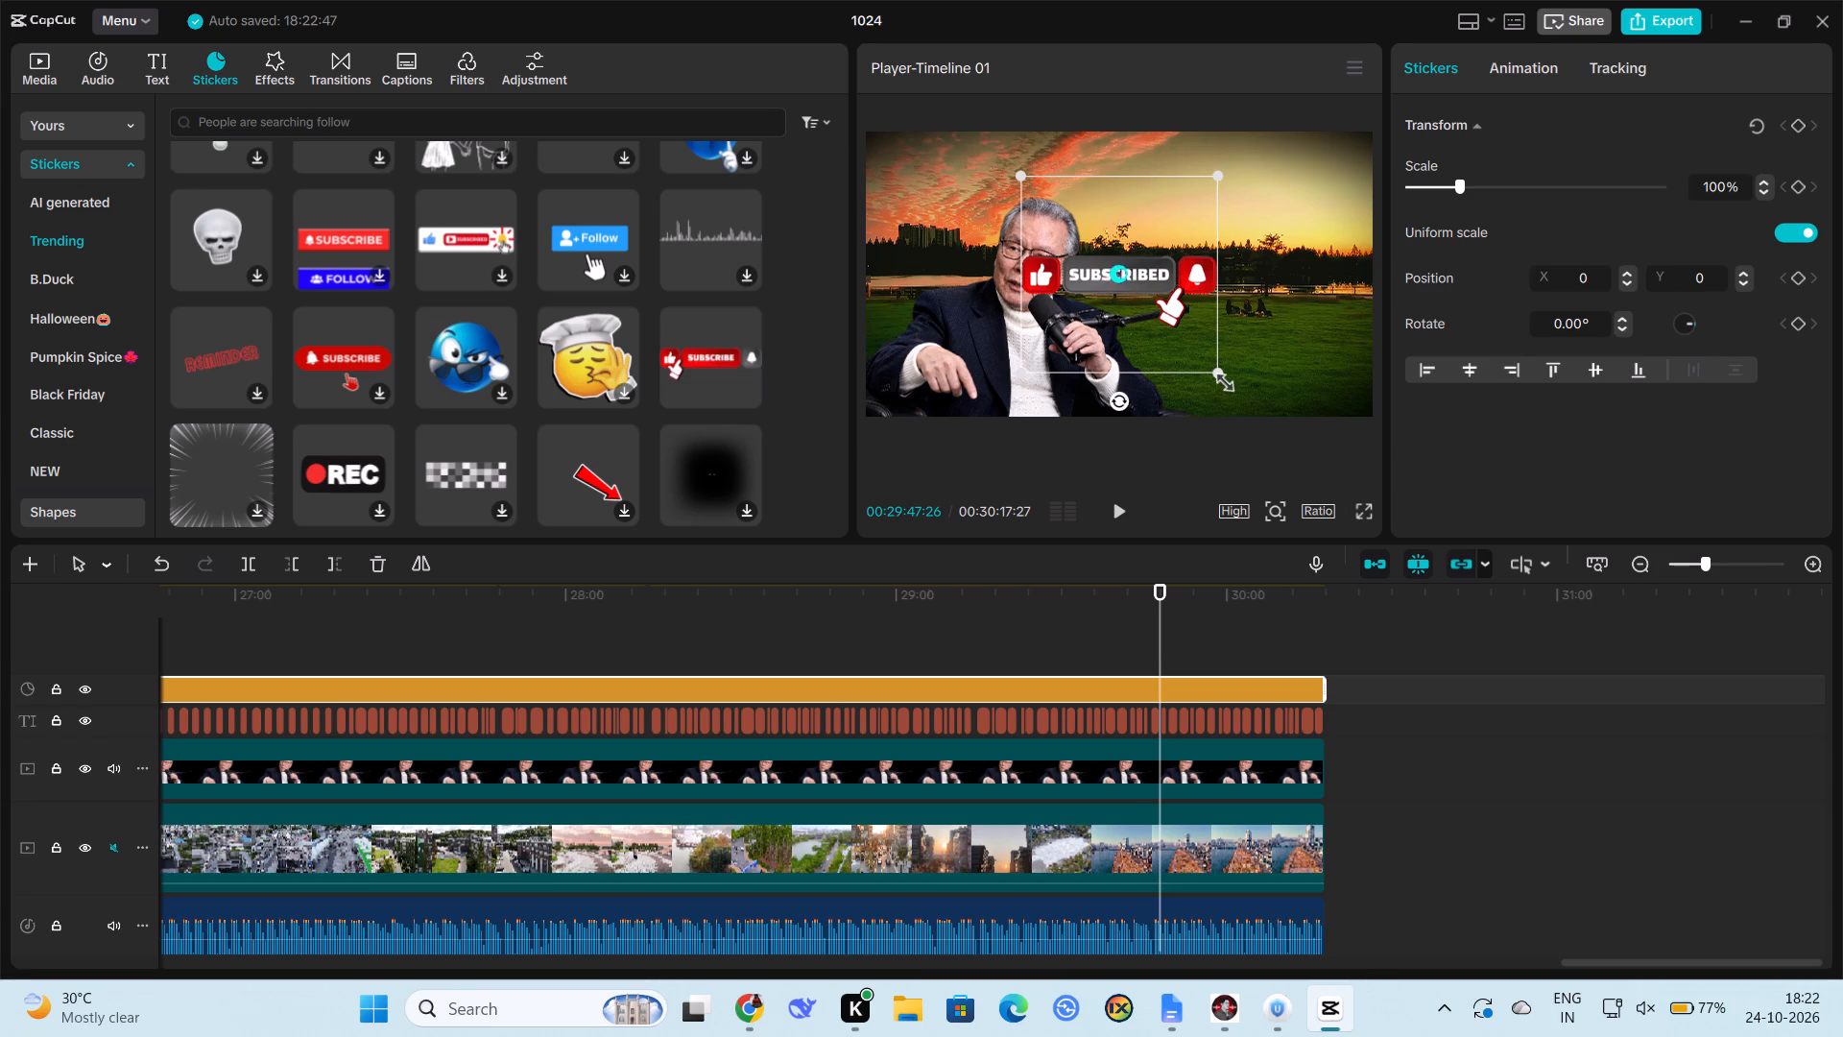
Scale the Subscribe sticker down to 42% in the picture.
left_click_drag(1219, 378, 1163, 319)
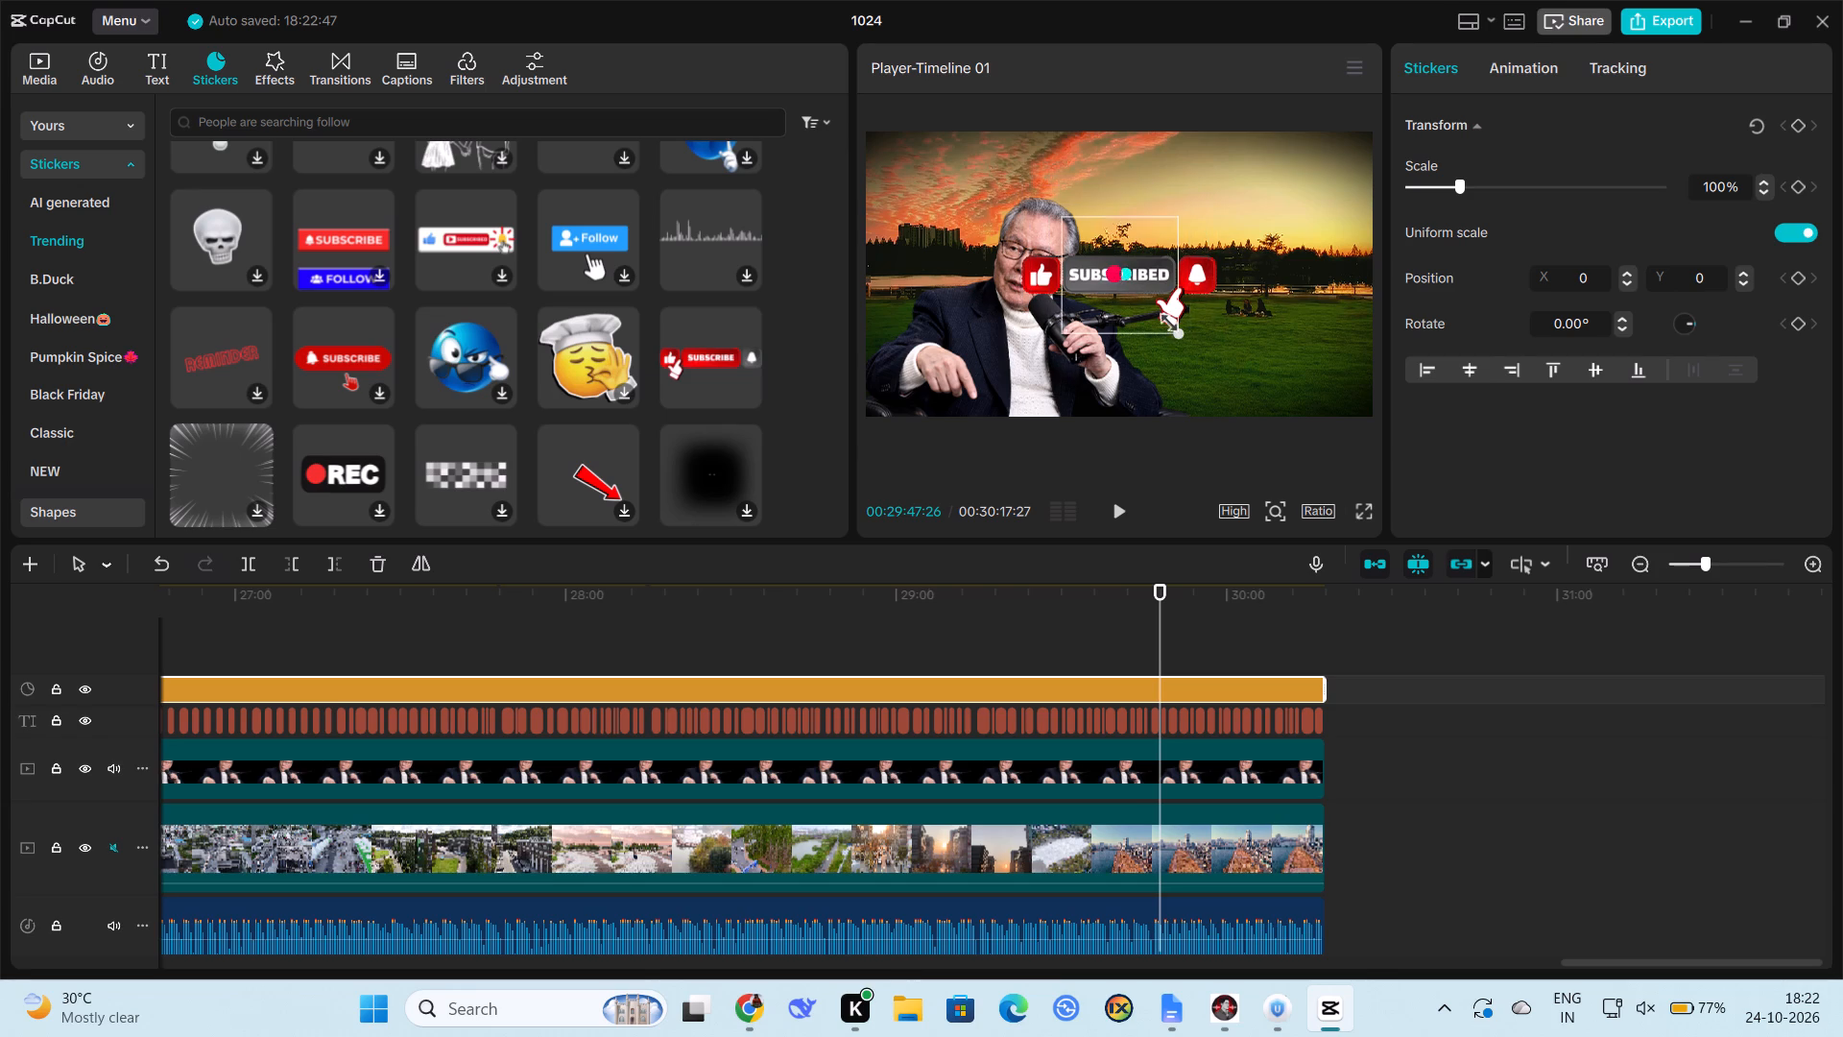
left_click_drag(1163, 319, 1141, 291)
Move the Subscribe sticker into the picture's upper-right corner, at about X 1559, Y 964.
left_click_drag(1108, 263, 1130, 274)
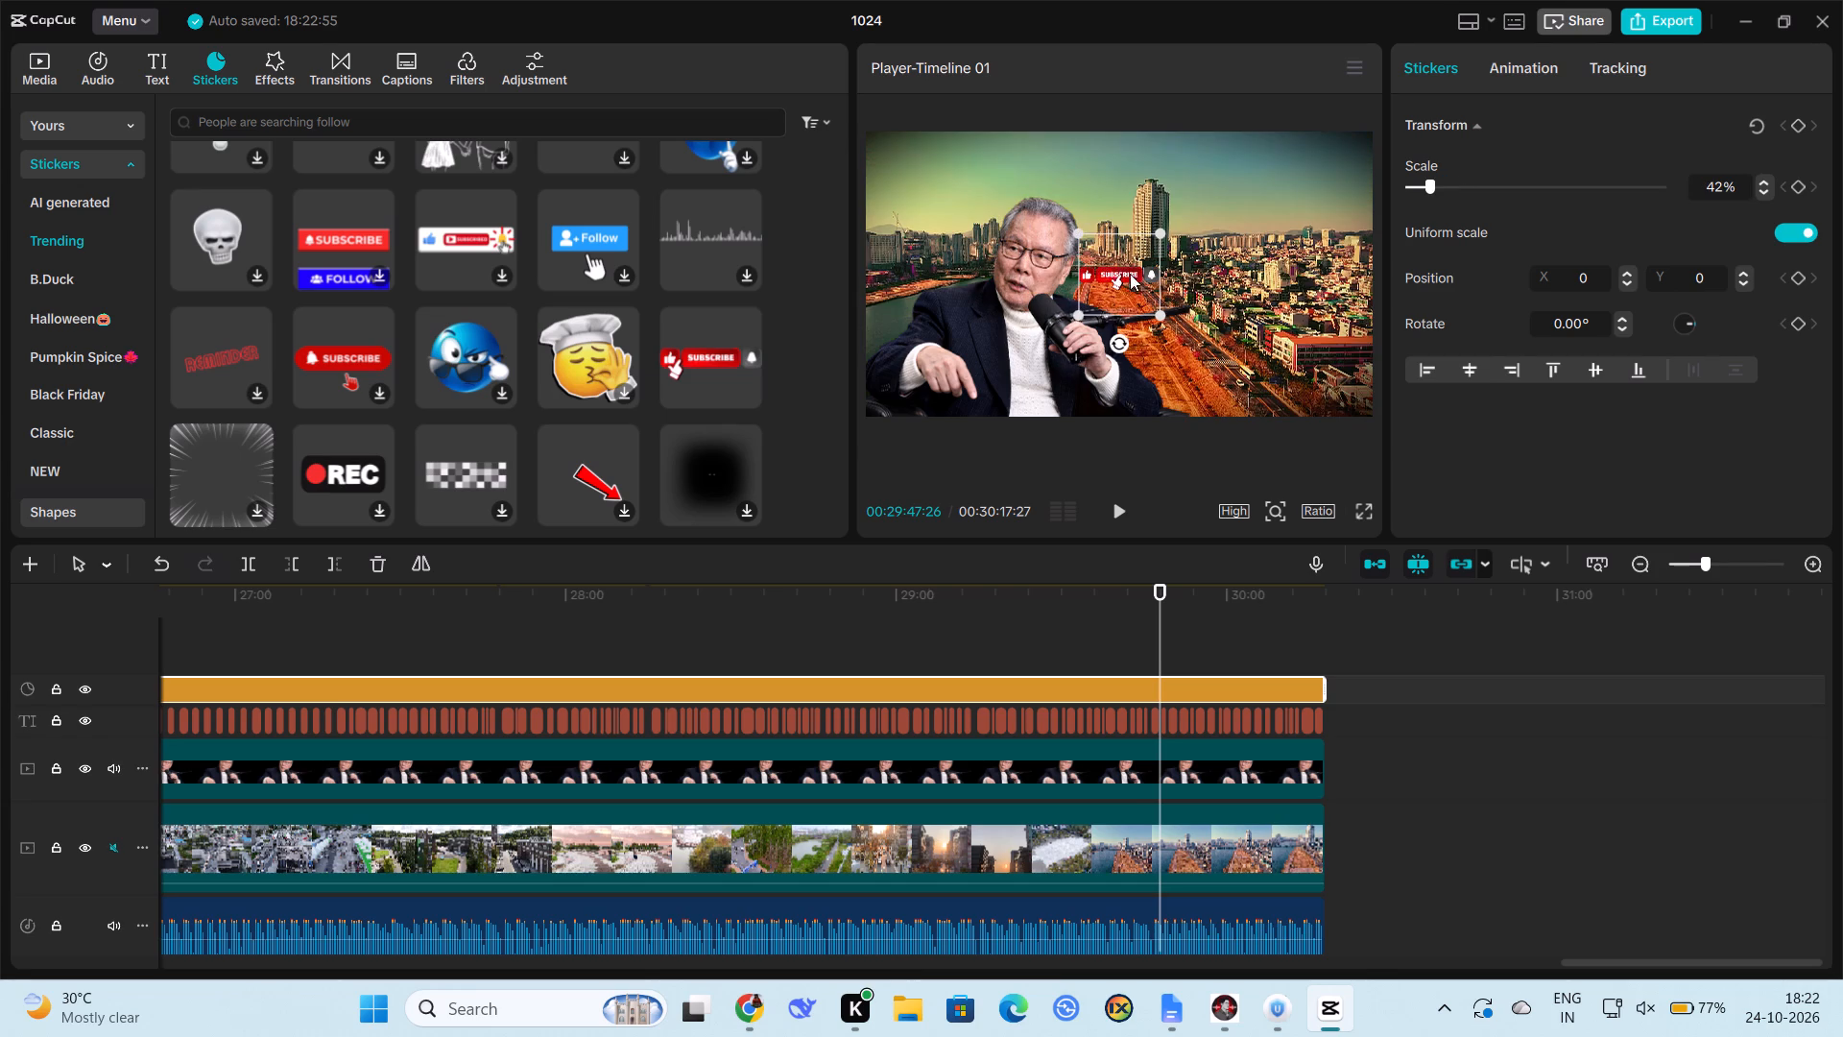
left_click_drag(1130, 274, 1292, 147)
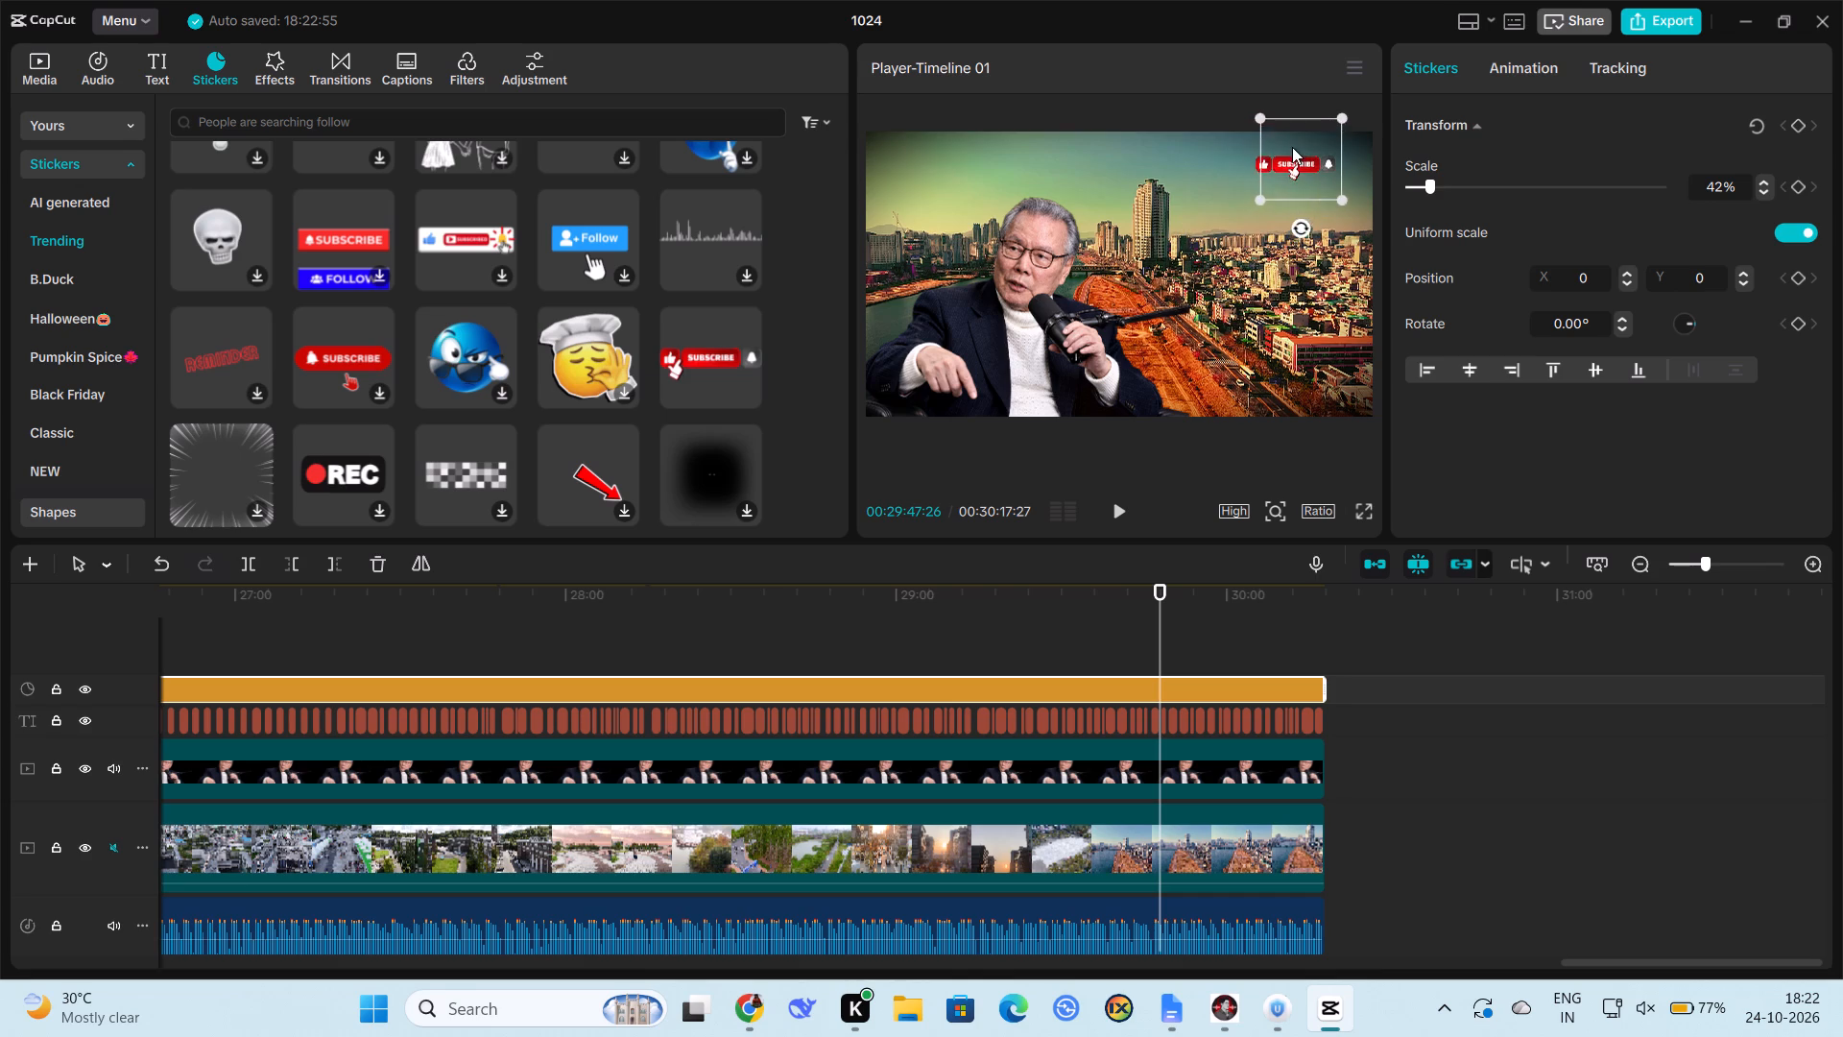
left_click_drag(1292, 147, 1392, 146)
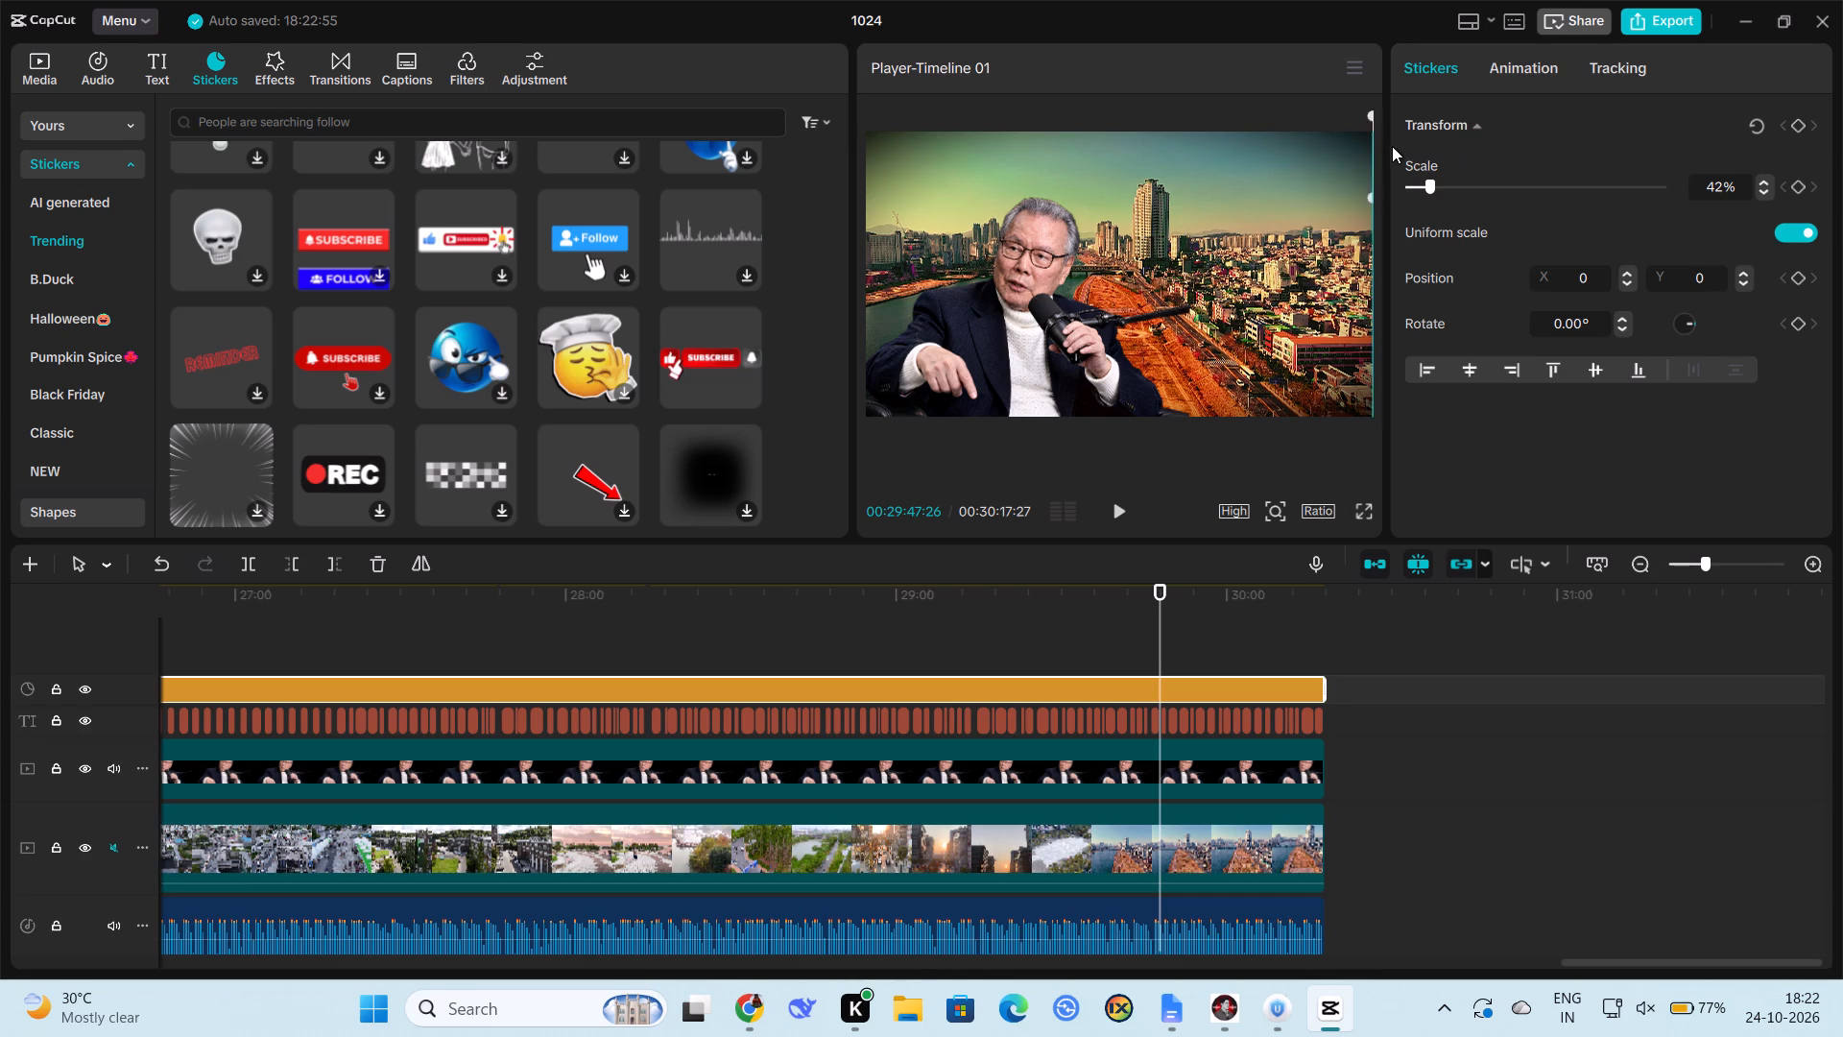
left_click_drag(1392, 146, 1325, 143)
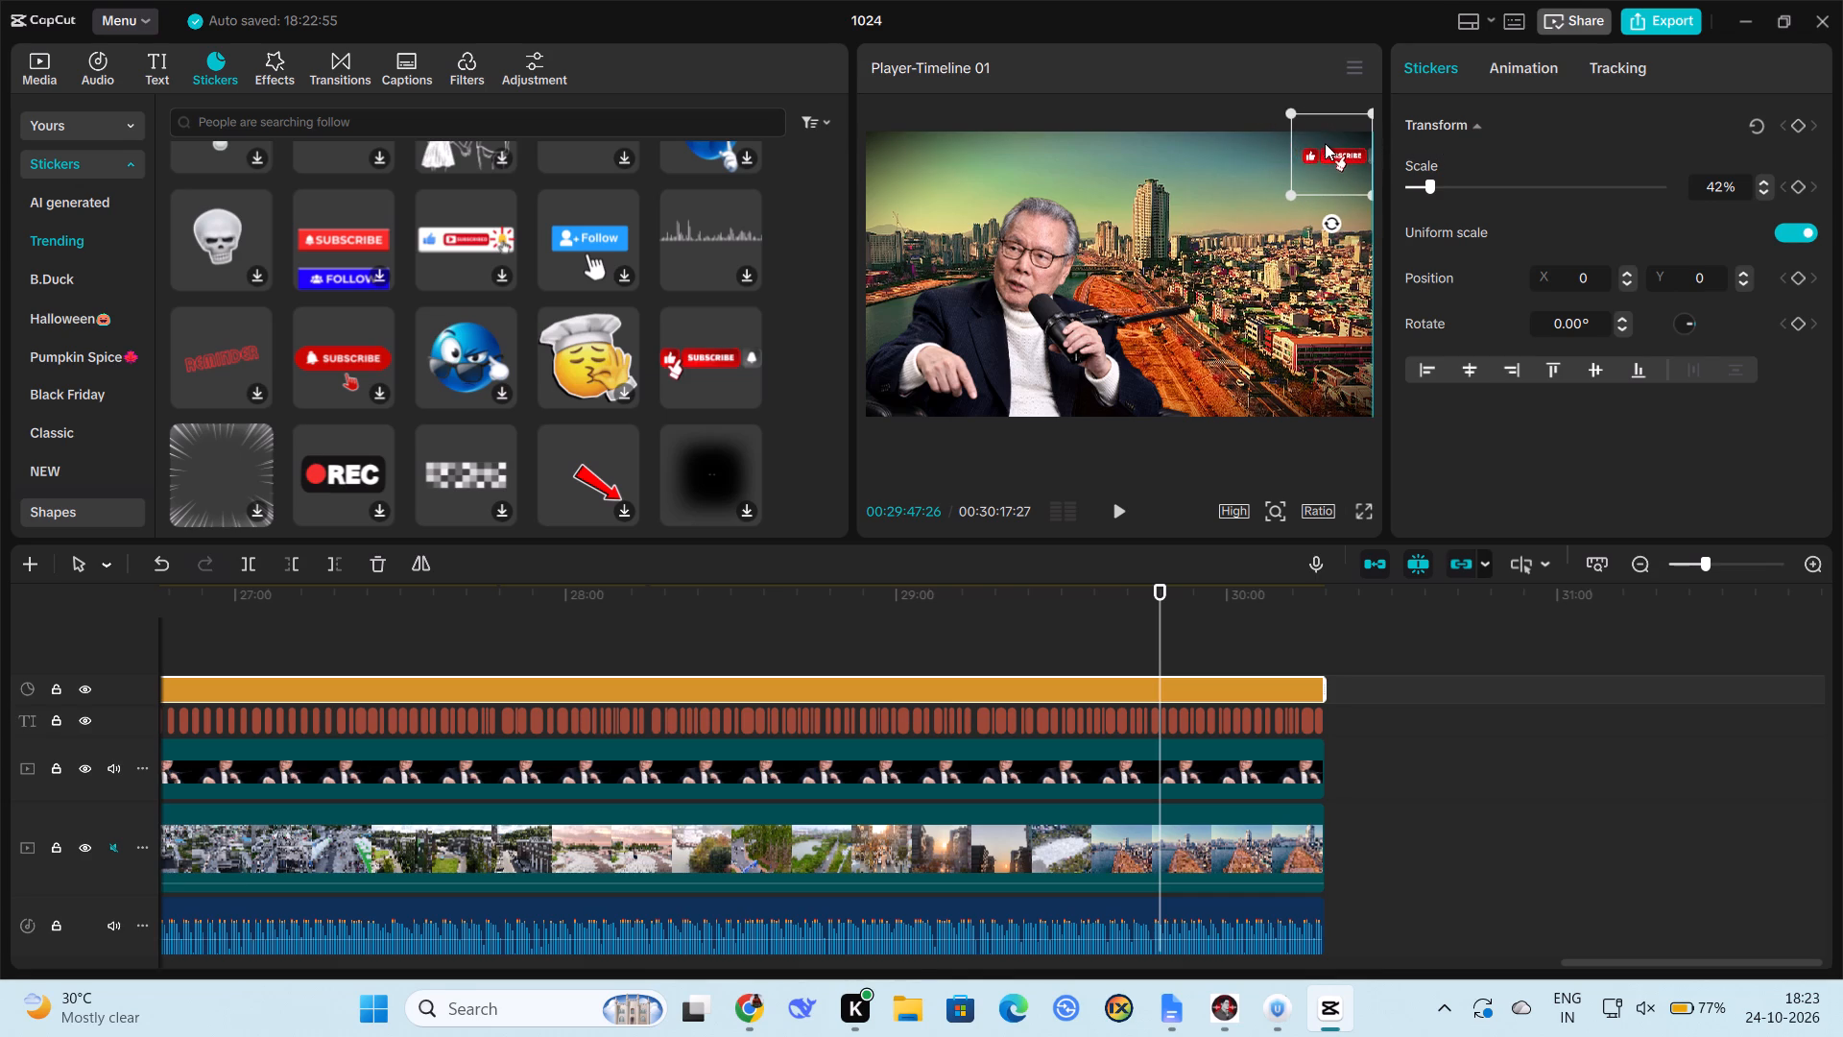
left_click_drag(1325, 143, 1318, 140)
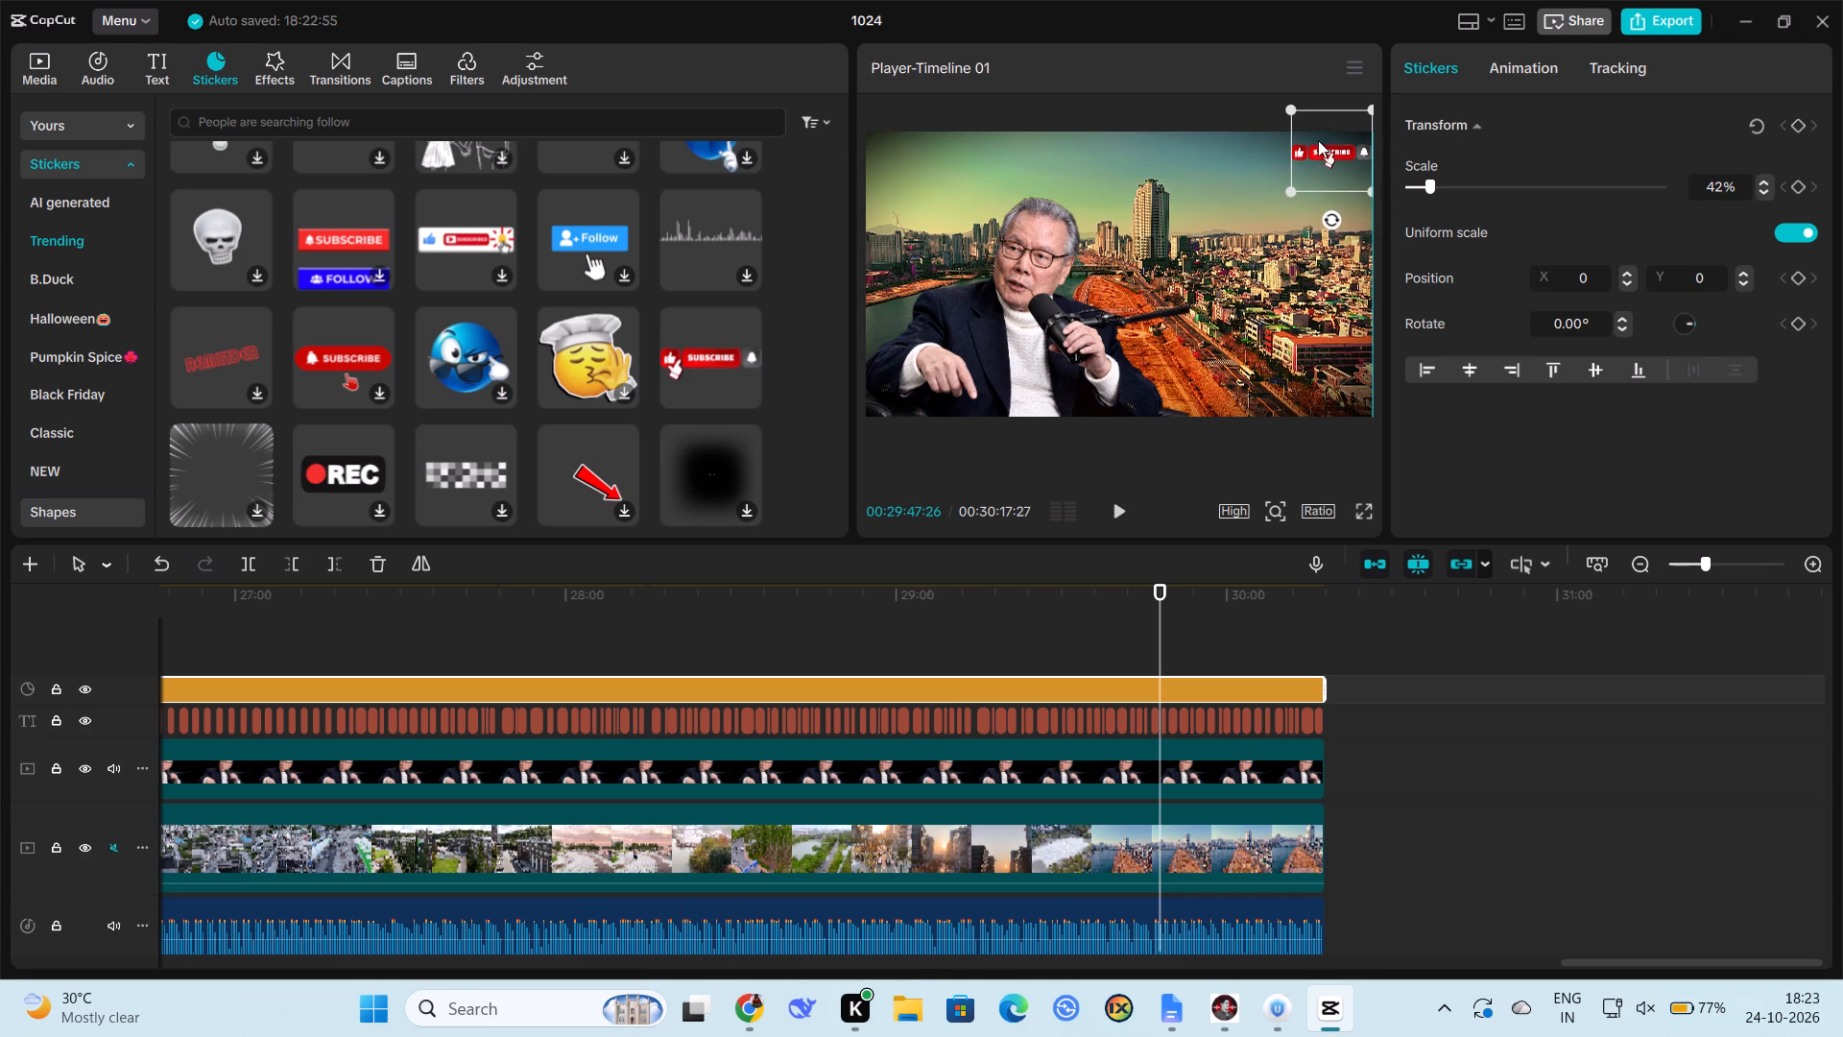
left_click_drag(1318, 140, 1314, 134)
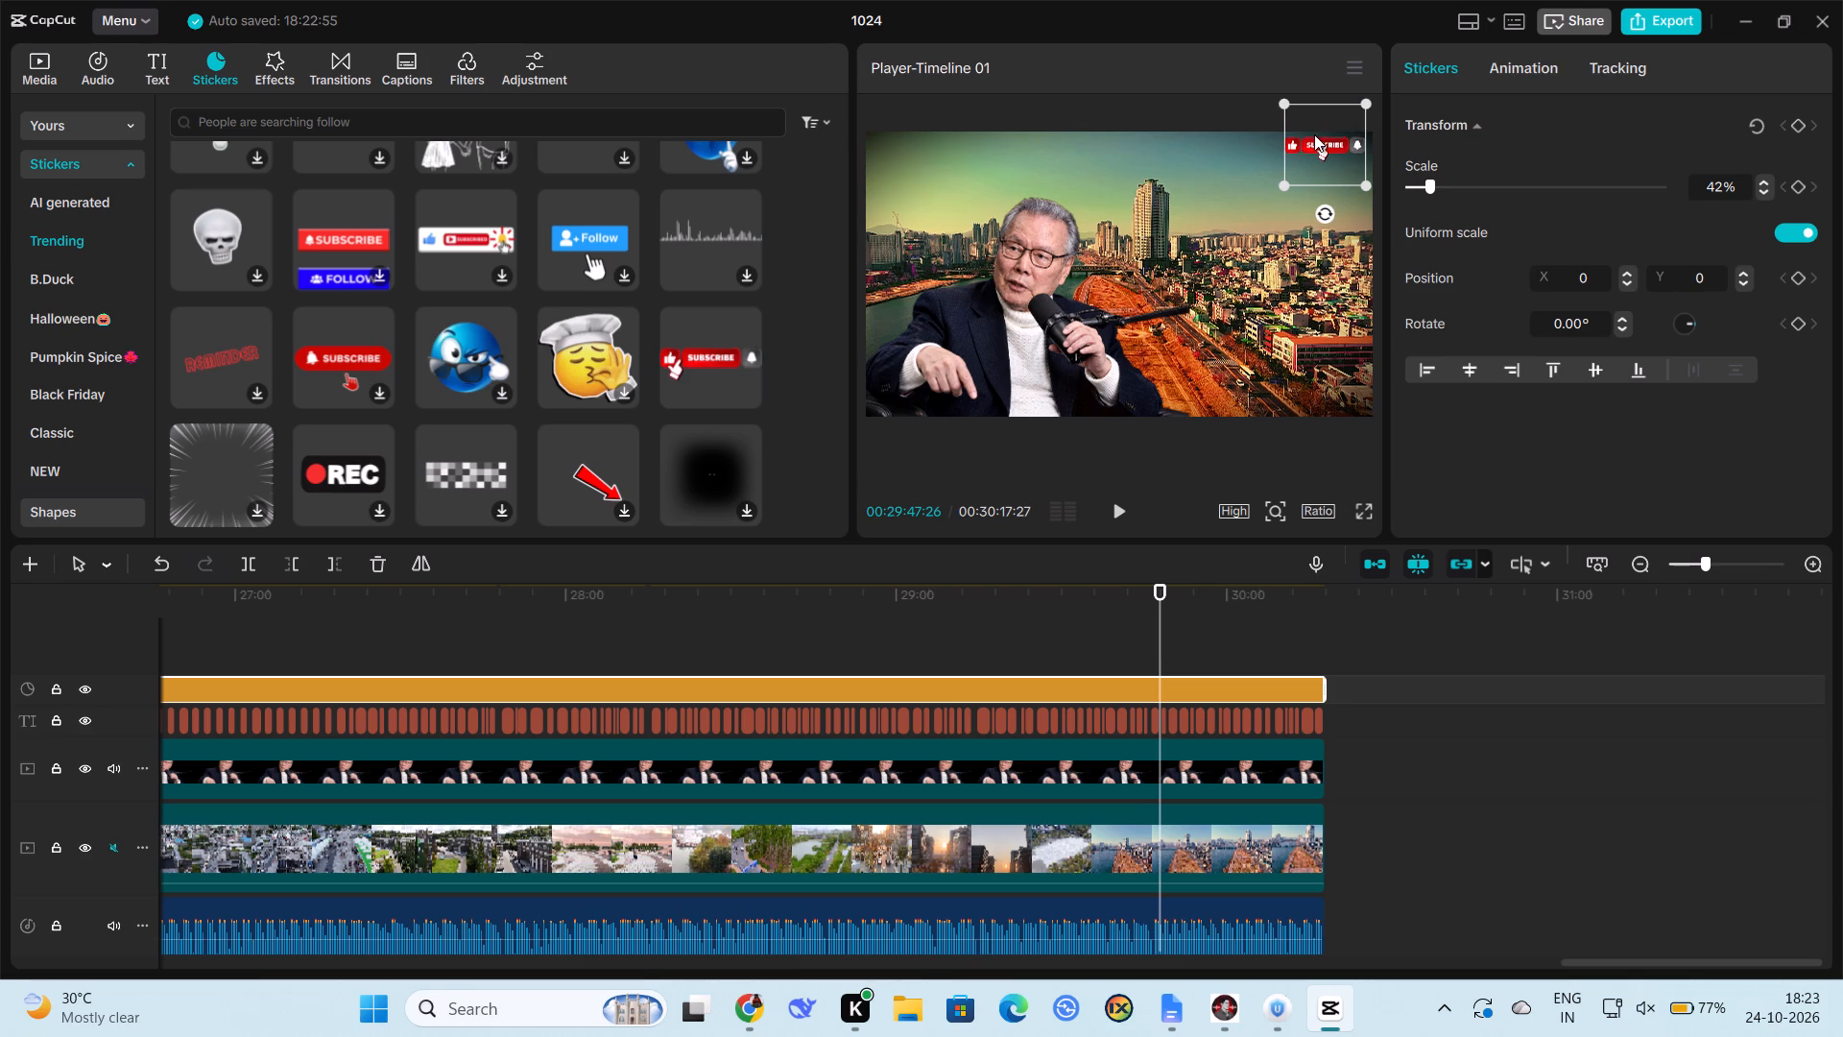
left_click_drag(1314, 134, 1314, 136)
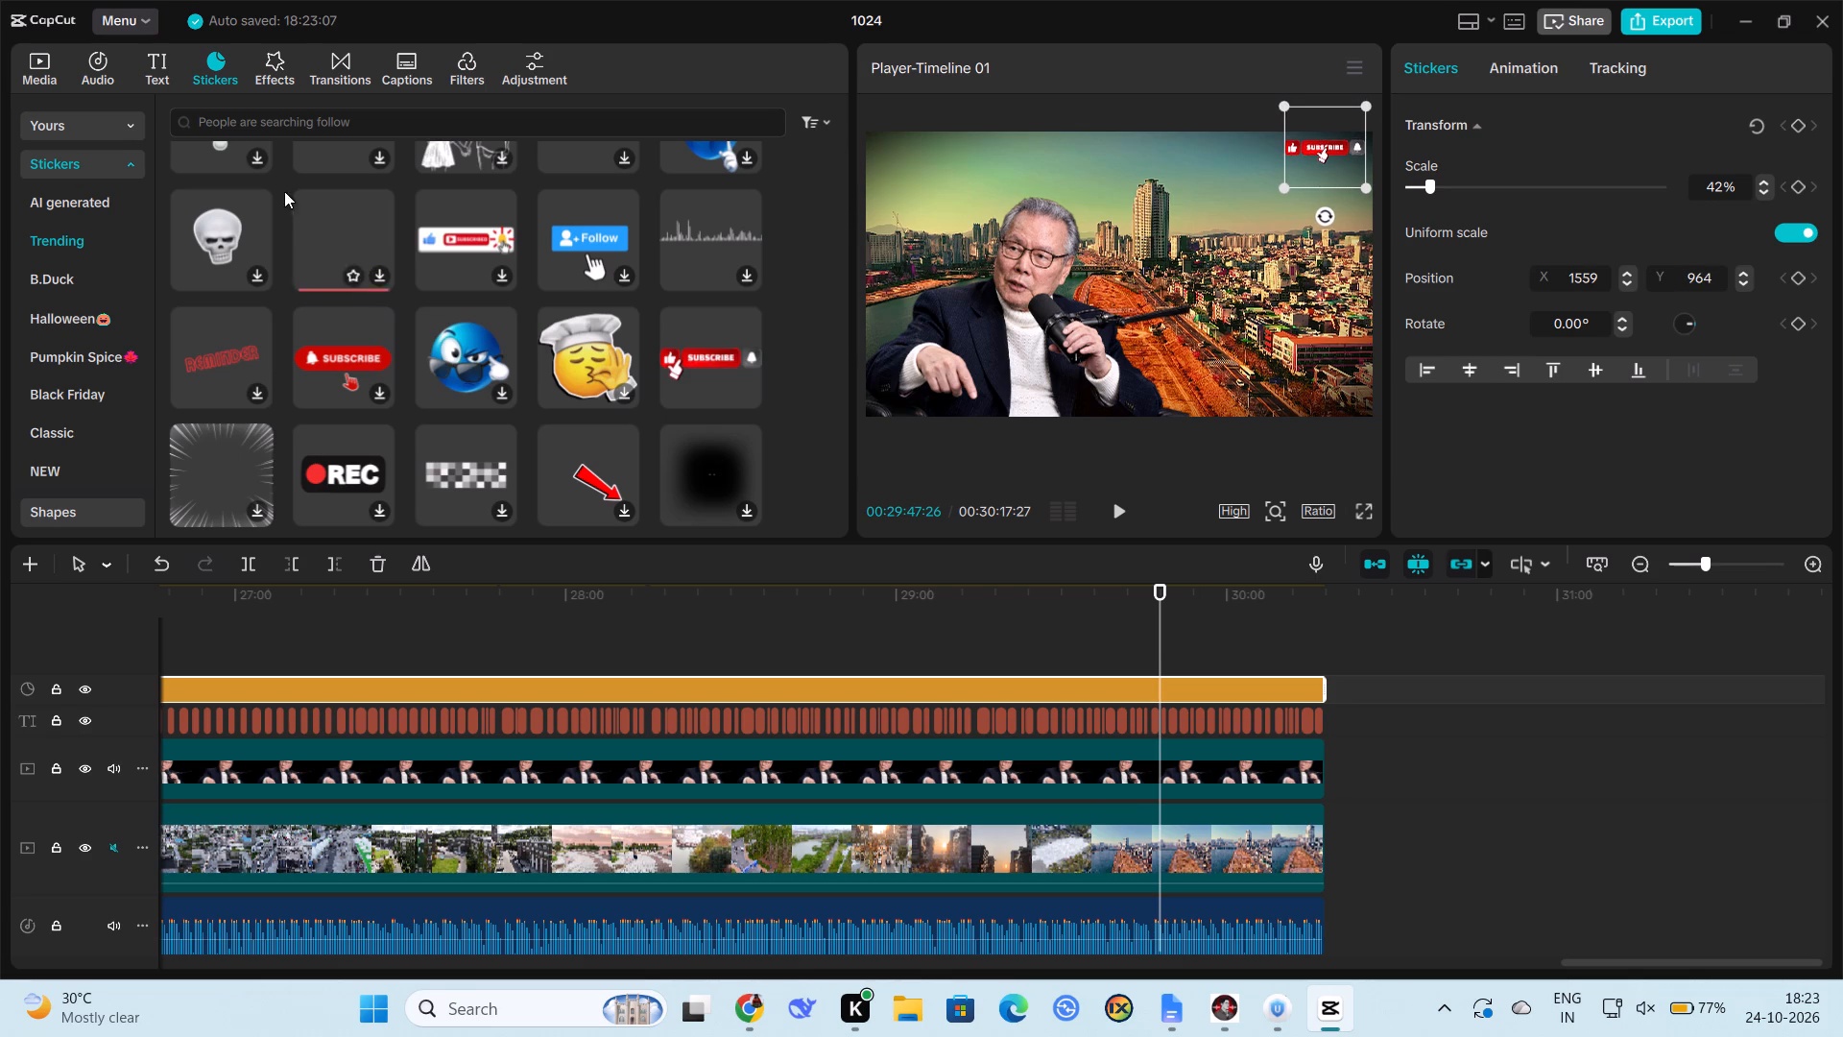
Search the stickers for "audio wave" and download the cyan horizontal waveform sticker for preview.
left_click(319, 129)
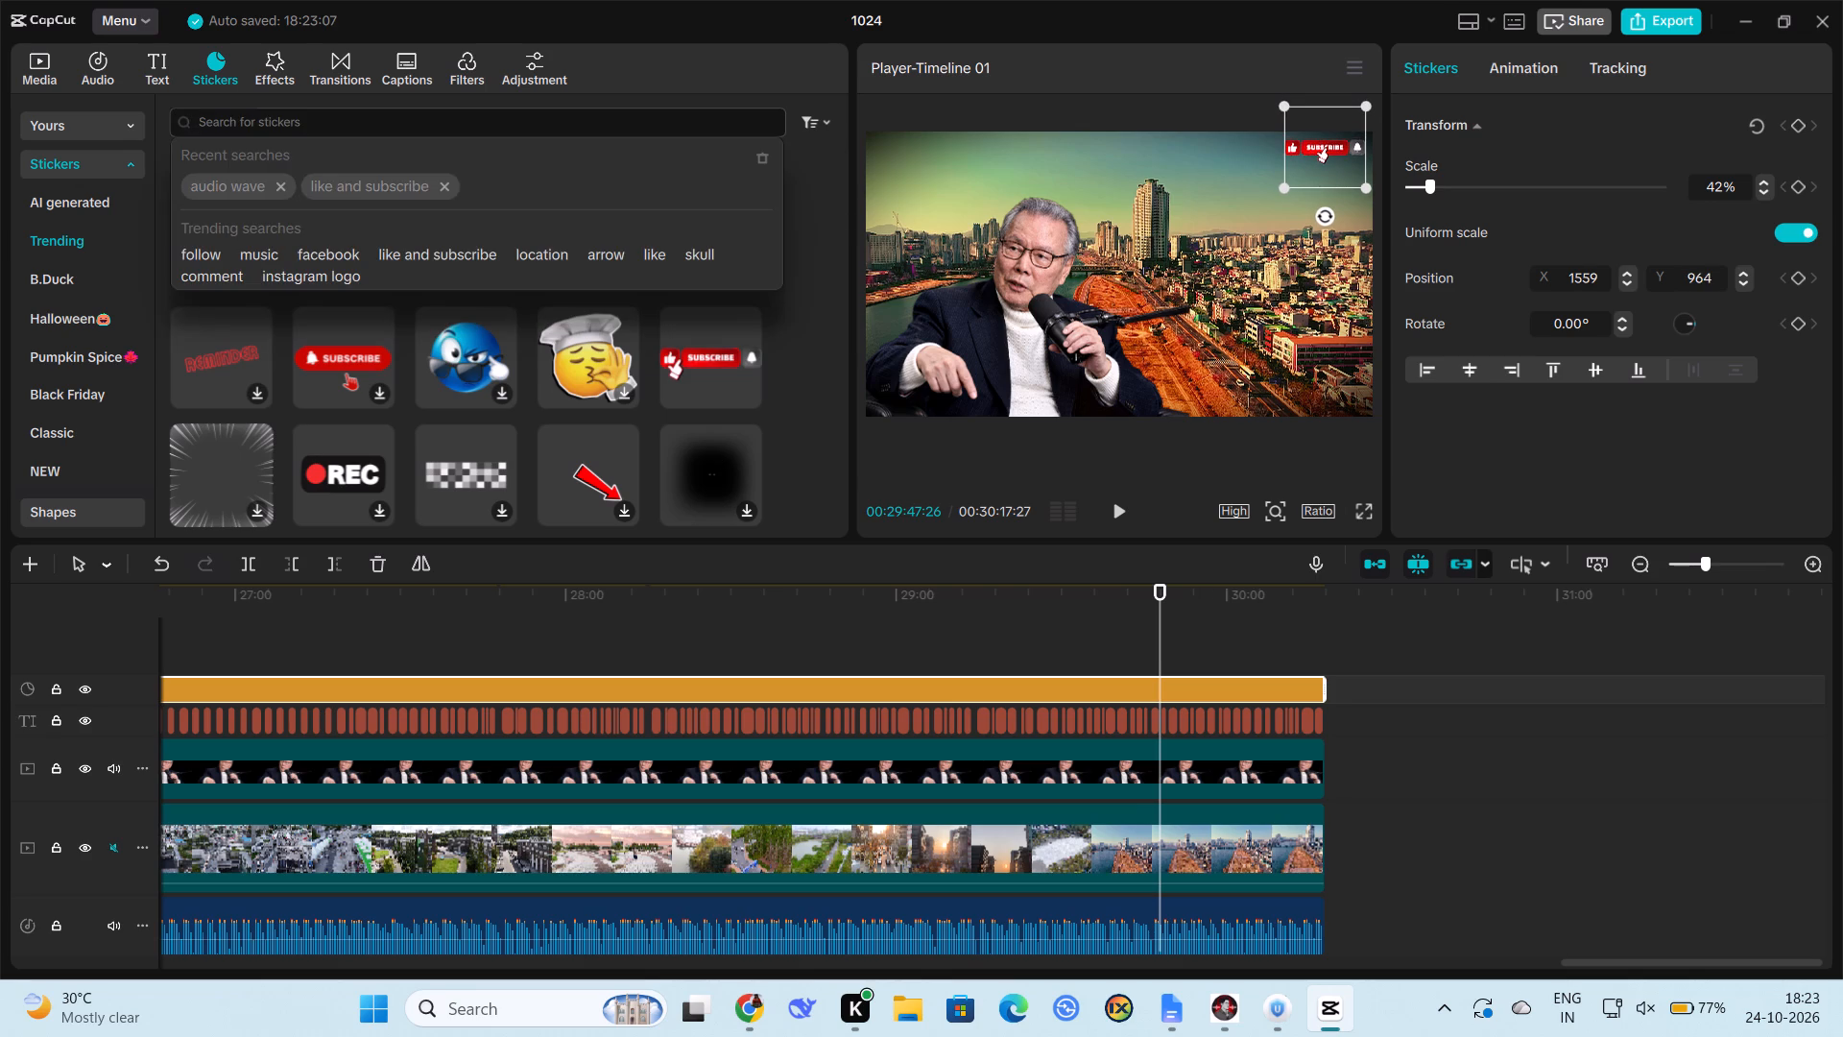
left_click(228, 184)
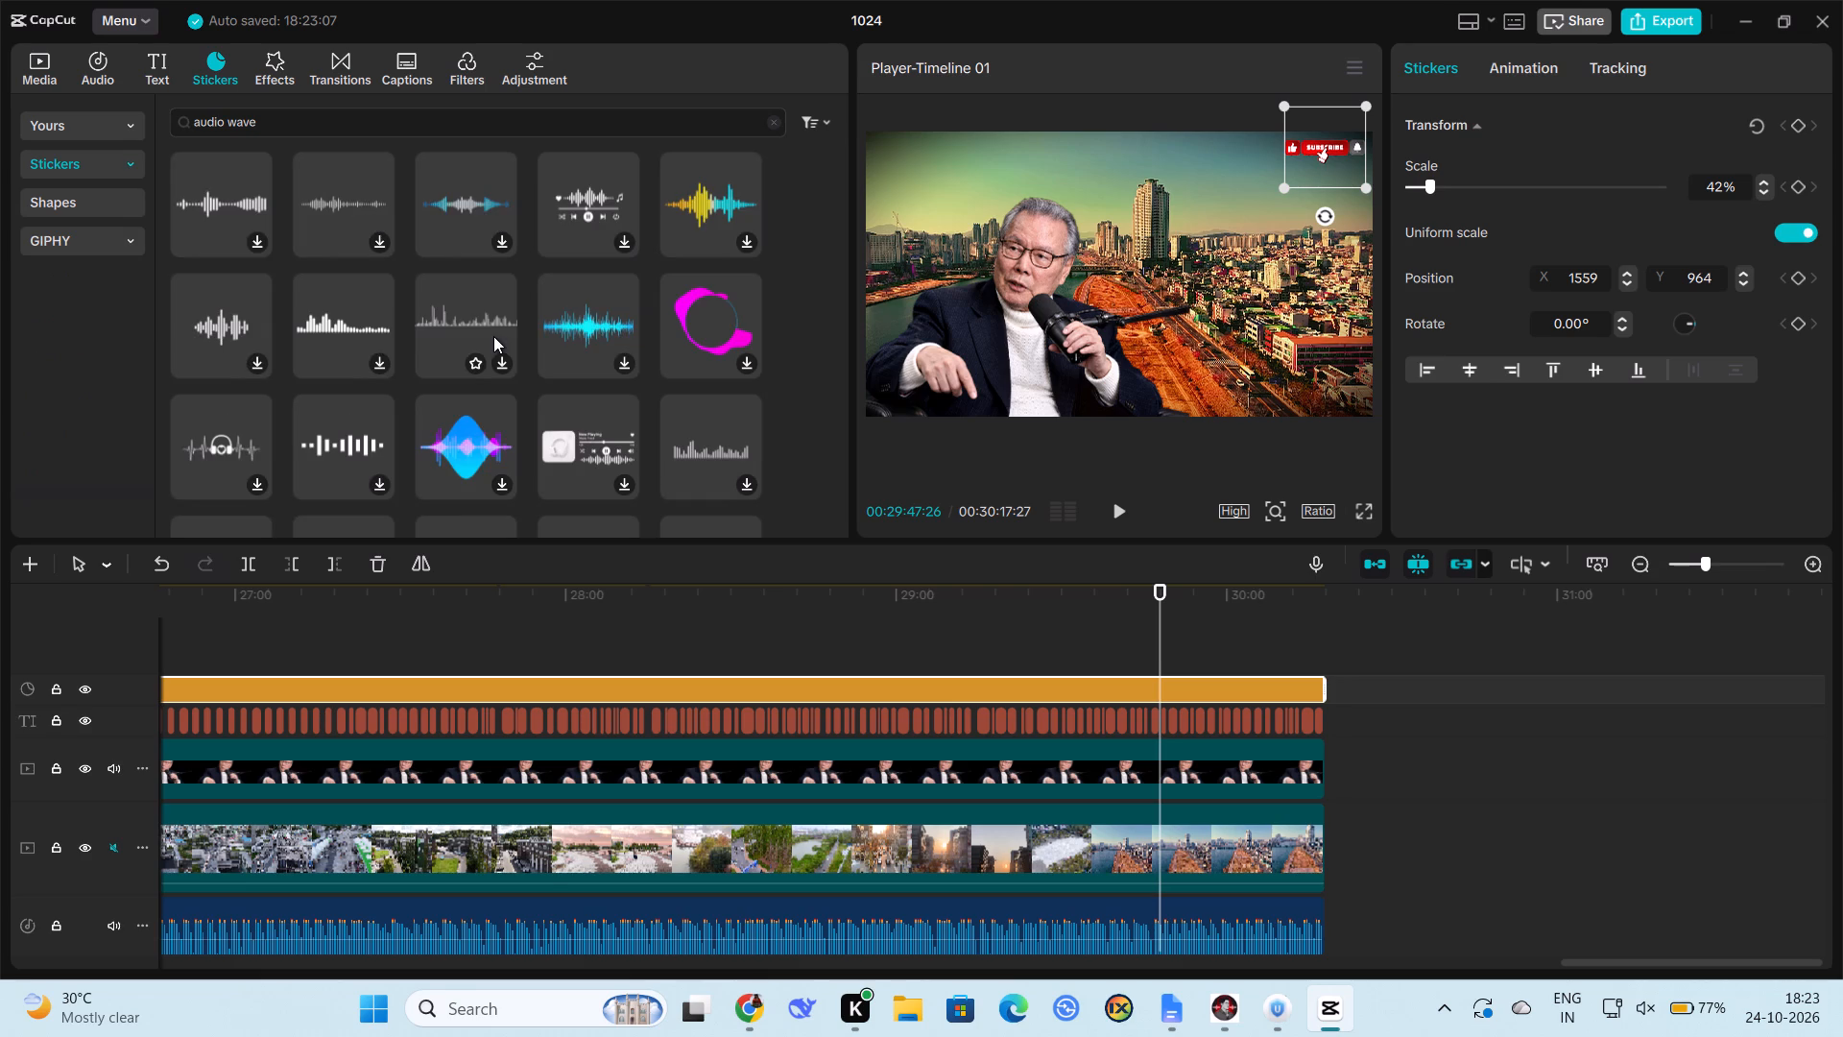
left_click(624, 360)
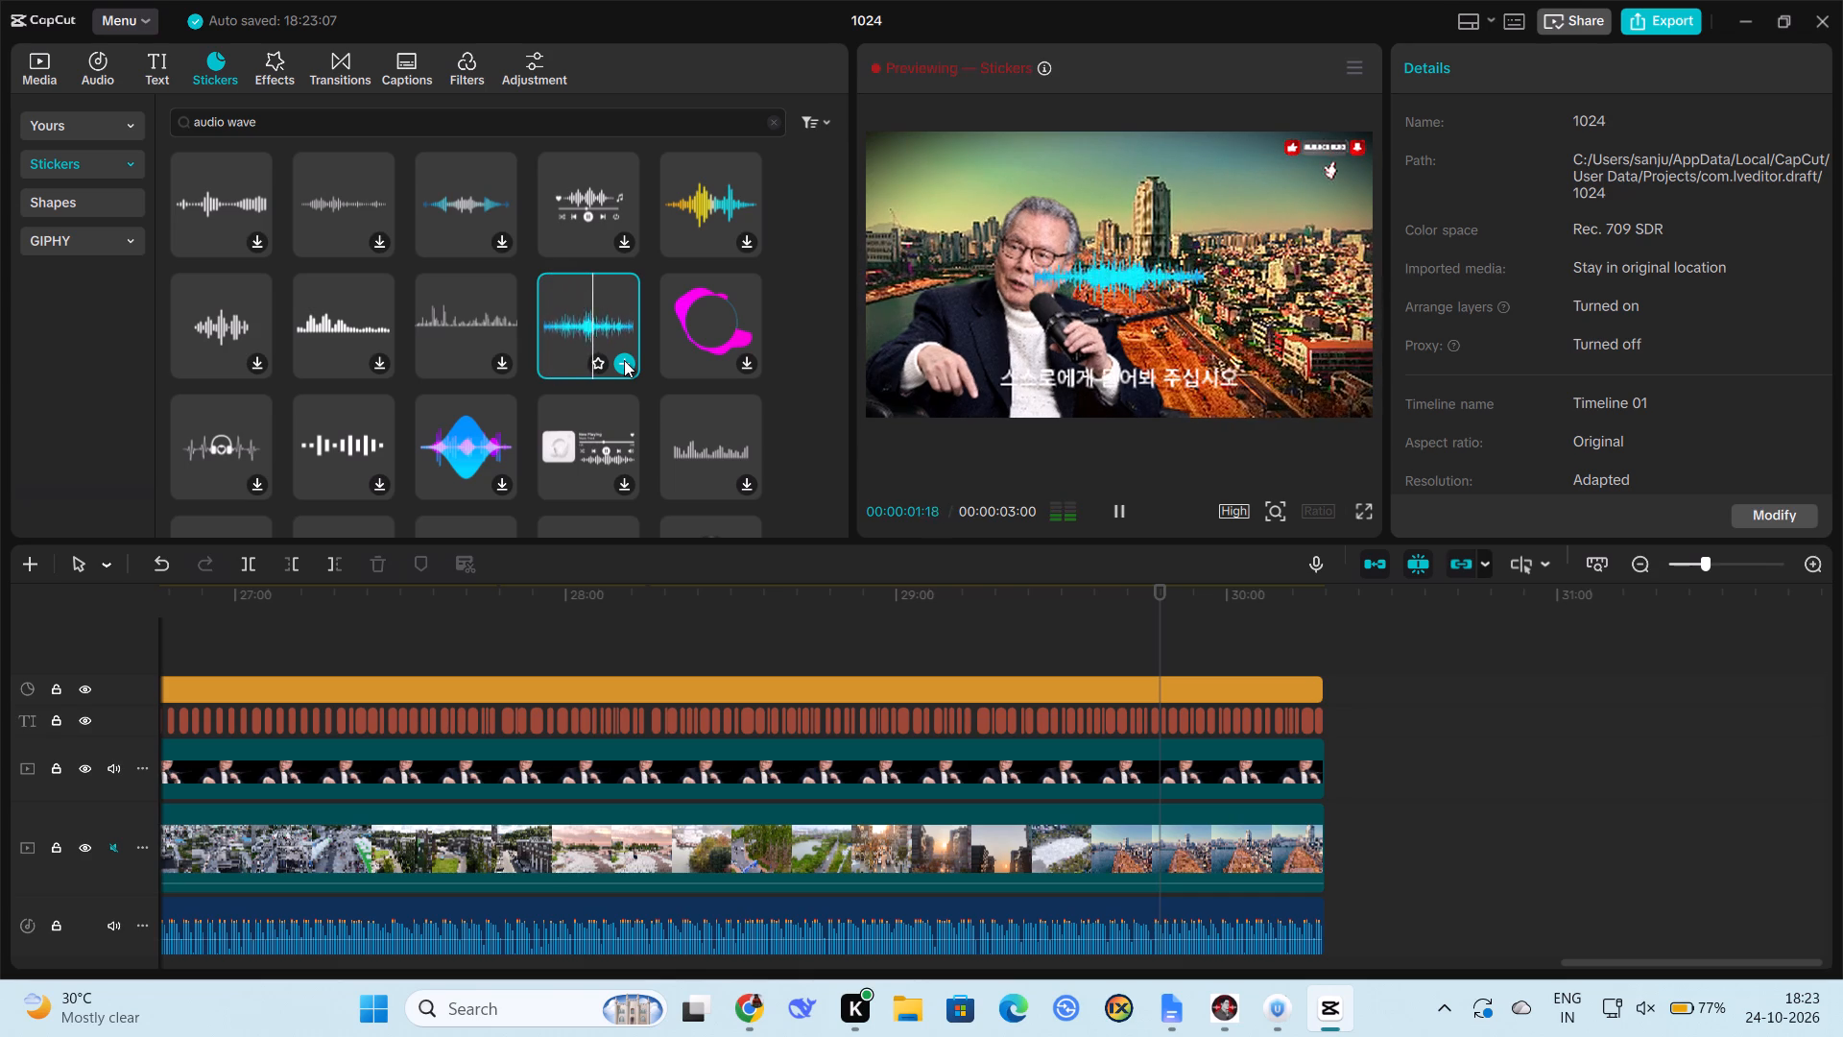
left_click(1126, 280)
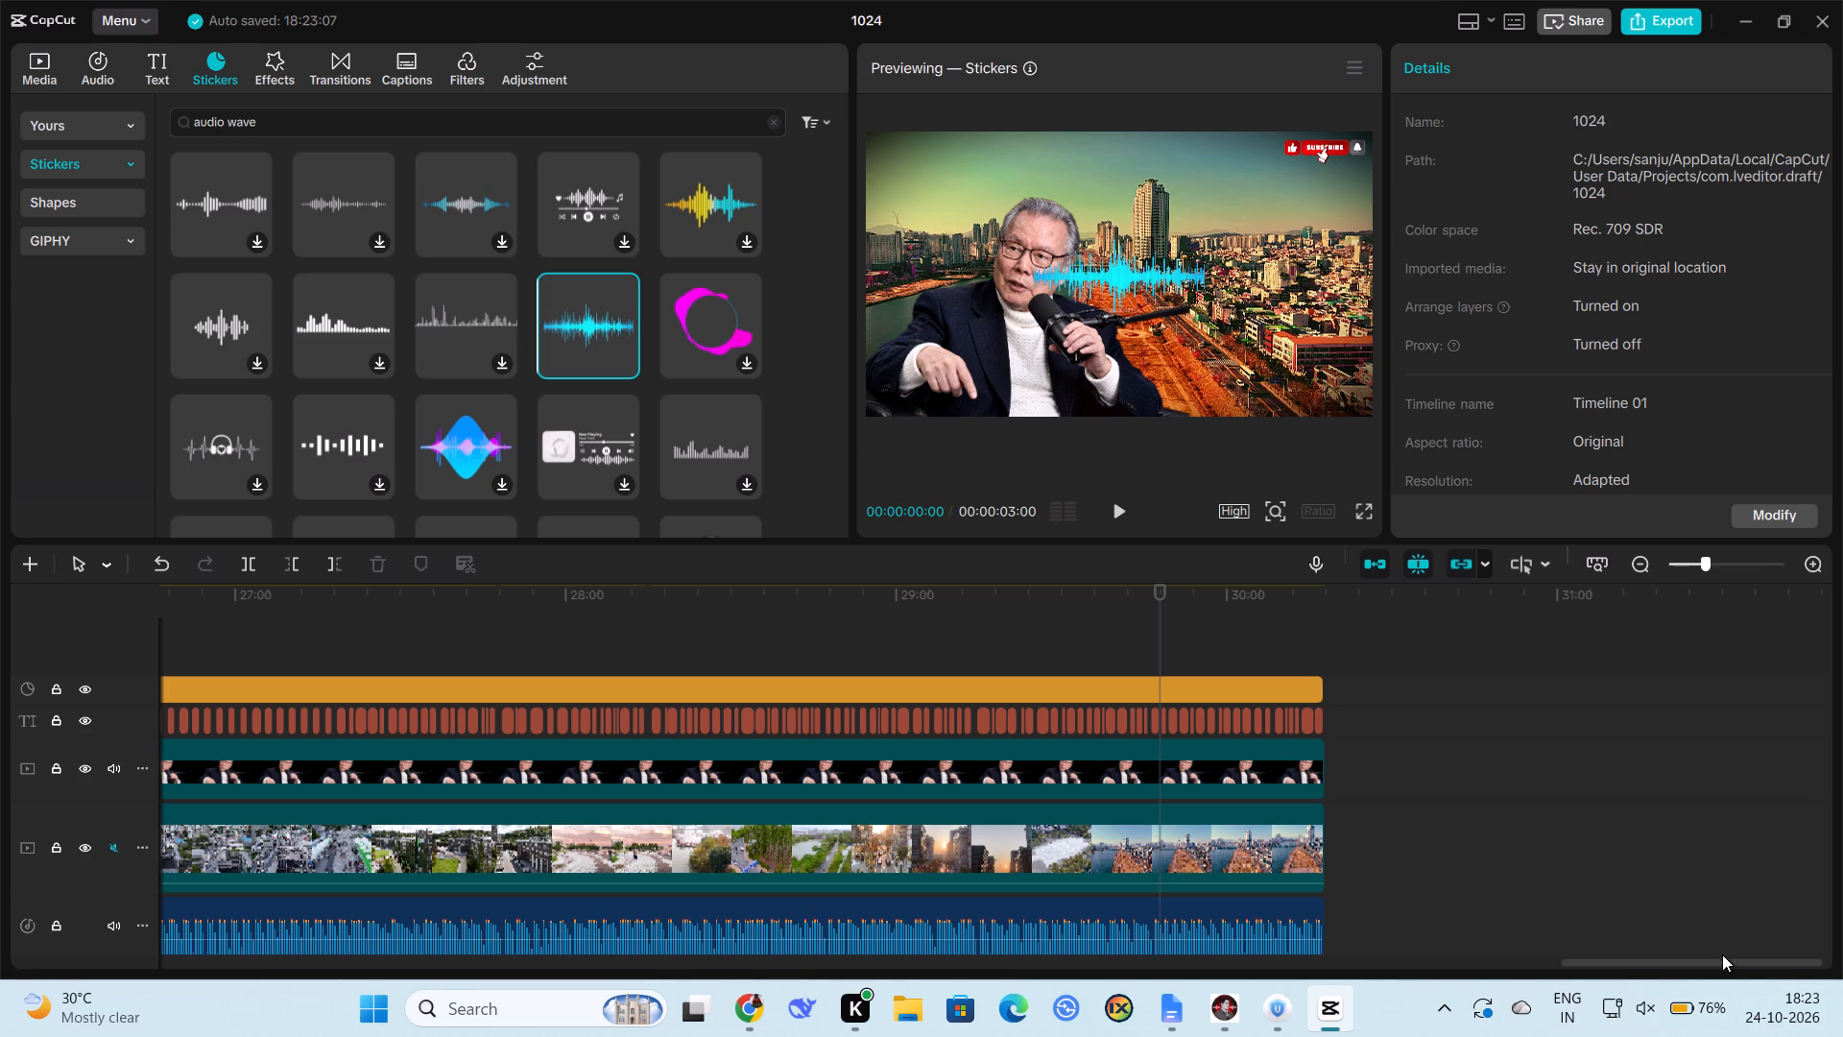
Look over the timeline between its start and end, checking all tracks, and finish back at the start.
left_click_drag(1722, 957, 1585, 965)
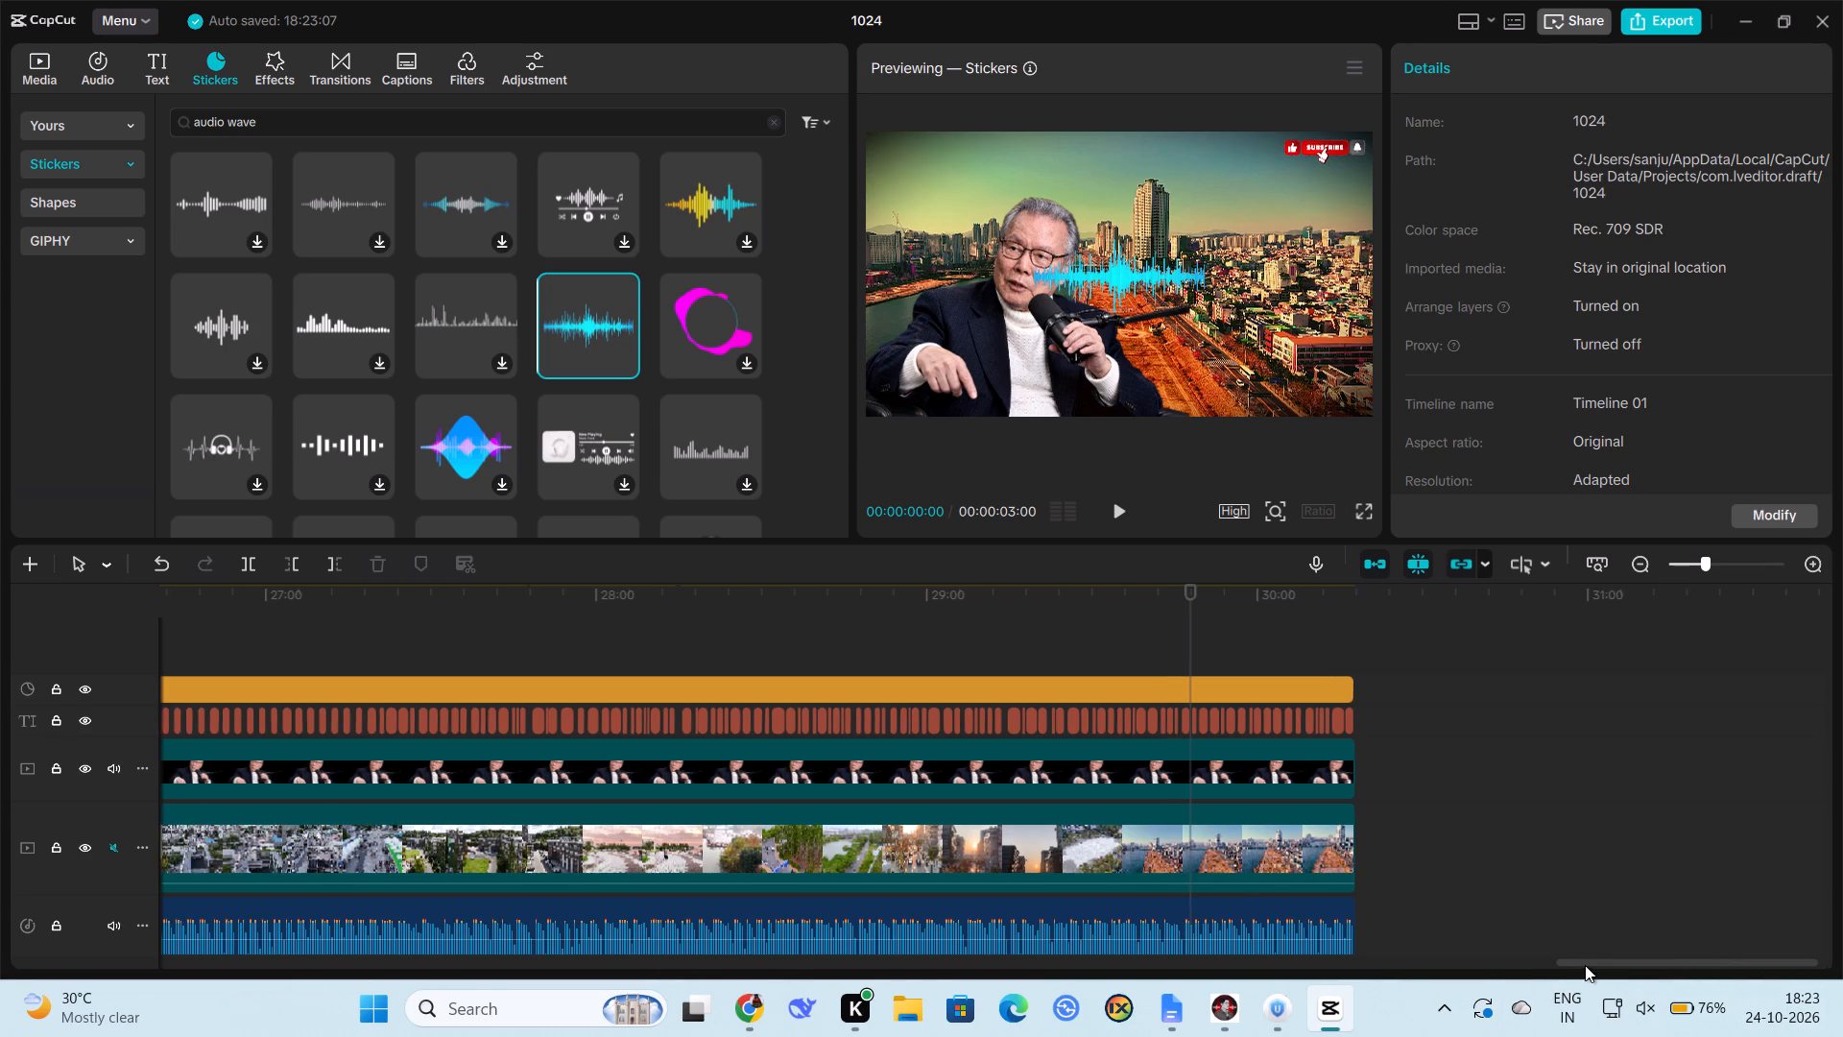
left_click_drag(1585, 965, 1589, 963)
left_click_drag(1589, 961, 501, 953)
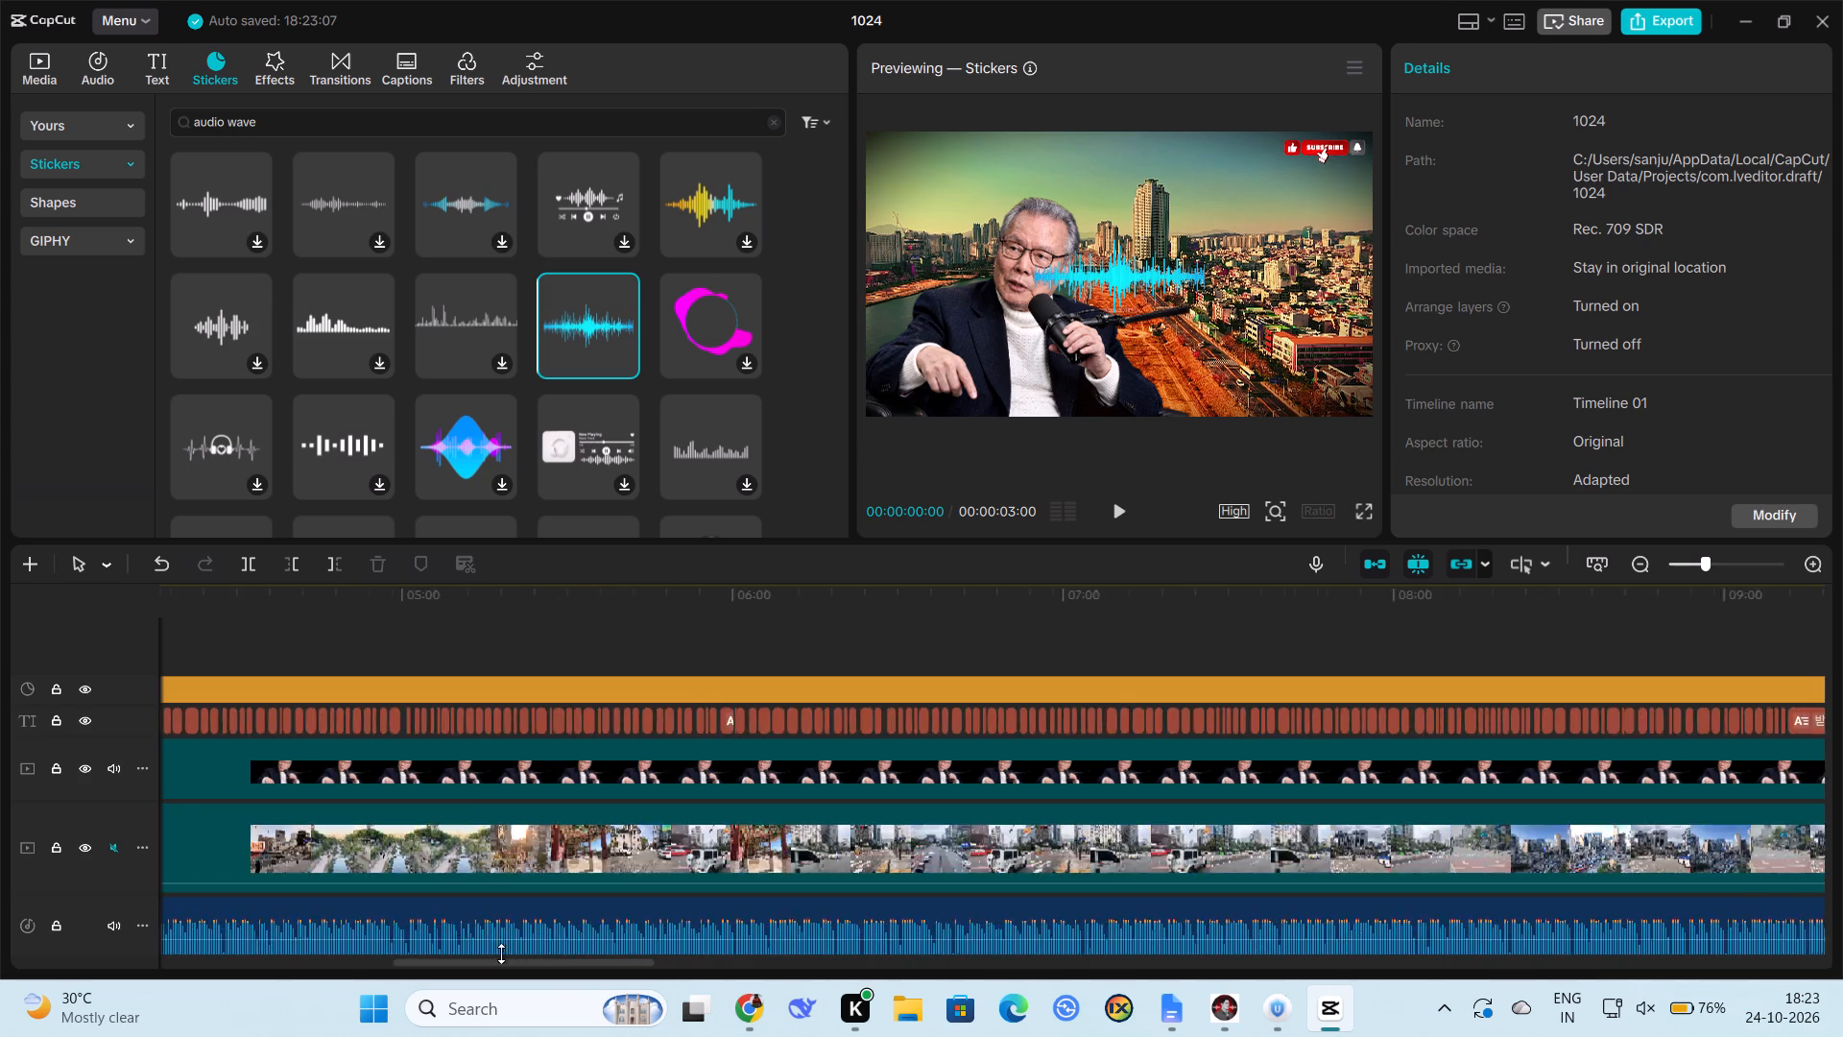
left_click_drag(501, 953, 164, 953)
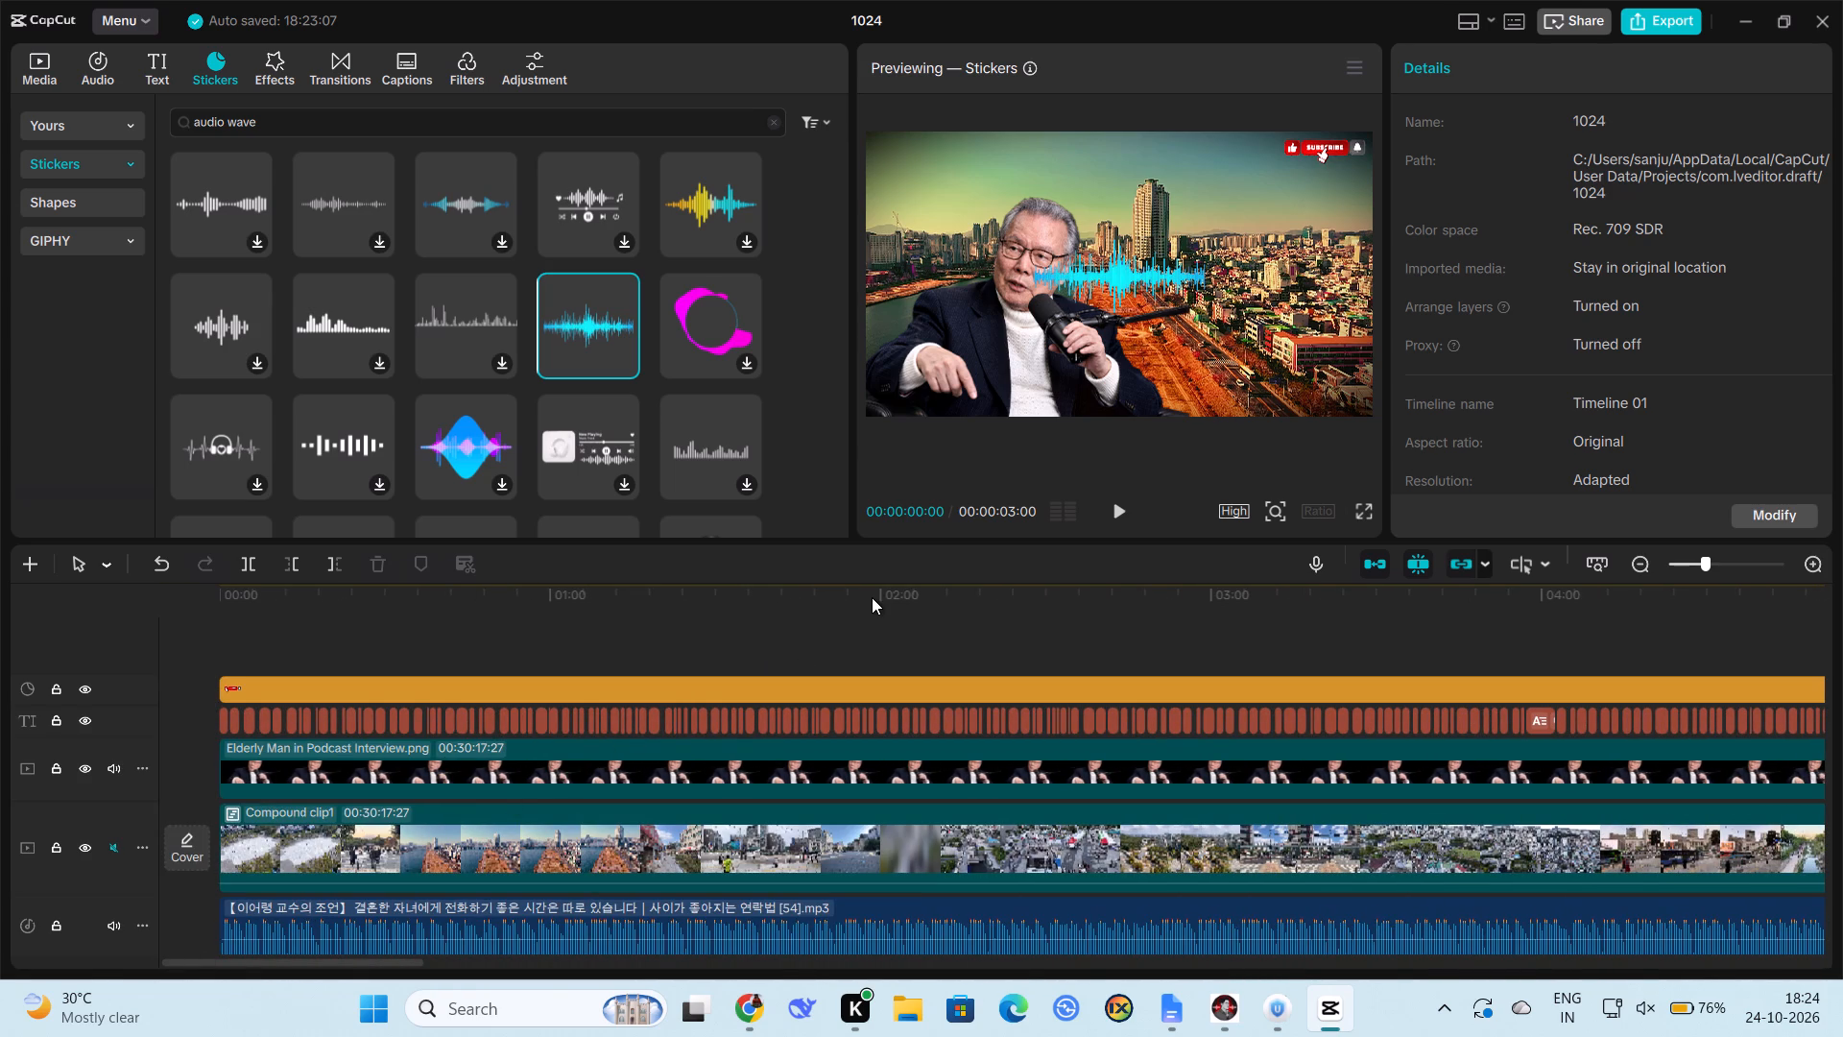
left_click(1129, 269)
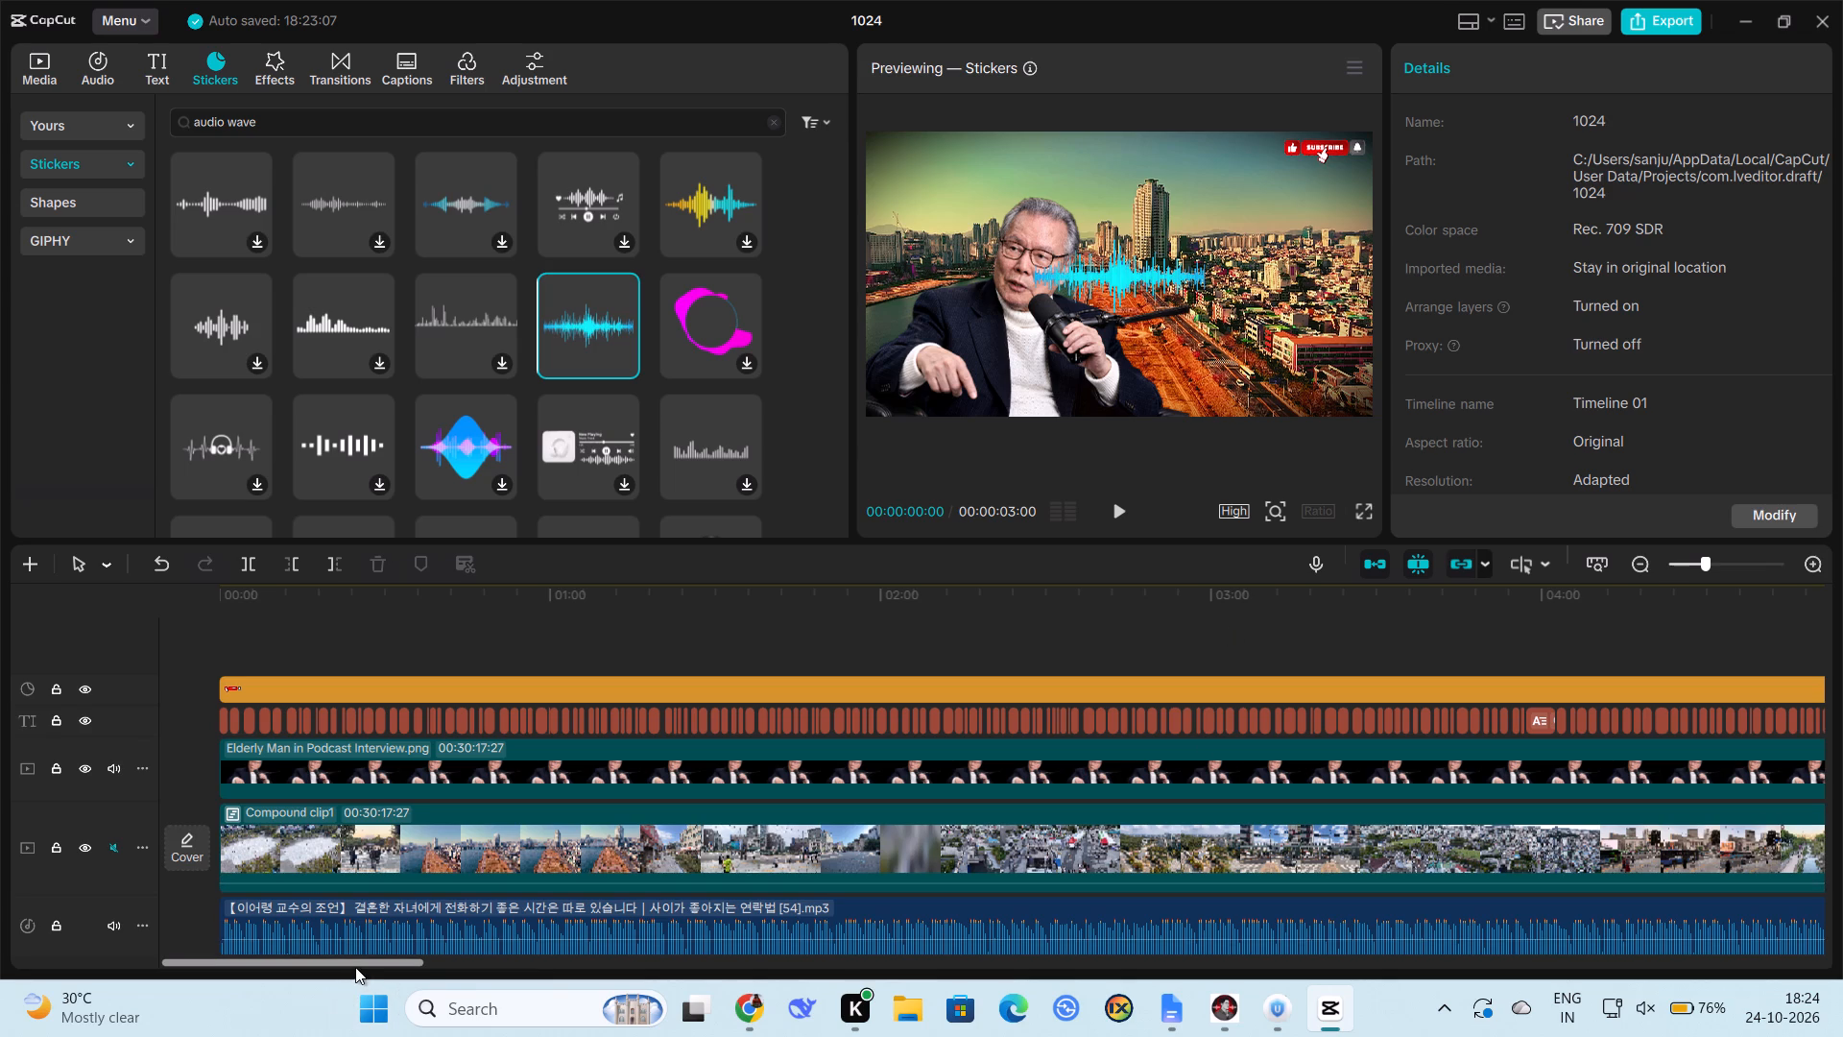
left_click_drag(353, 963, 654, 993)
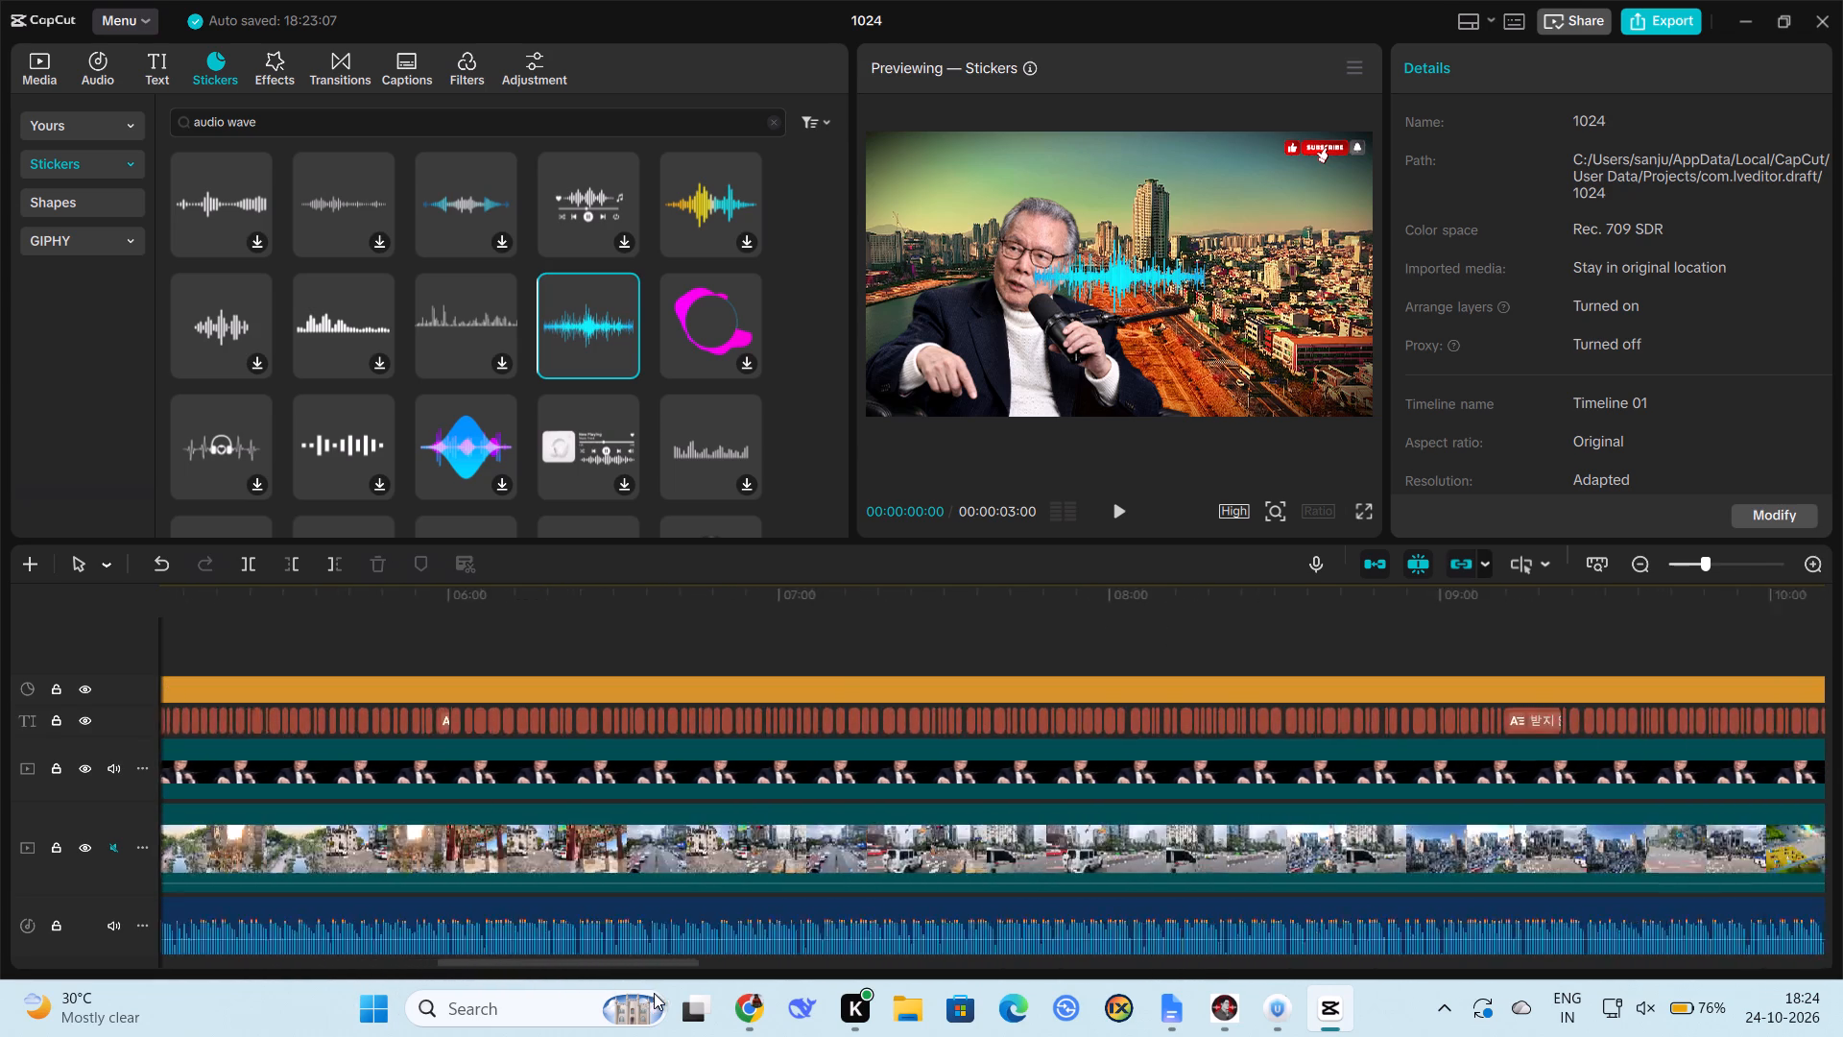
left_click_drag(654, 993, 944, 995)
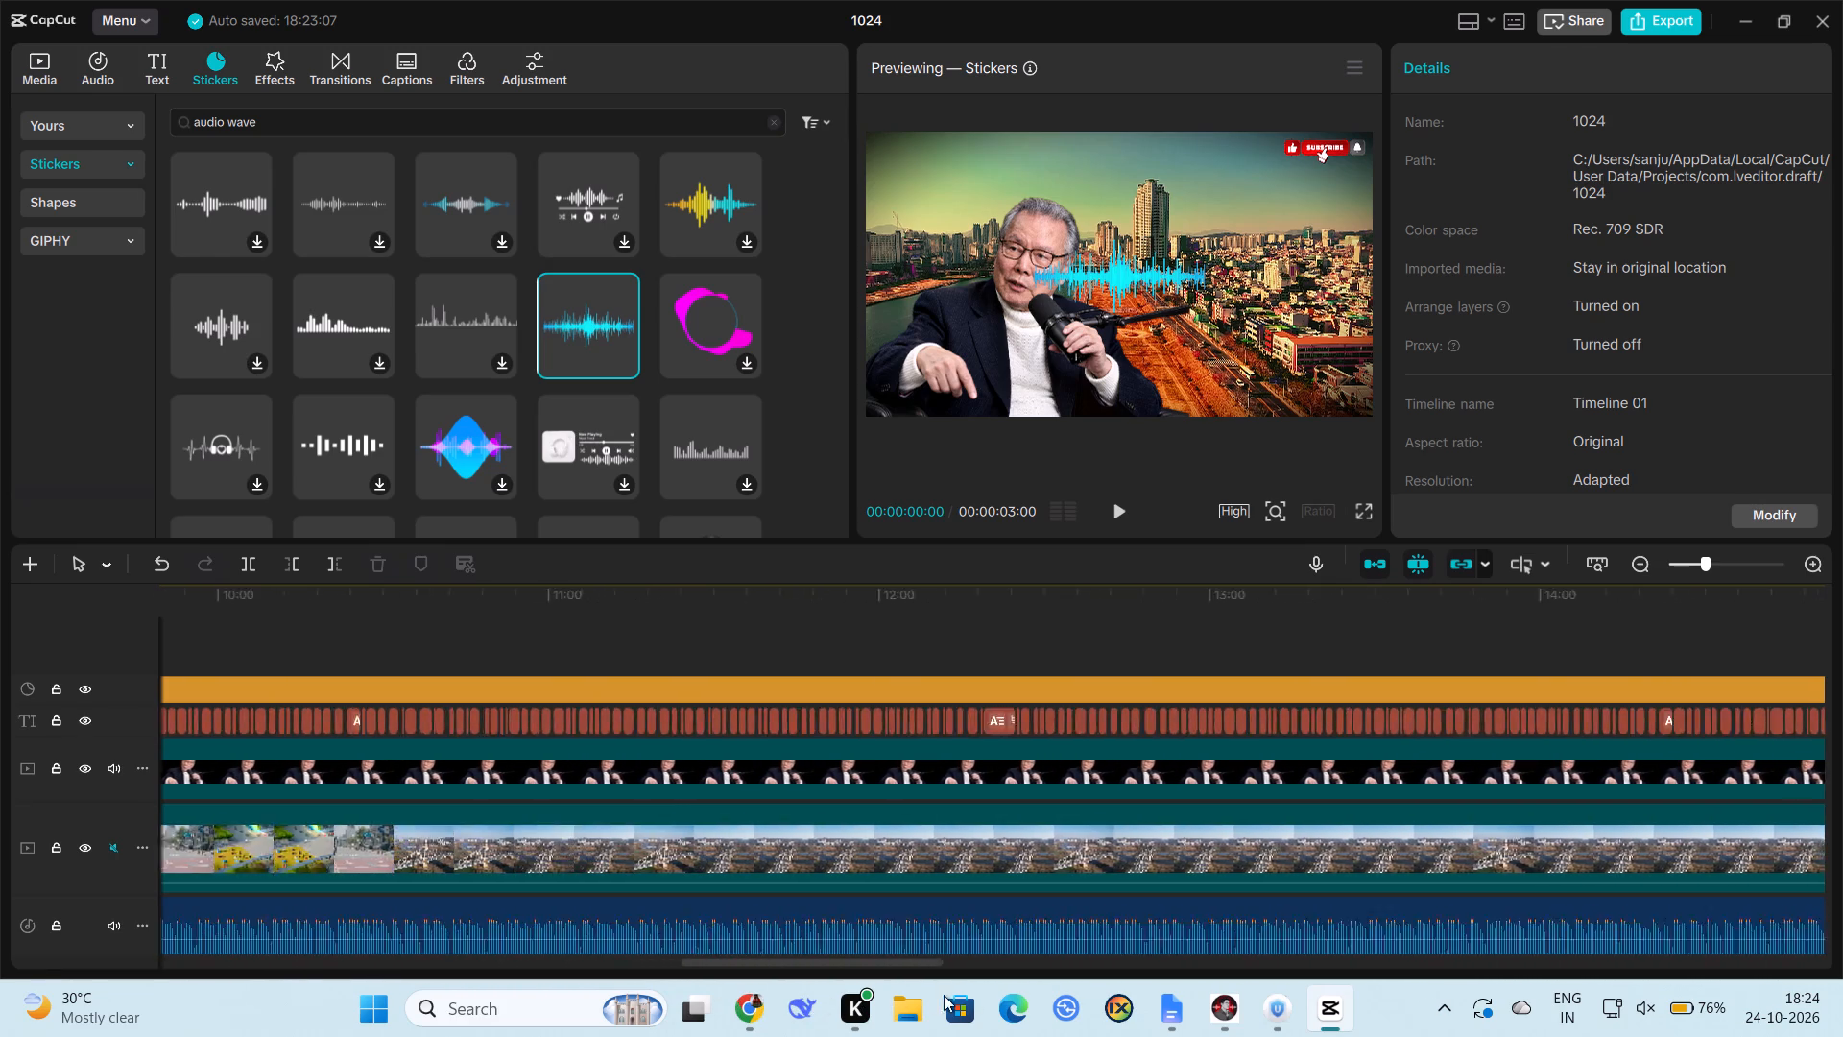
left_click_drag(944, 995, 1356, 995)
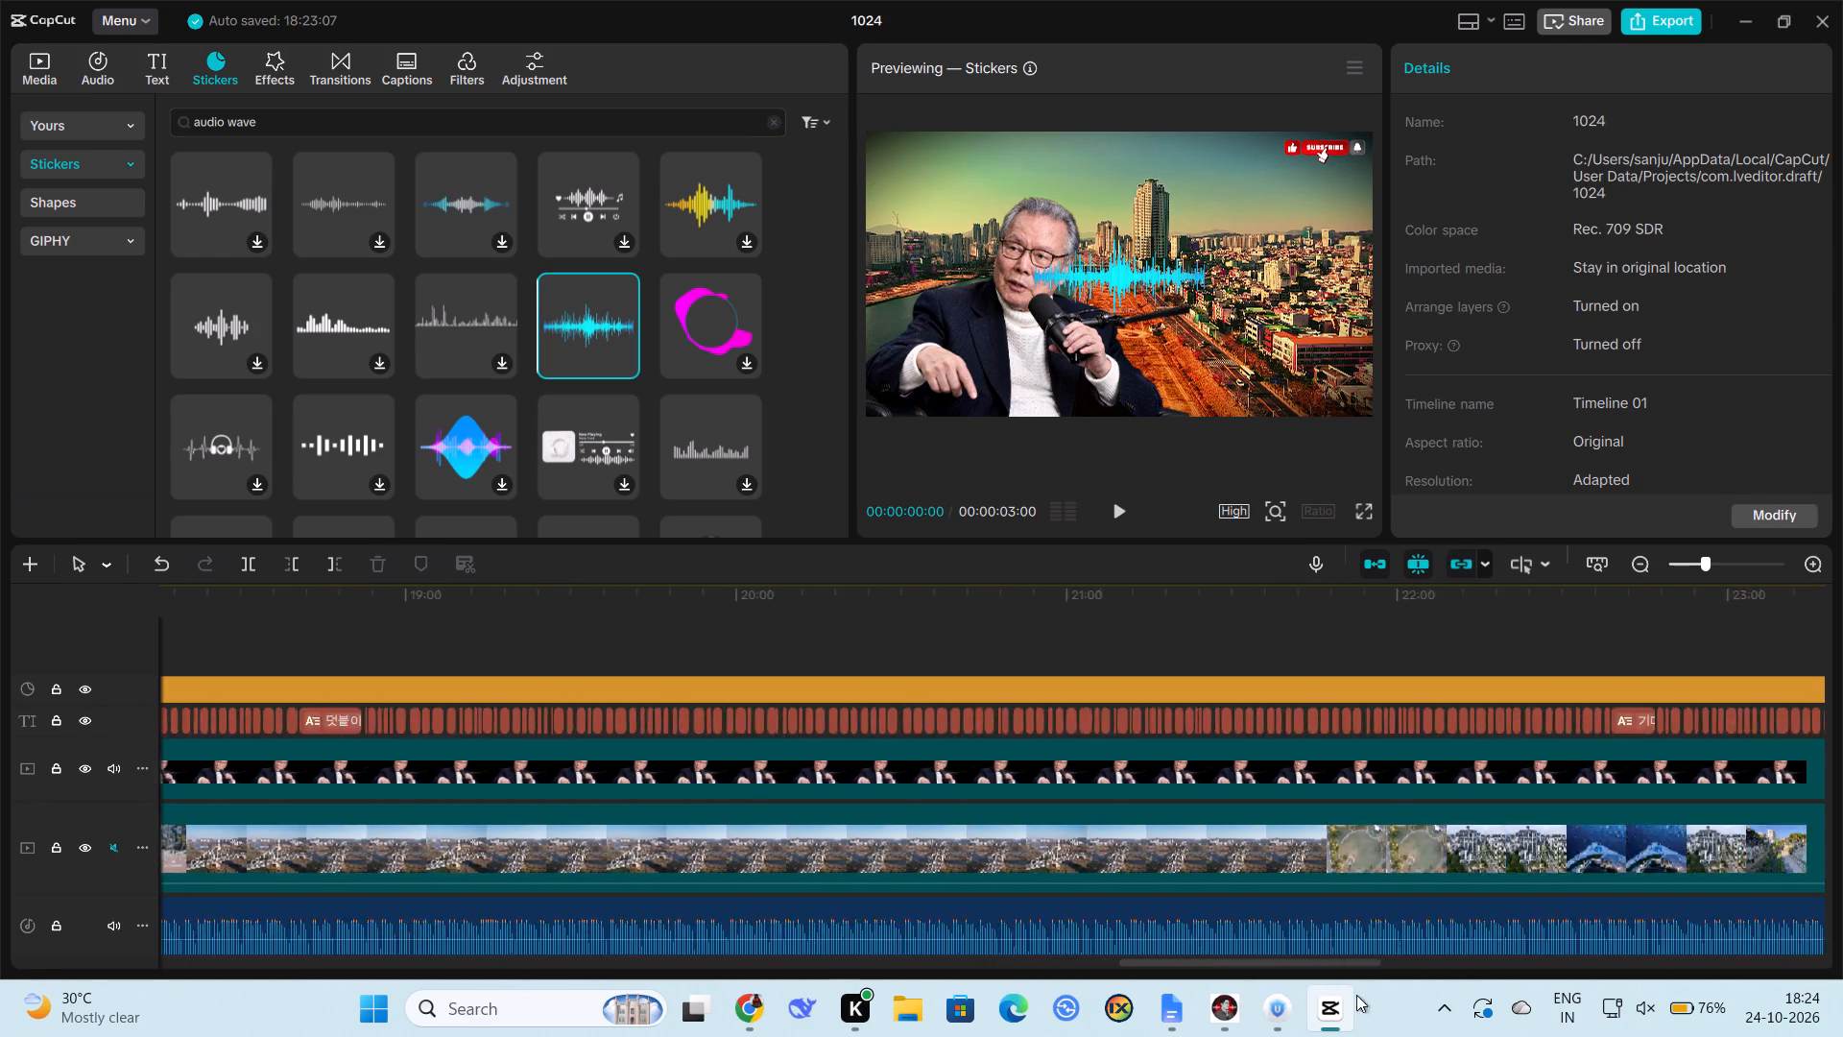
left_click_drag(1356, 995, 1769, 995)
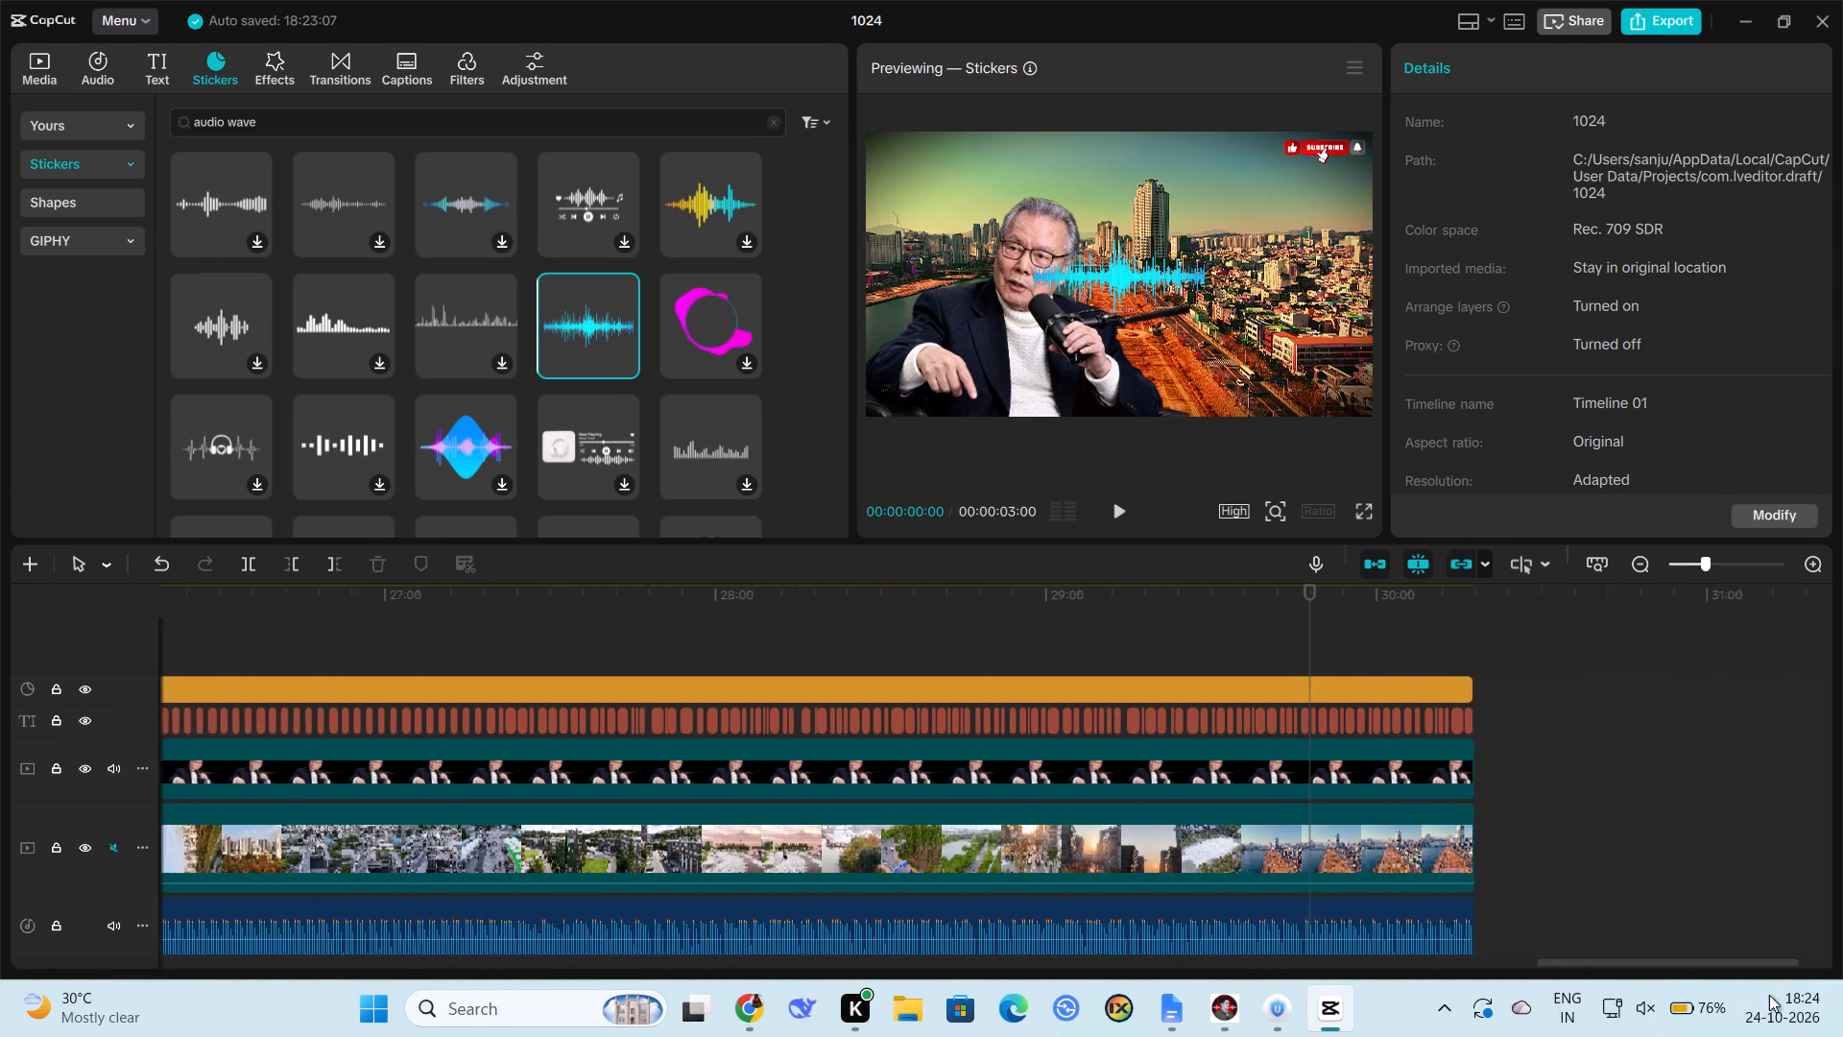
left_click_drag(1769, 995, 1638, 979)
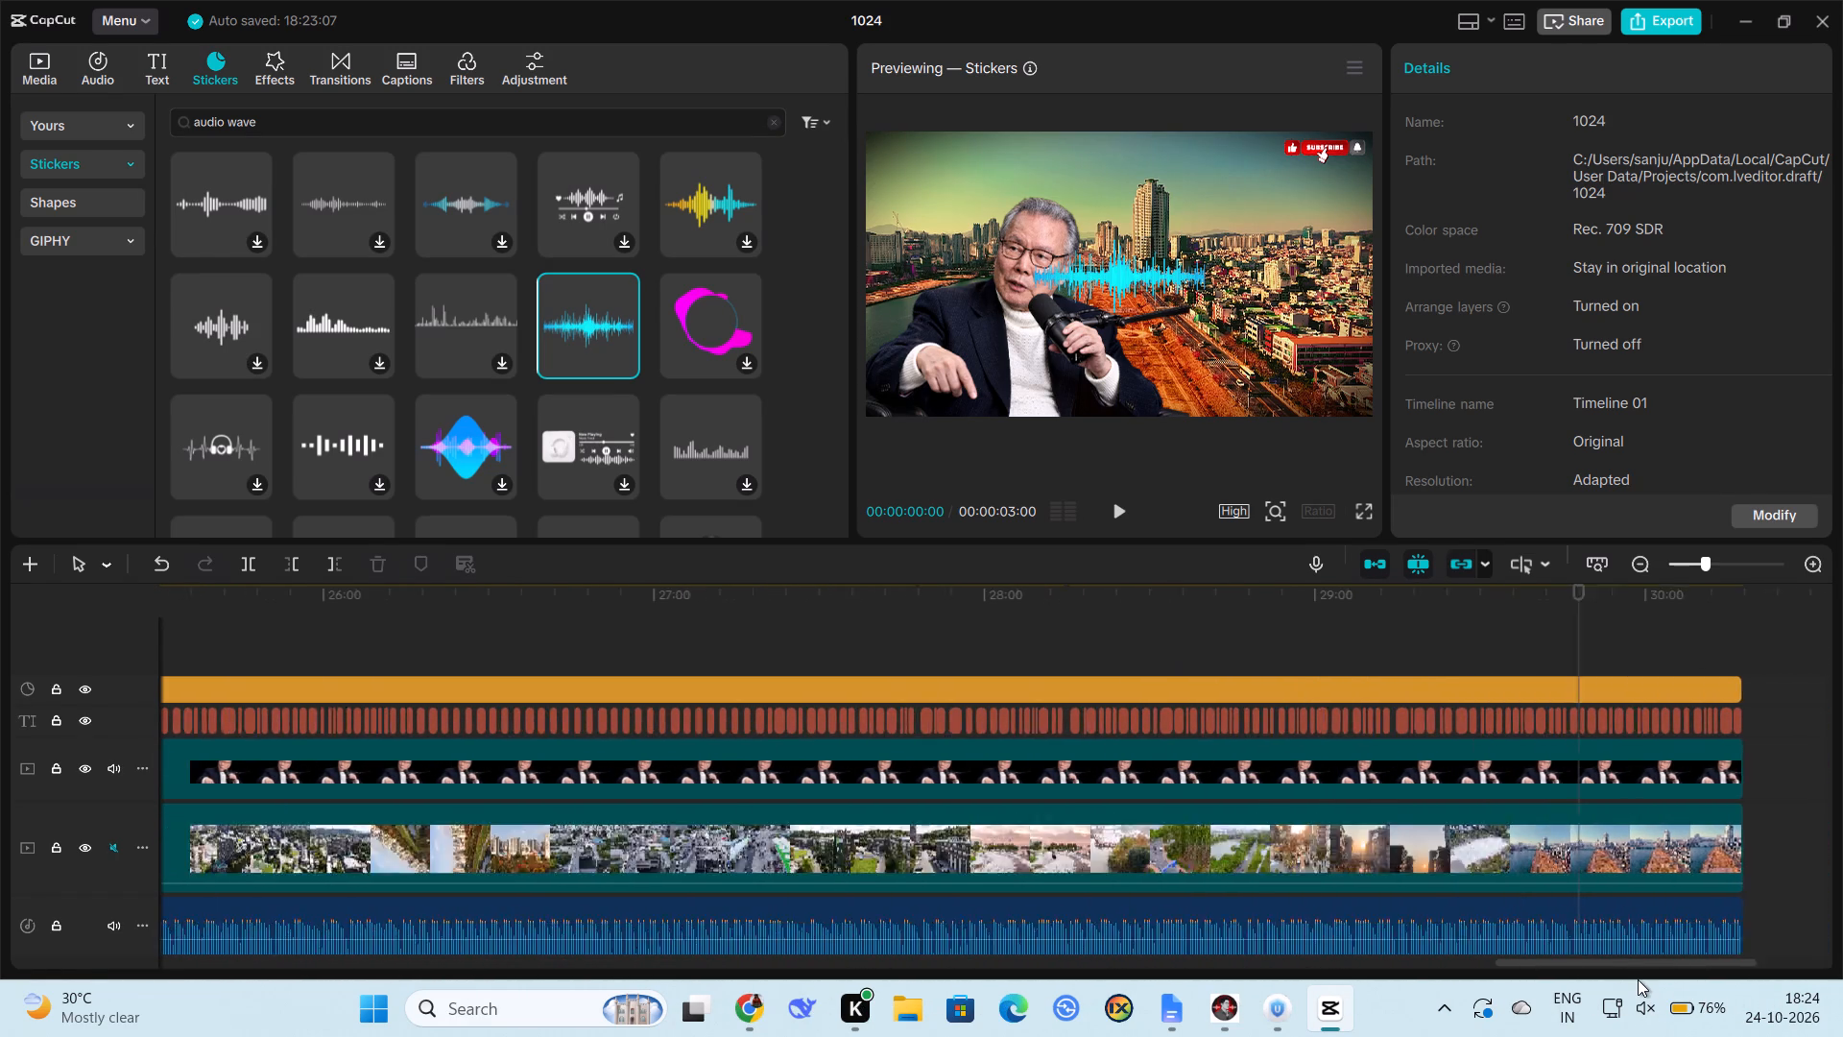
left_click_drag(1638, 979, 436, 989)
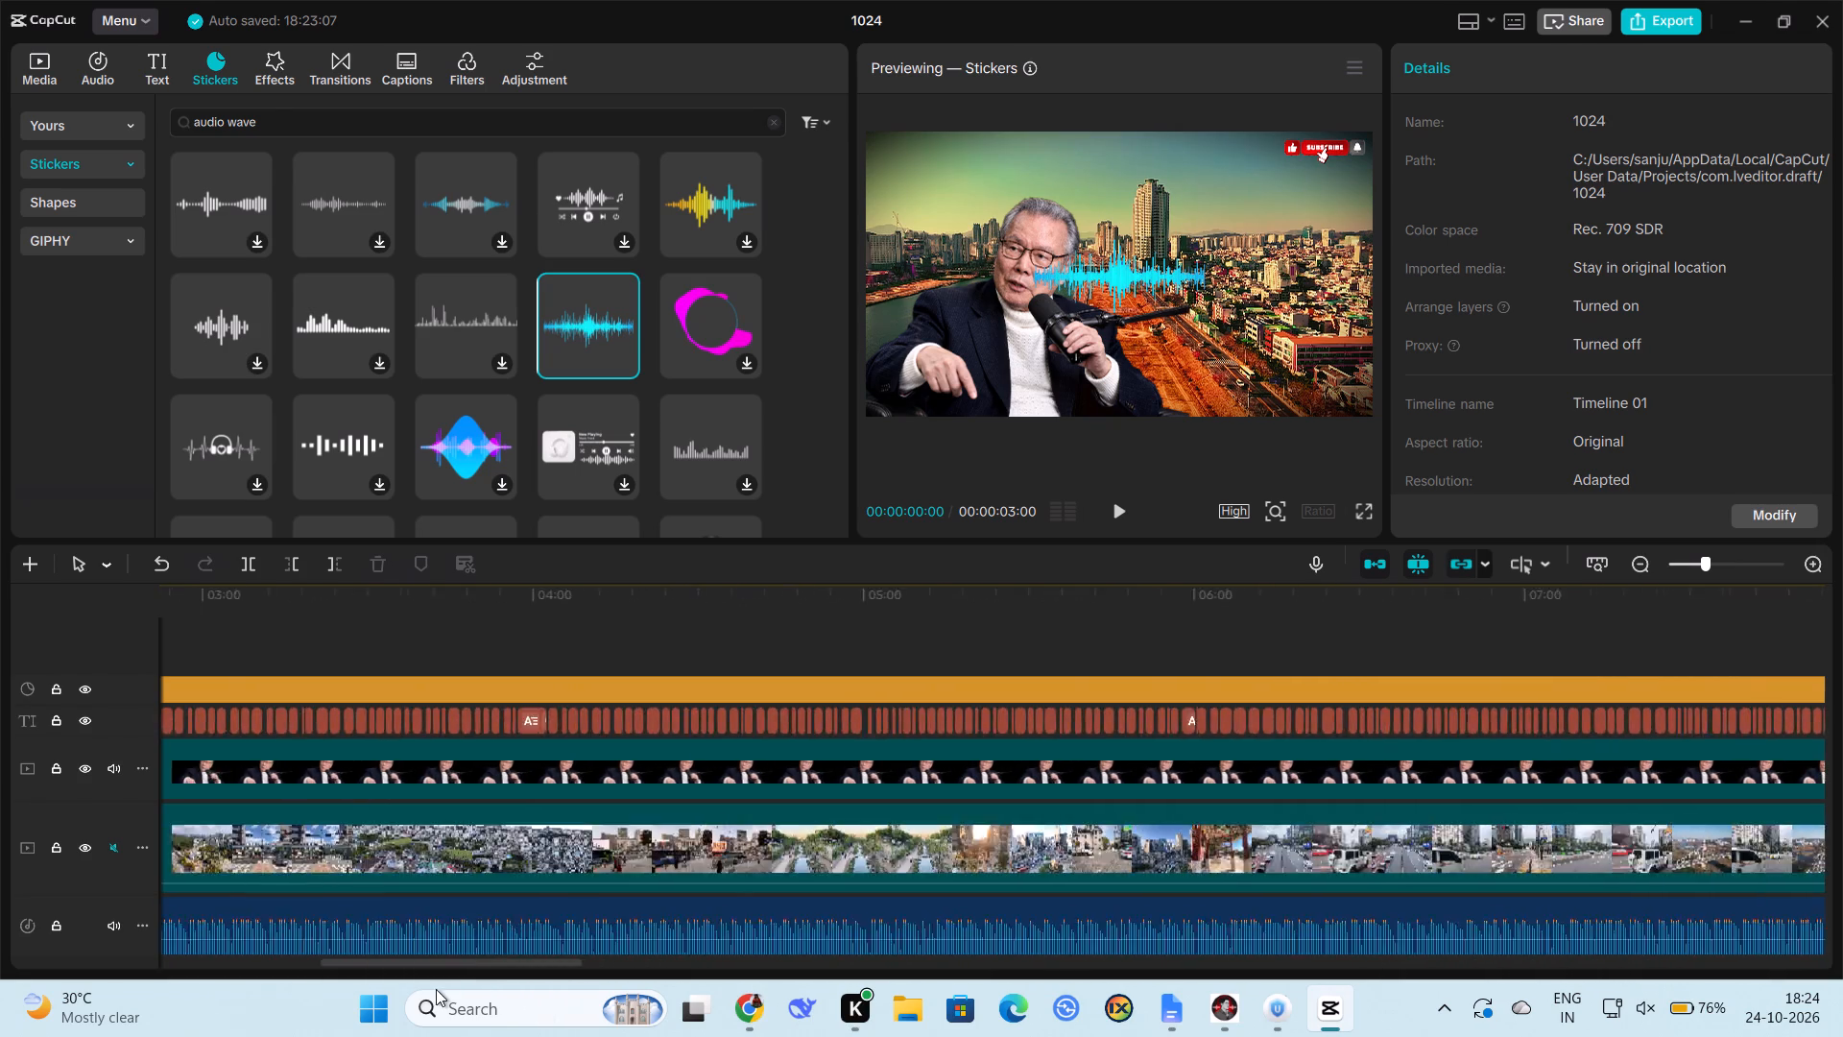
left_click_drag(436, 989, 241, 990)
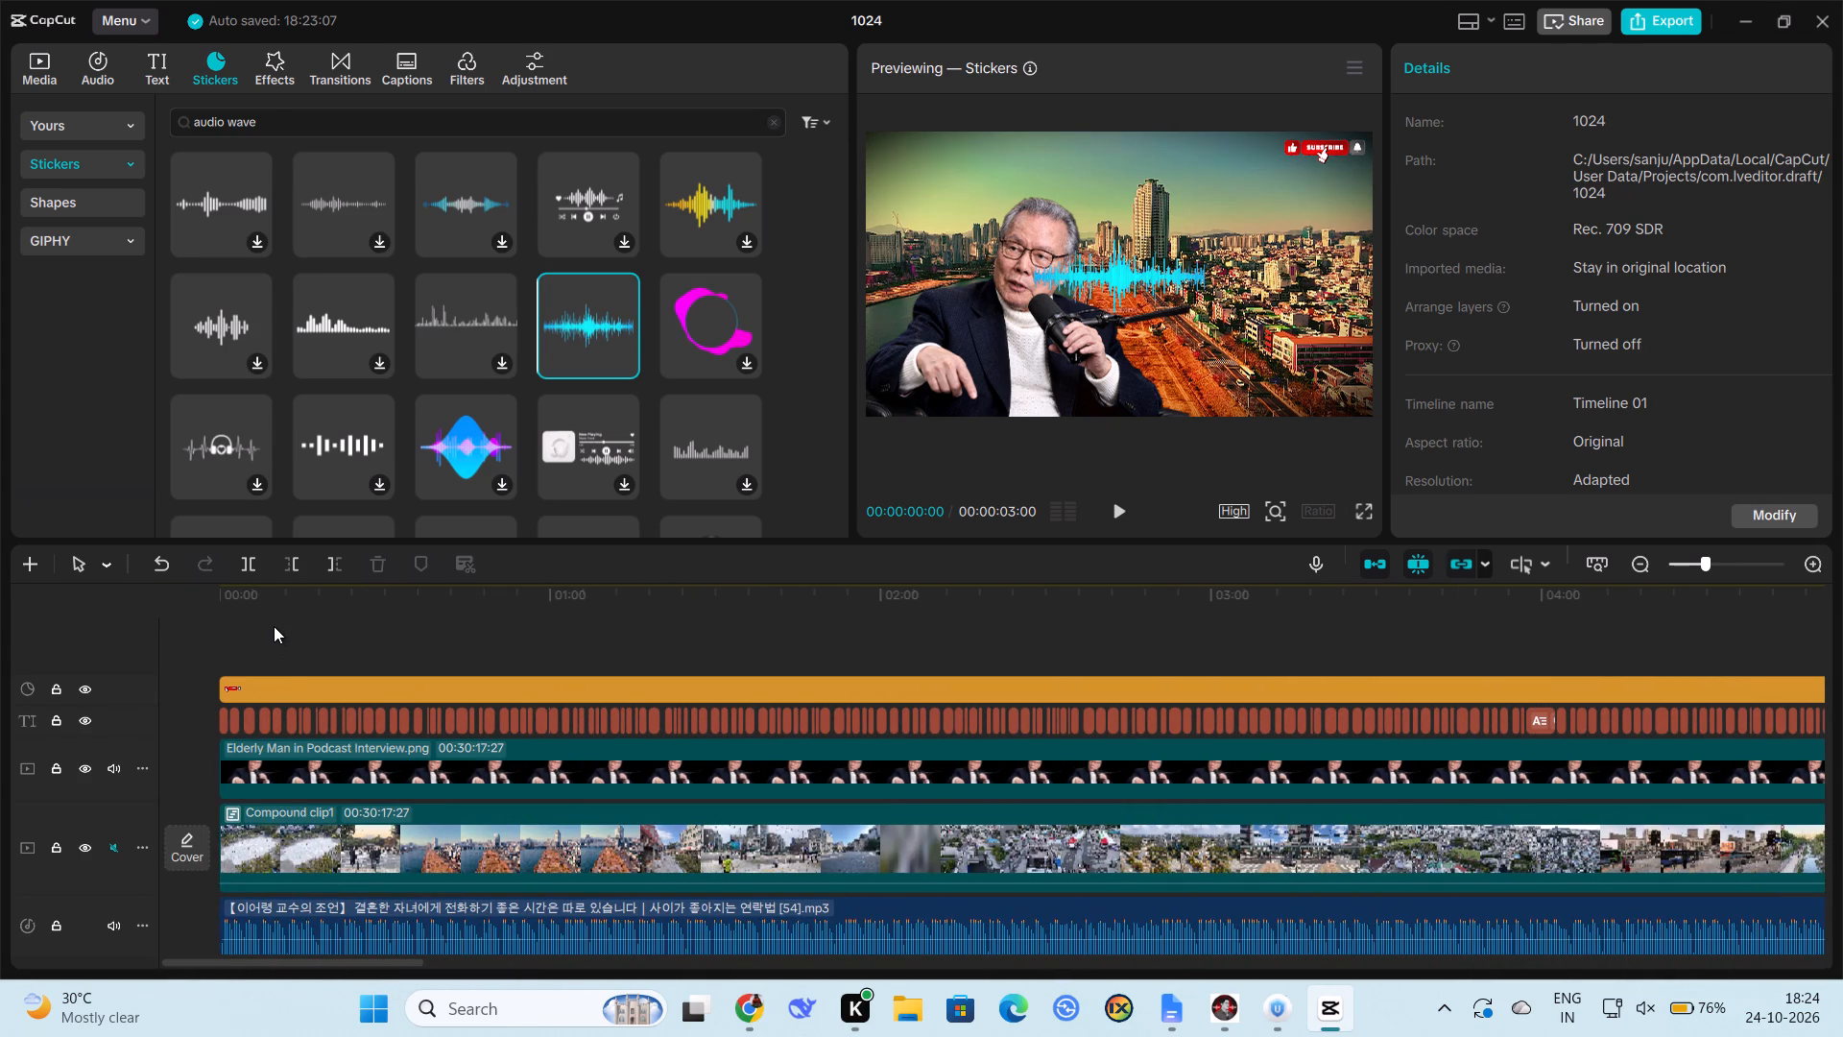
Add the cyan audio wave sticker to the timeline at 00:00:09:13, on its own track above the Subscribe sticker.
double_click(274, 626)
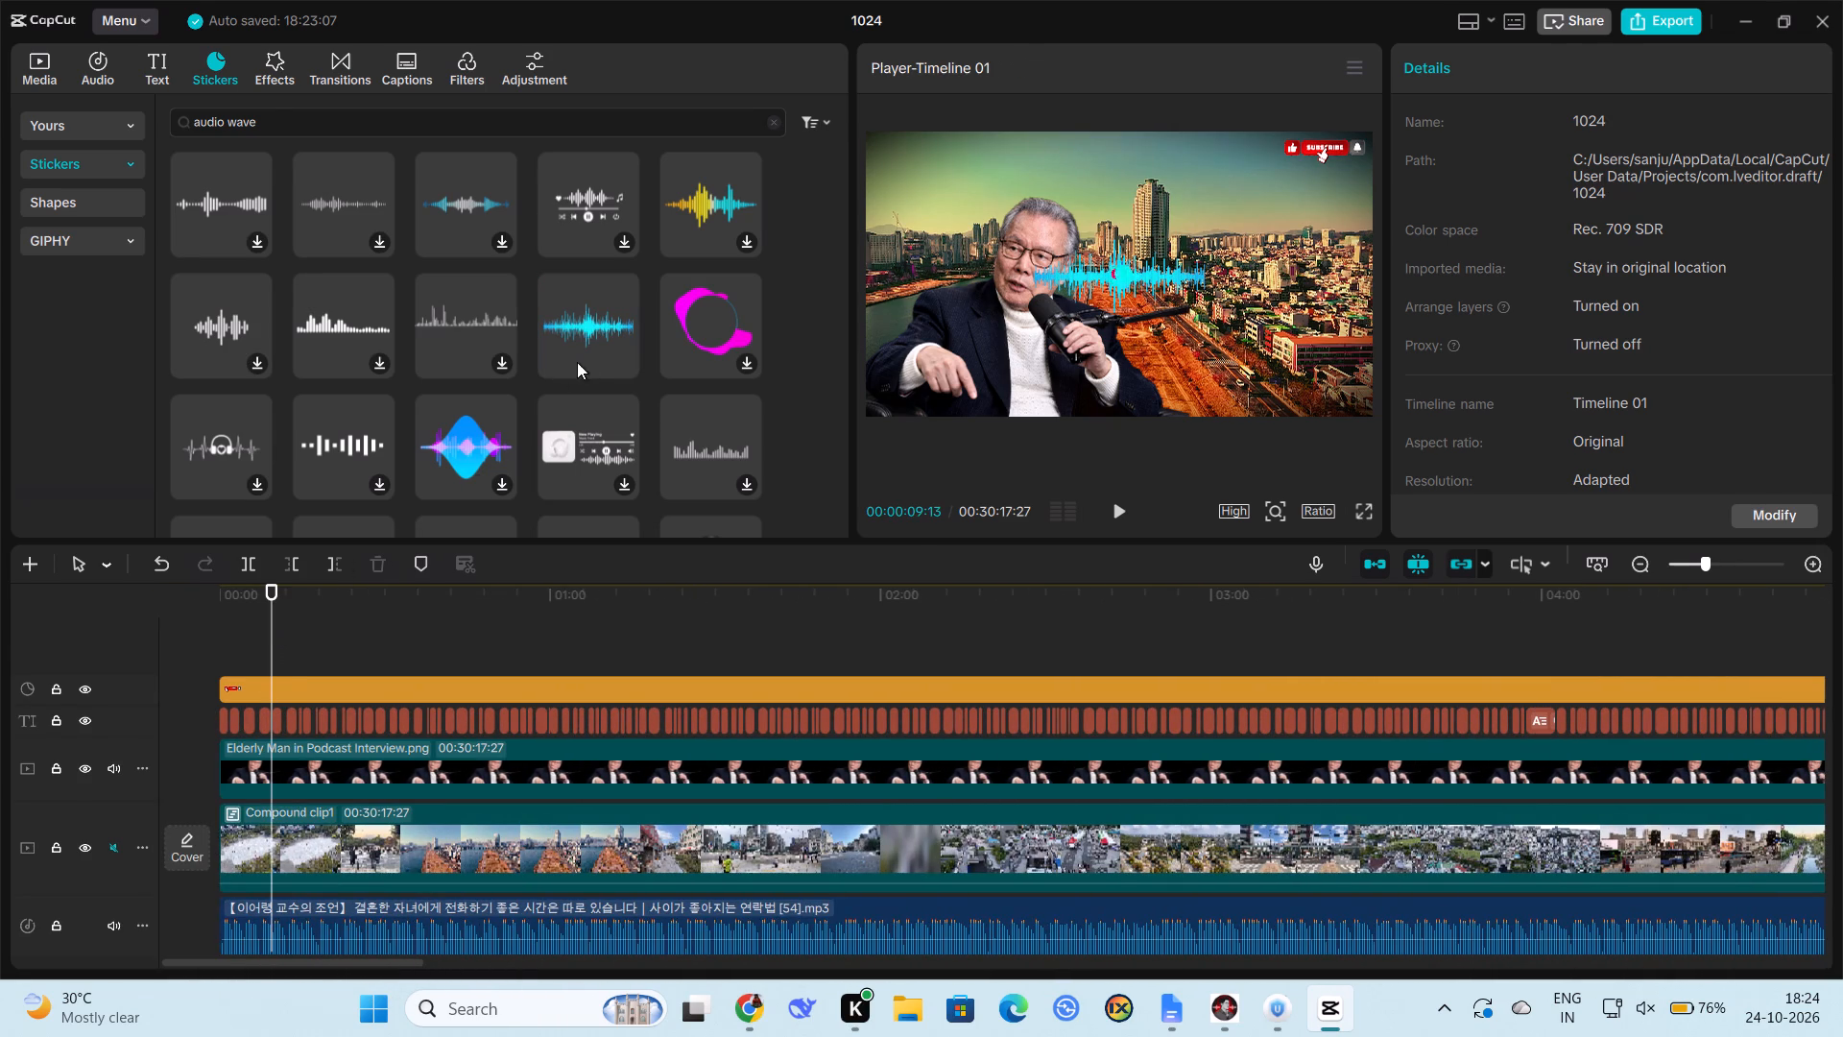
left_click(620, 363)
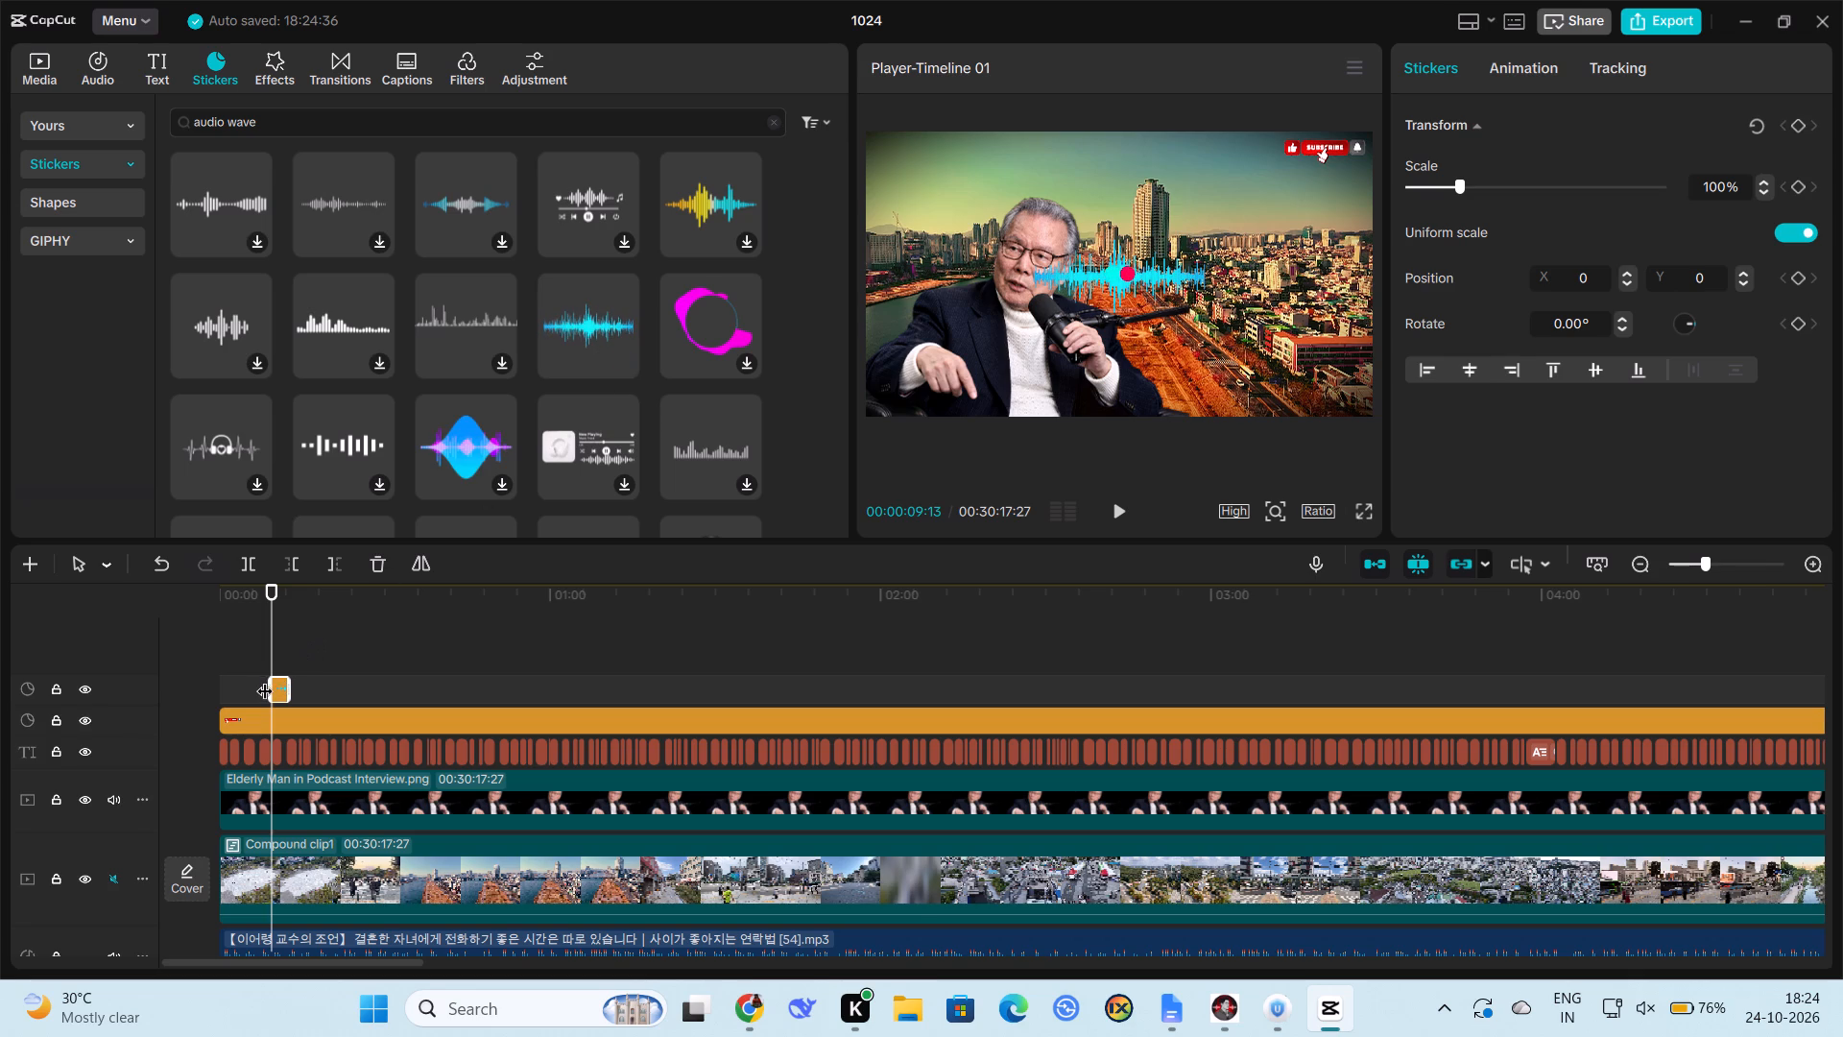
Extend the cyan audio wave sticker to run from the timeline's start to about 00:30:16, just before the video's end.
left_click_drag(265, 679, 197, 683)
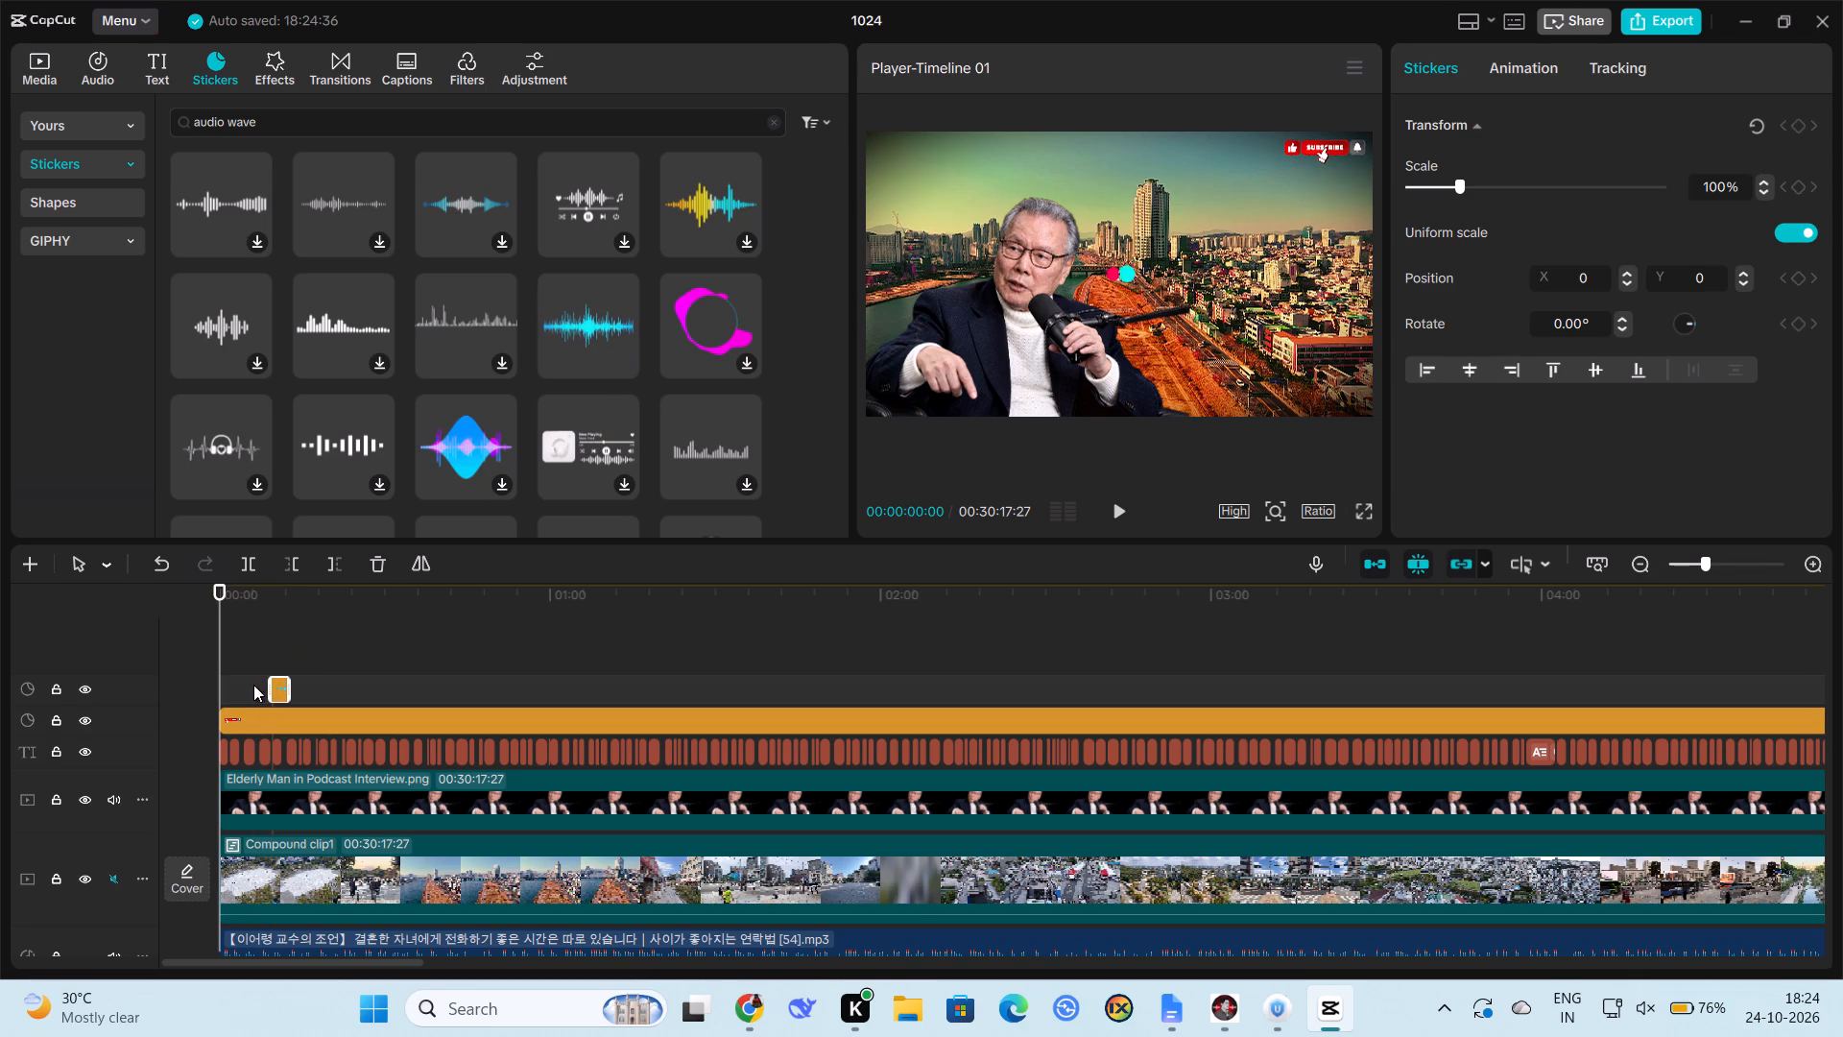
left_click_drag(266, 685, 140, 689)
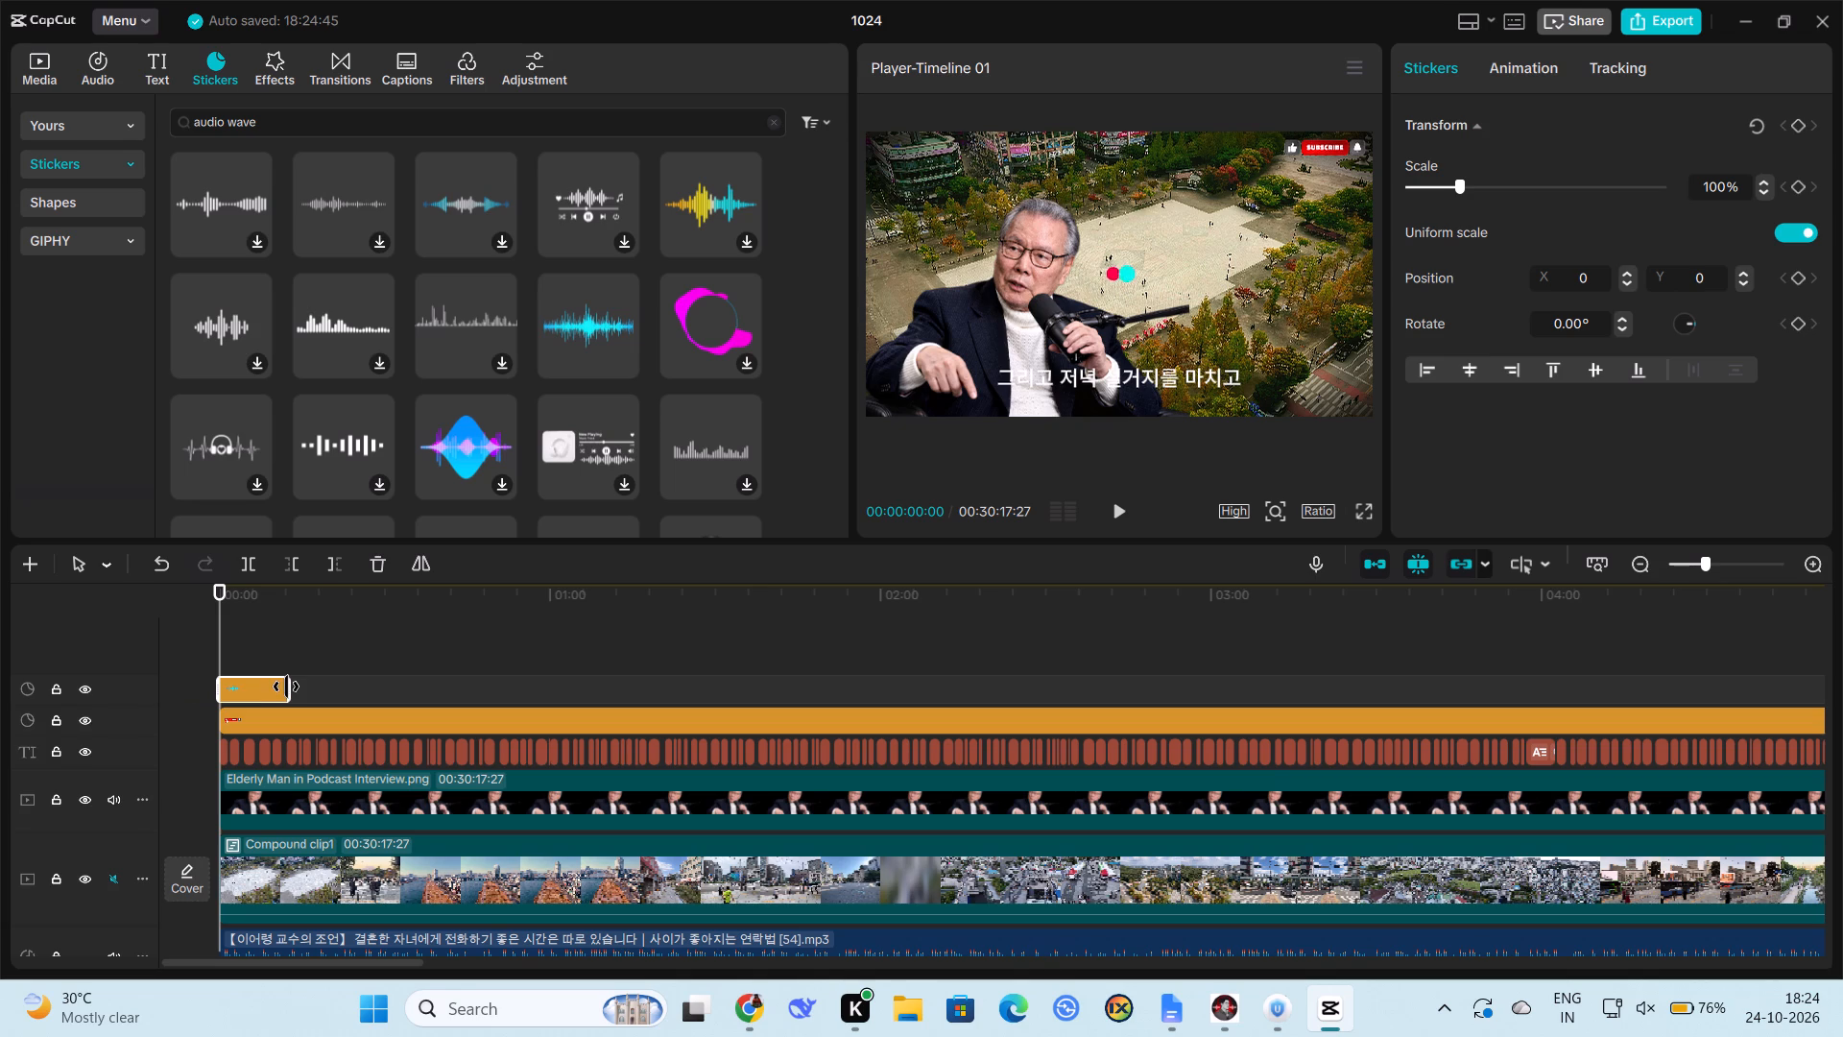
left_click_drag(286, 687, 595, 696)
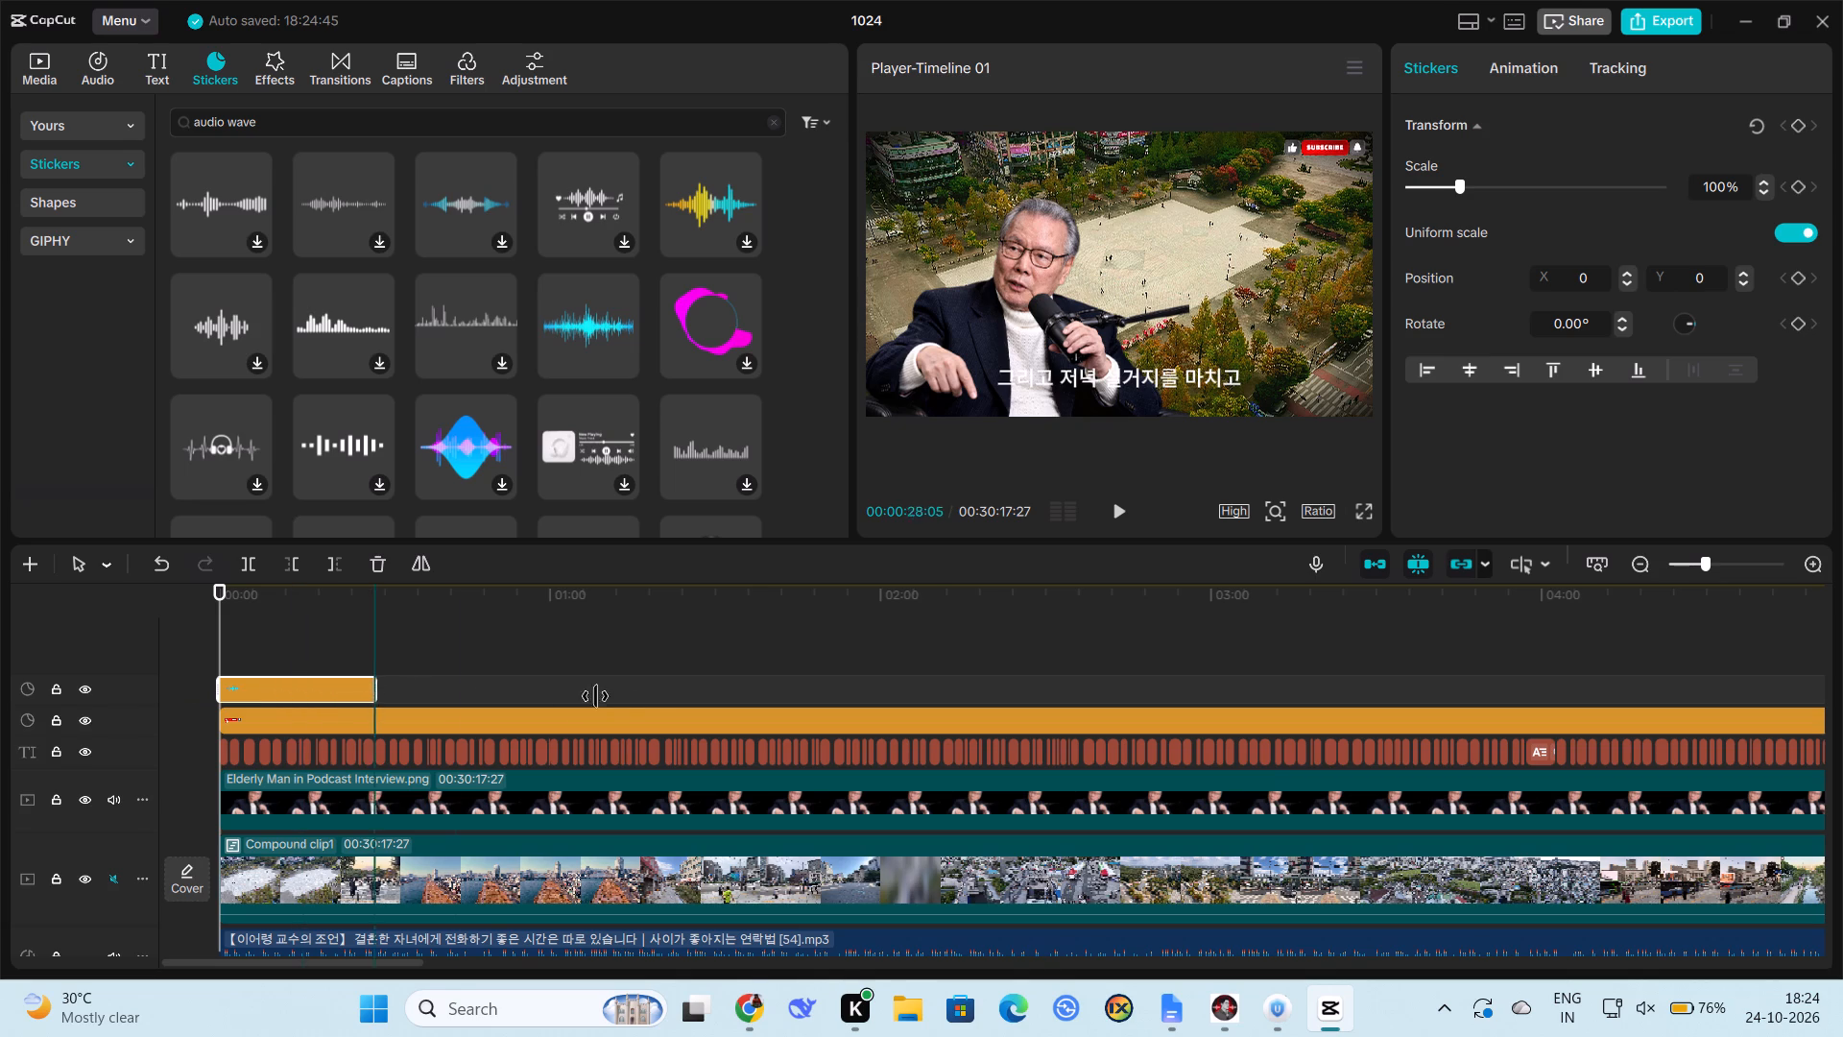
left_click_drag(595, 696, 1121, 704)
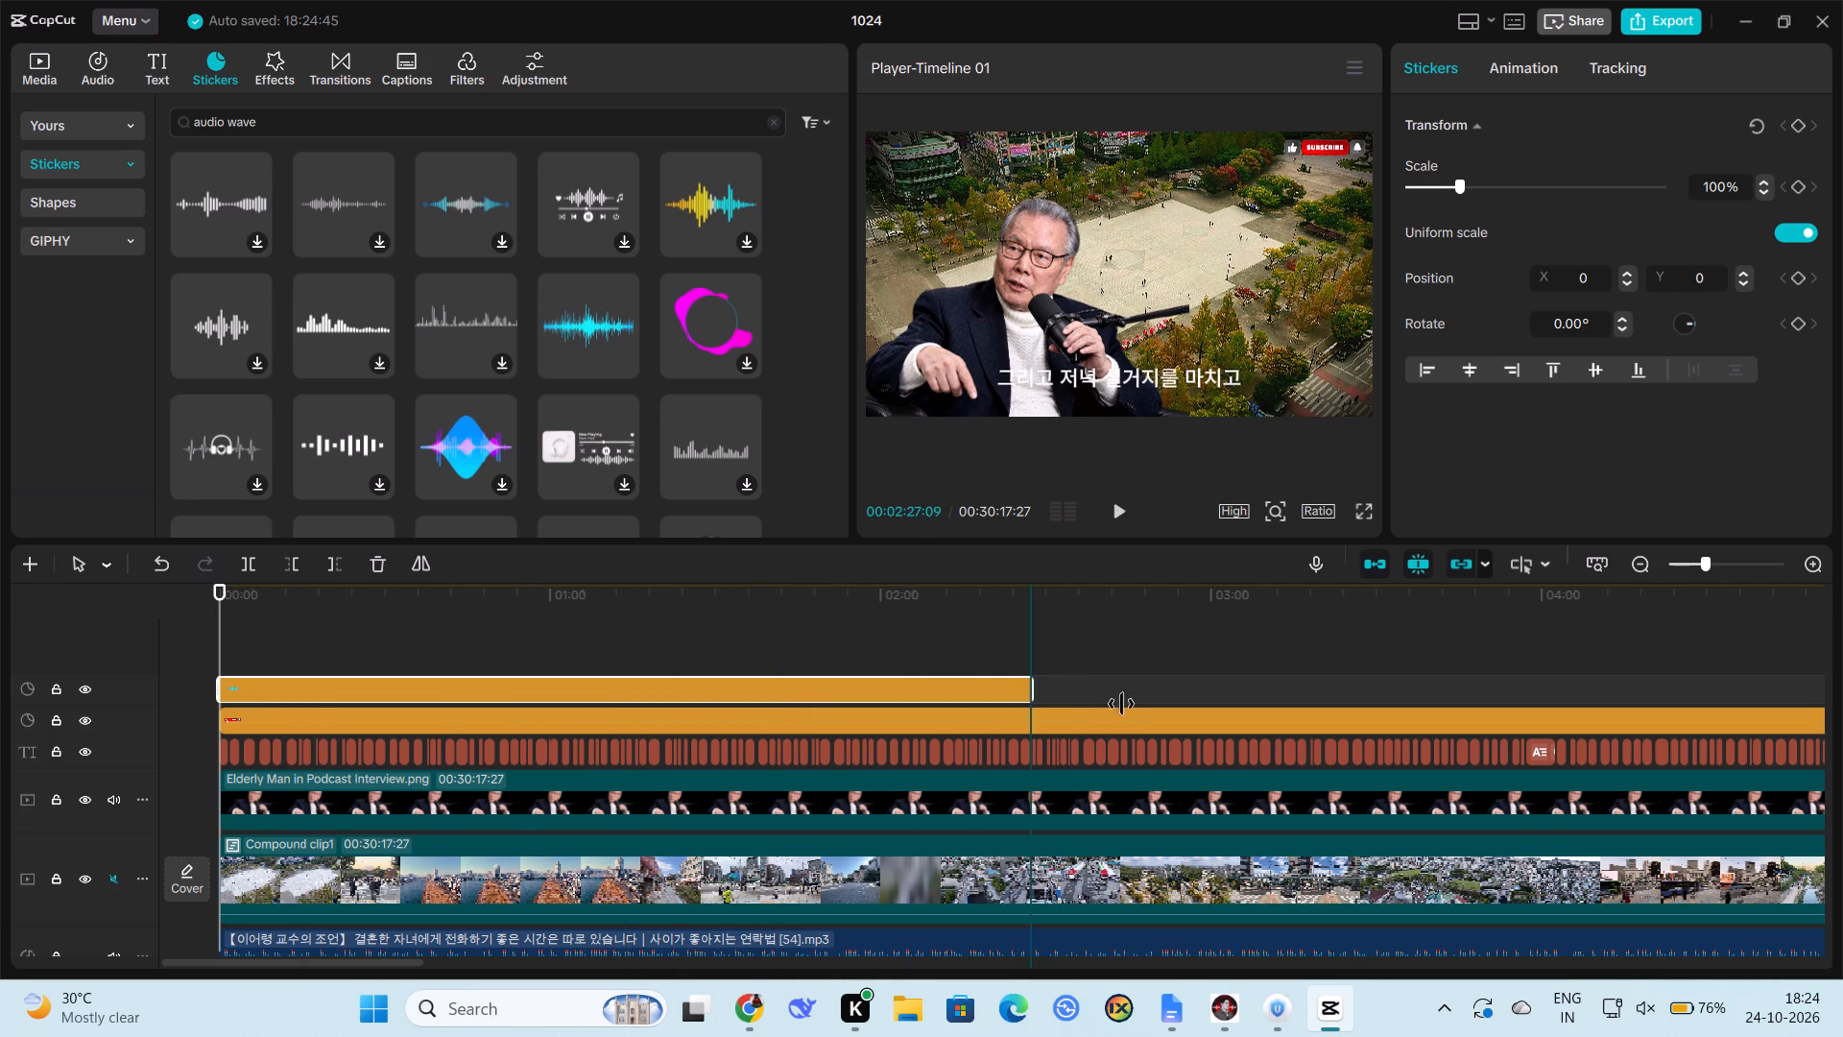
left_click_drag(1121, 704, 1532, 704)
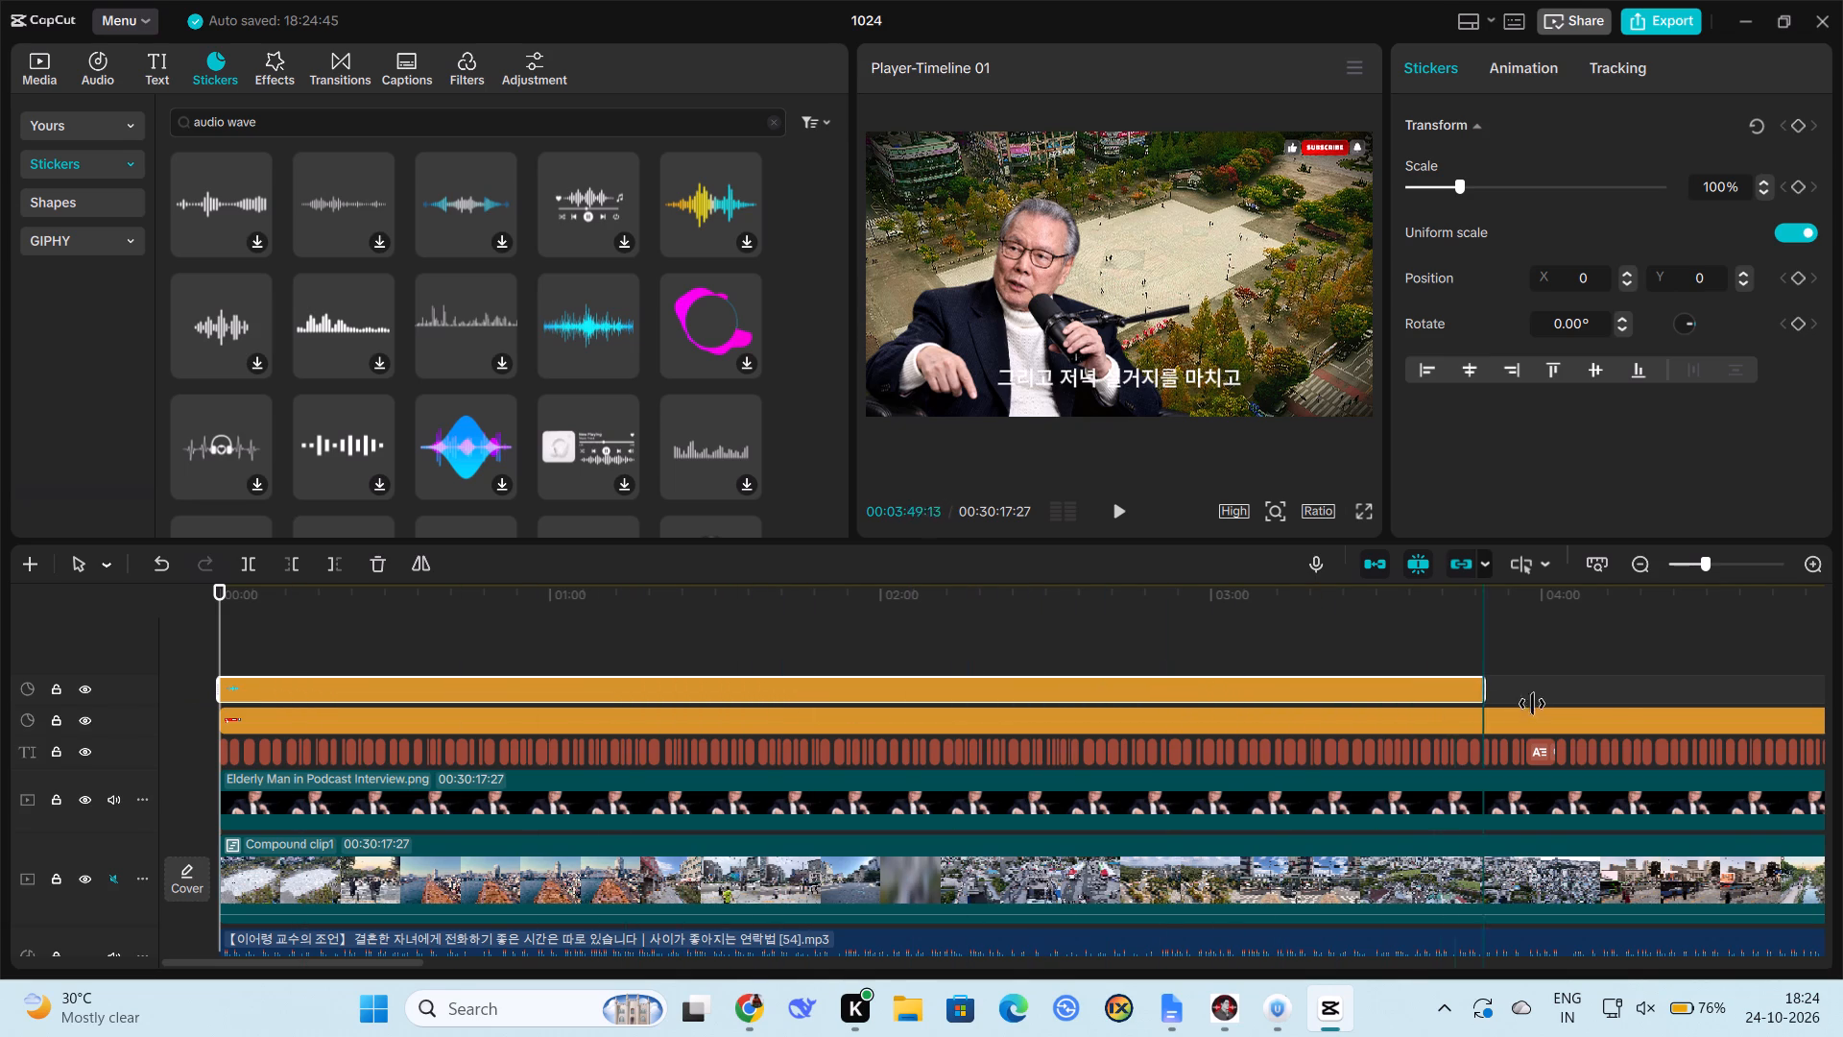
left_click_drag(1532, 704, 1842, 704)
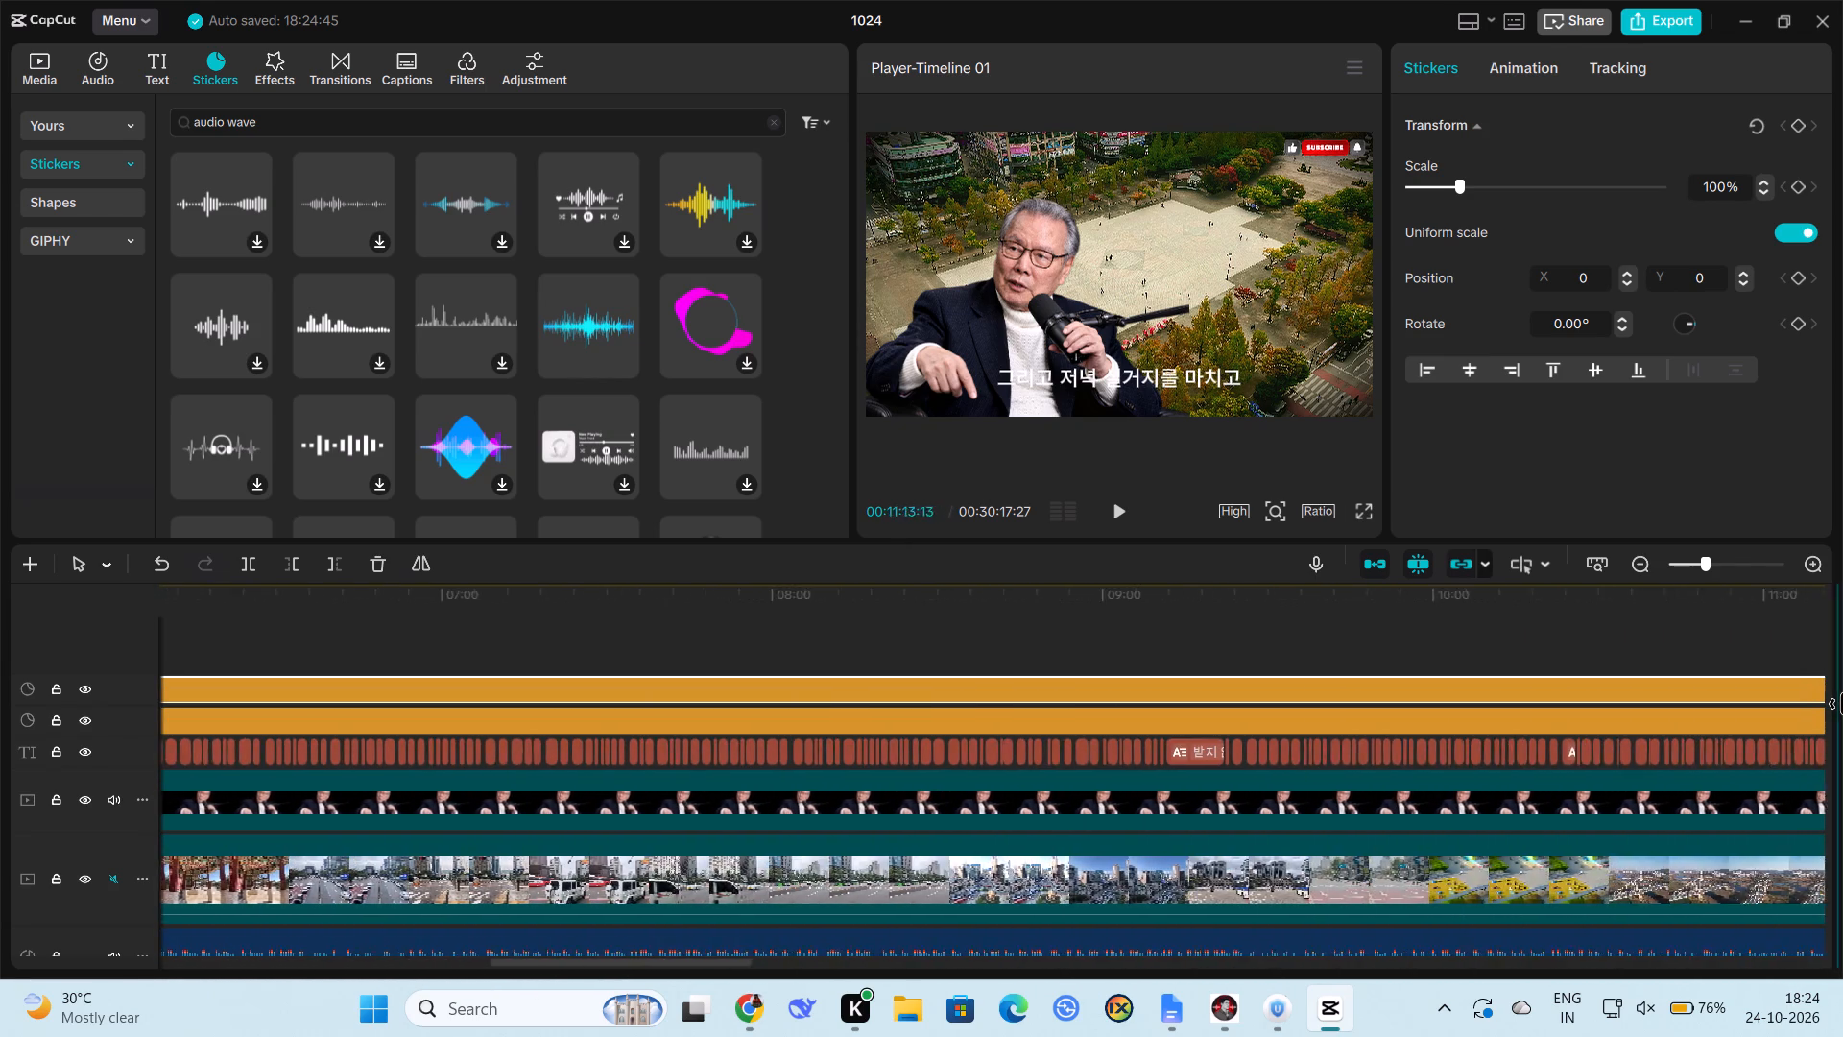
left_click_drag(1842, 704, 1842, 705)
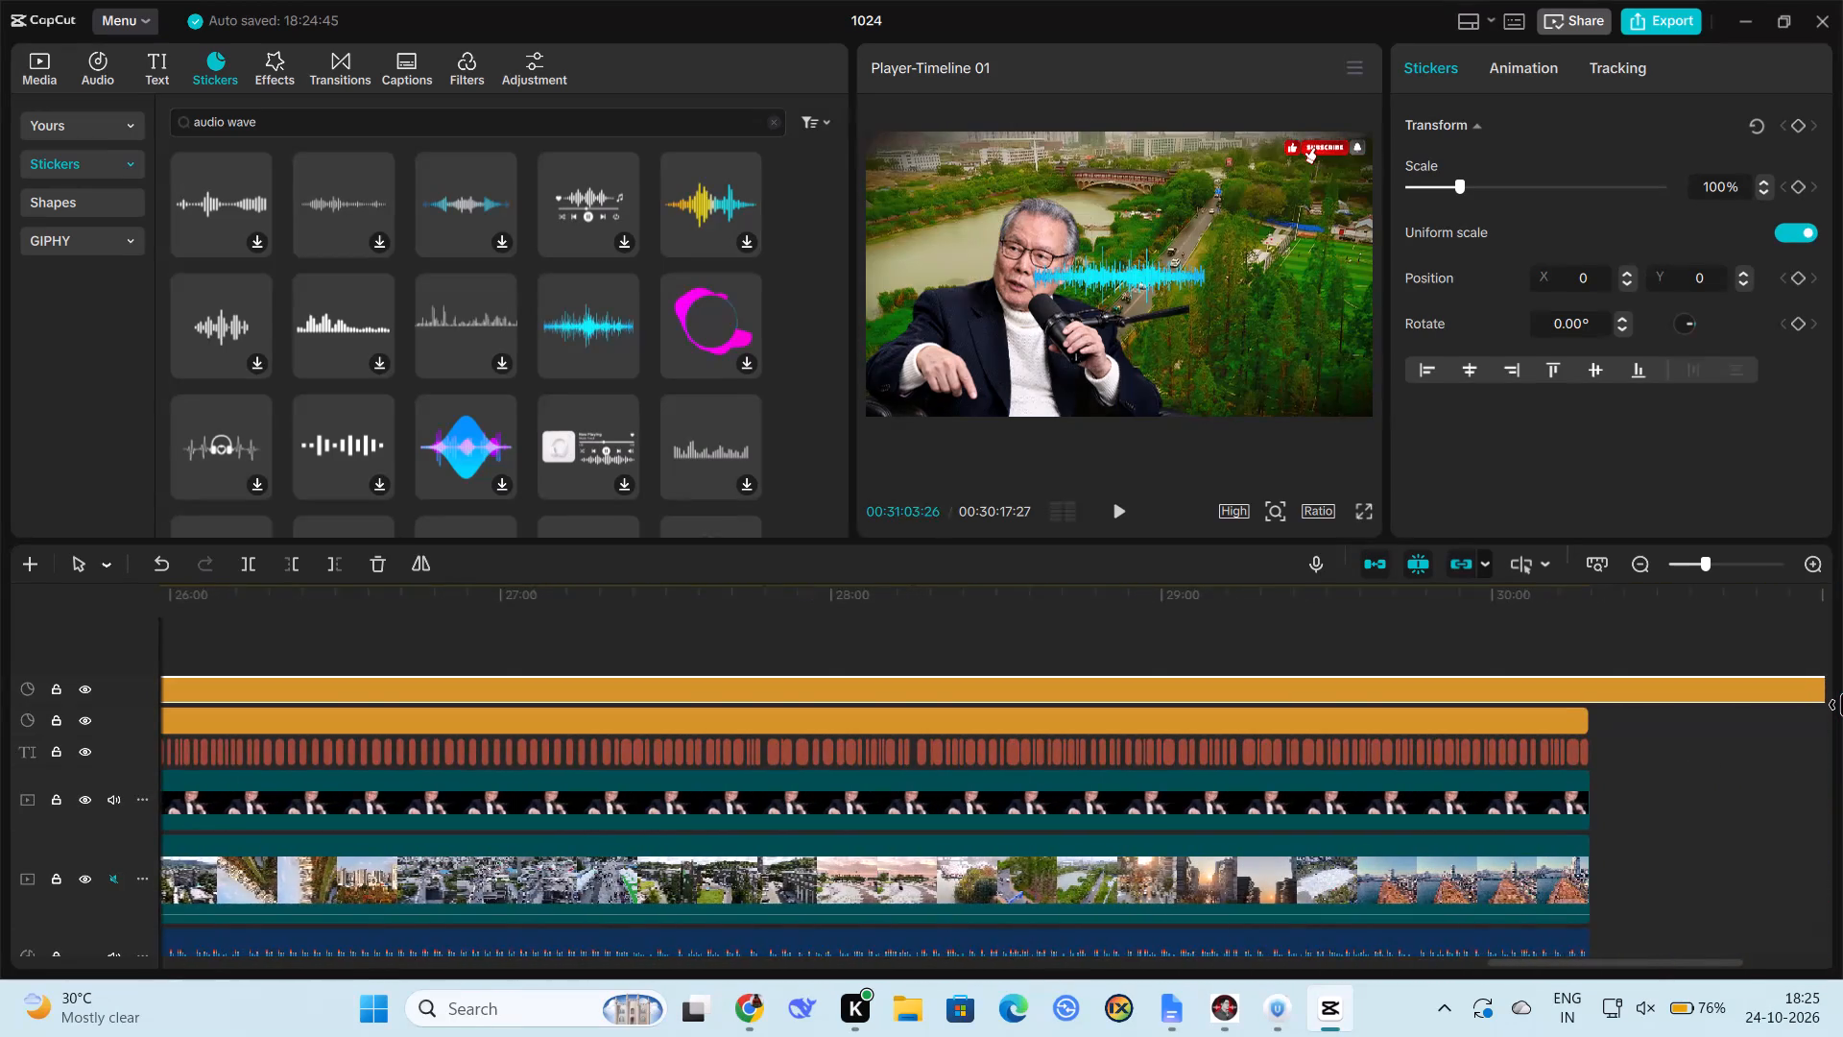
left_click_drag(1842, 705, 1139, 744)
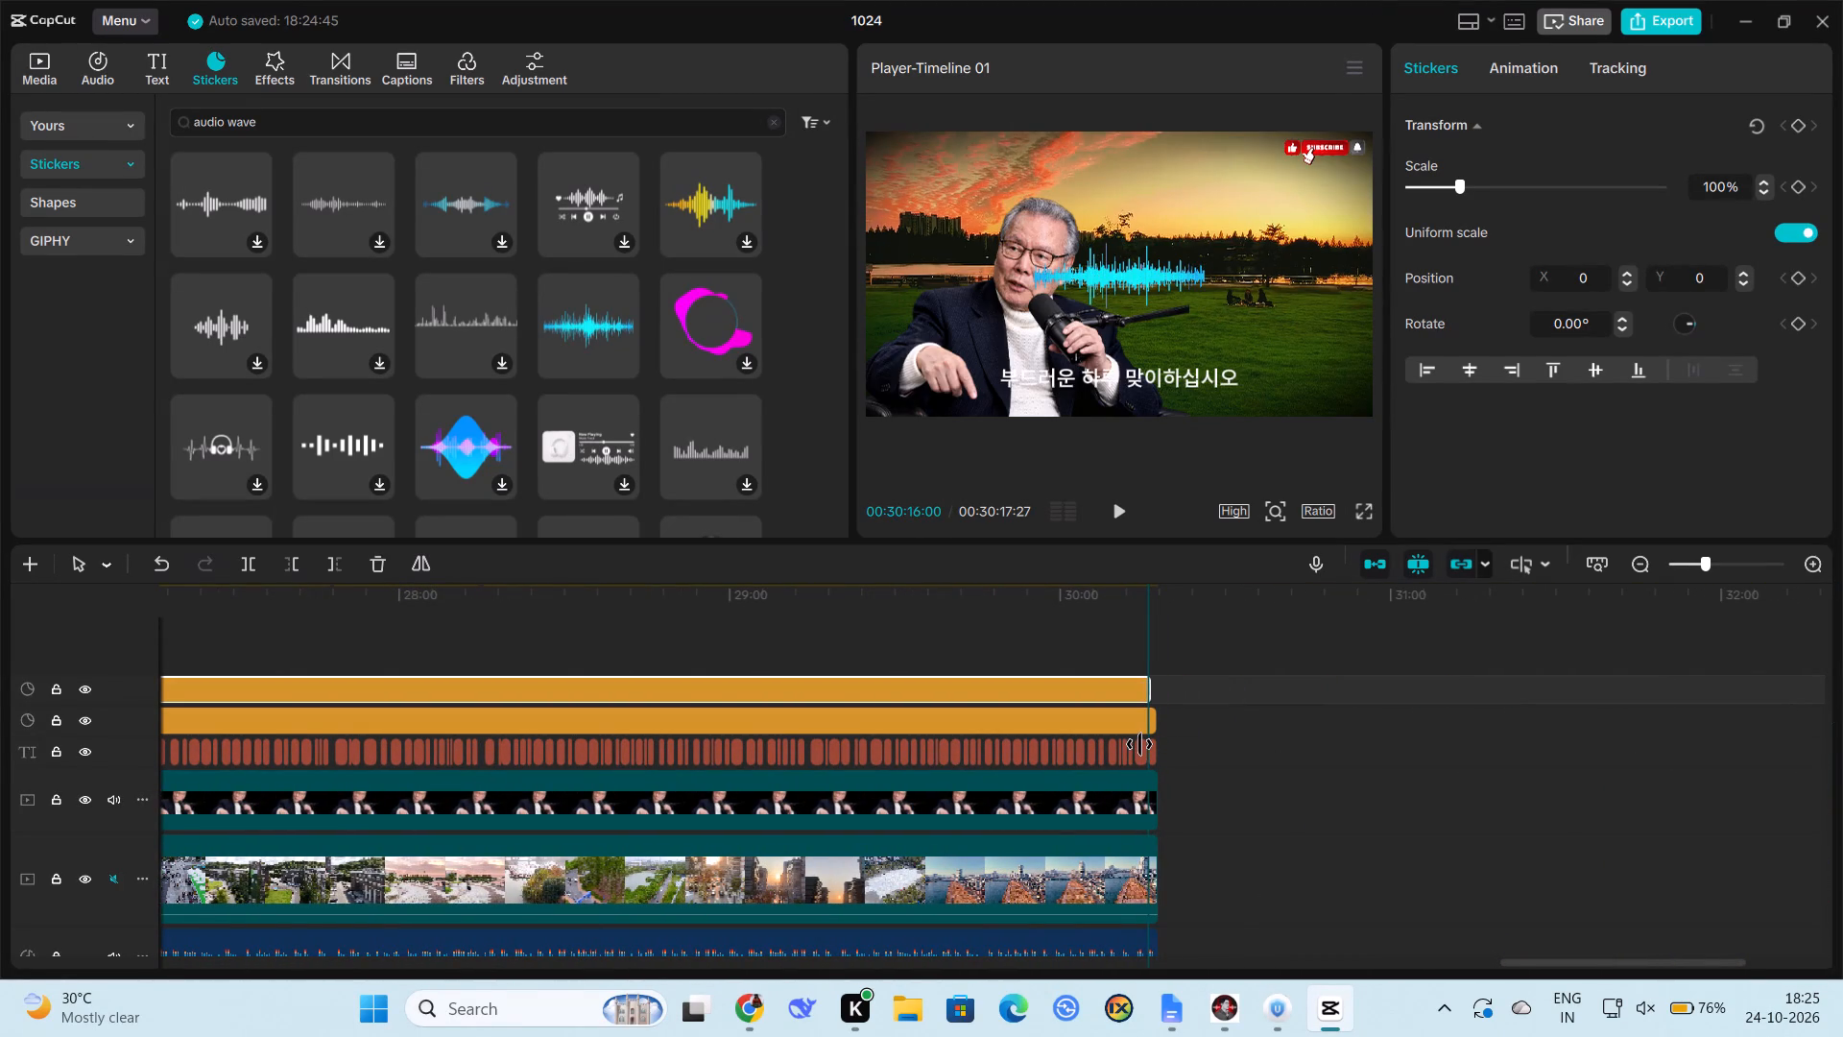
left_click_drag(1139, 744, 1144, 739)
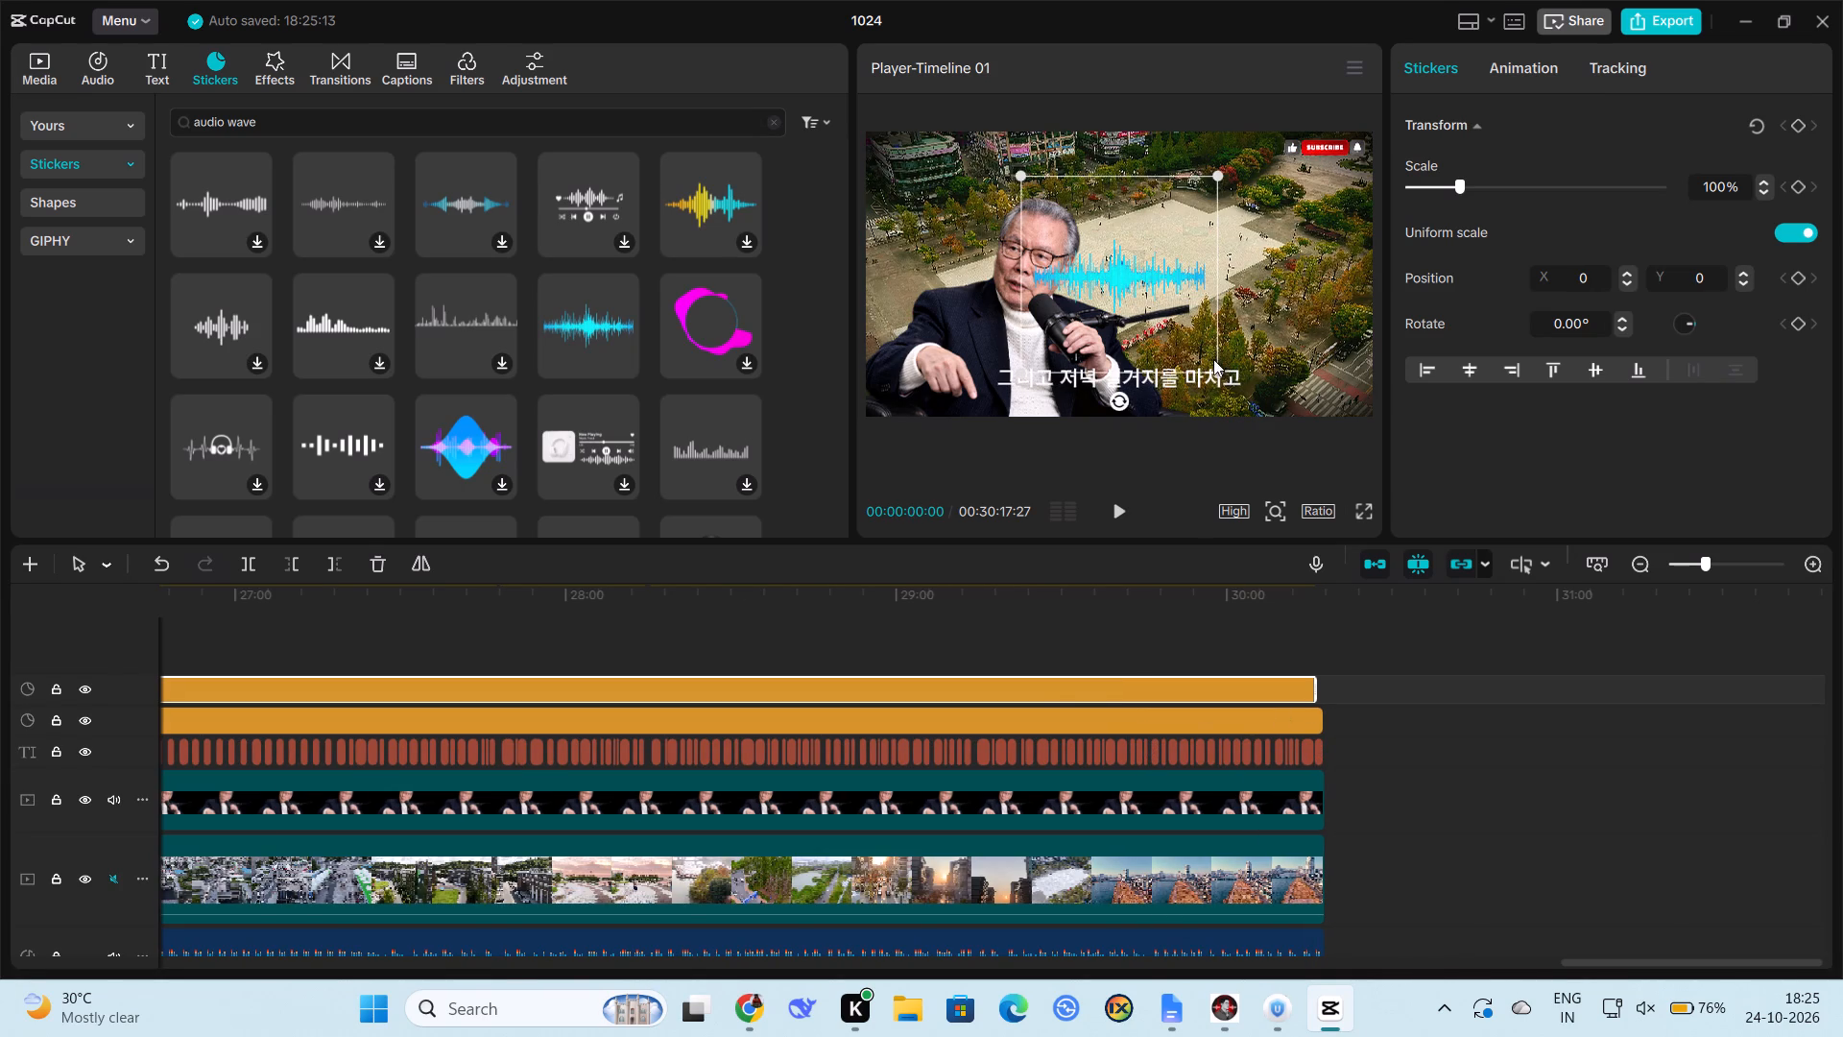
Scale the audio wave sticker down uniformly to about 73%.
left_click_drag(1216, 368, 1178, 338)
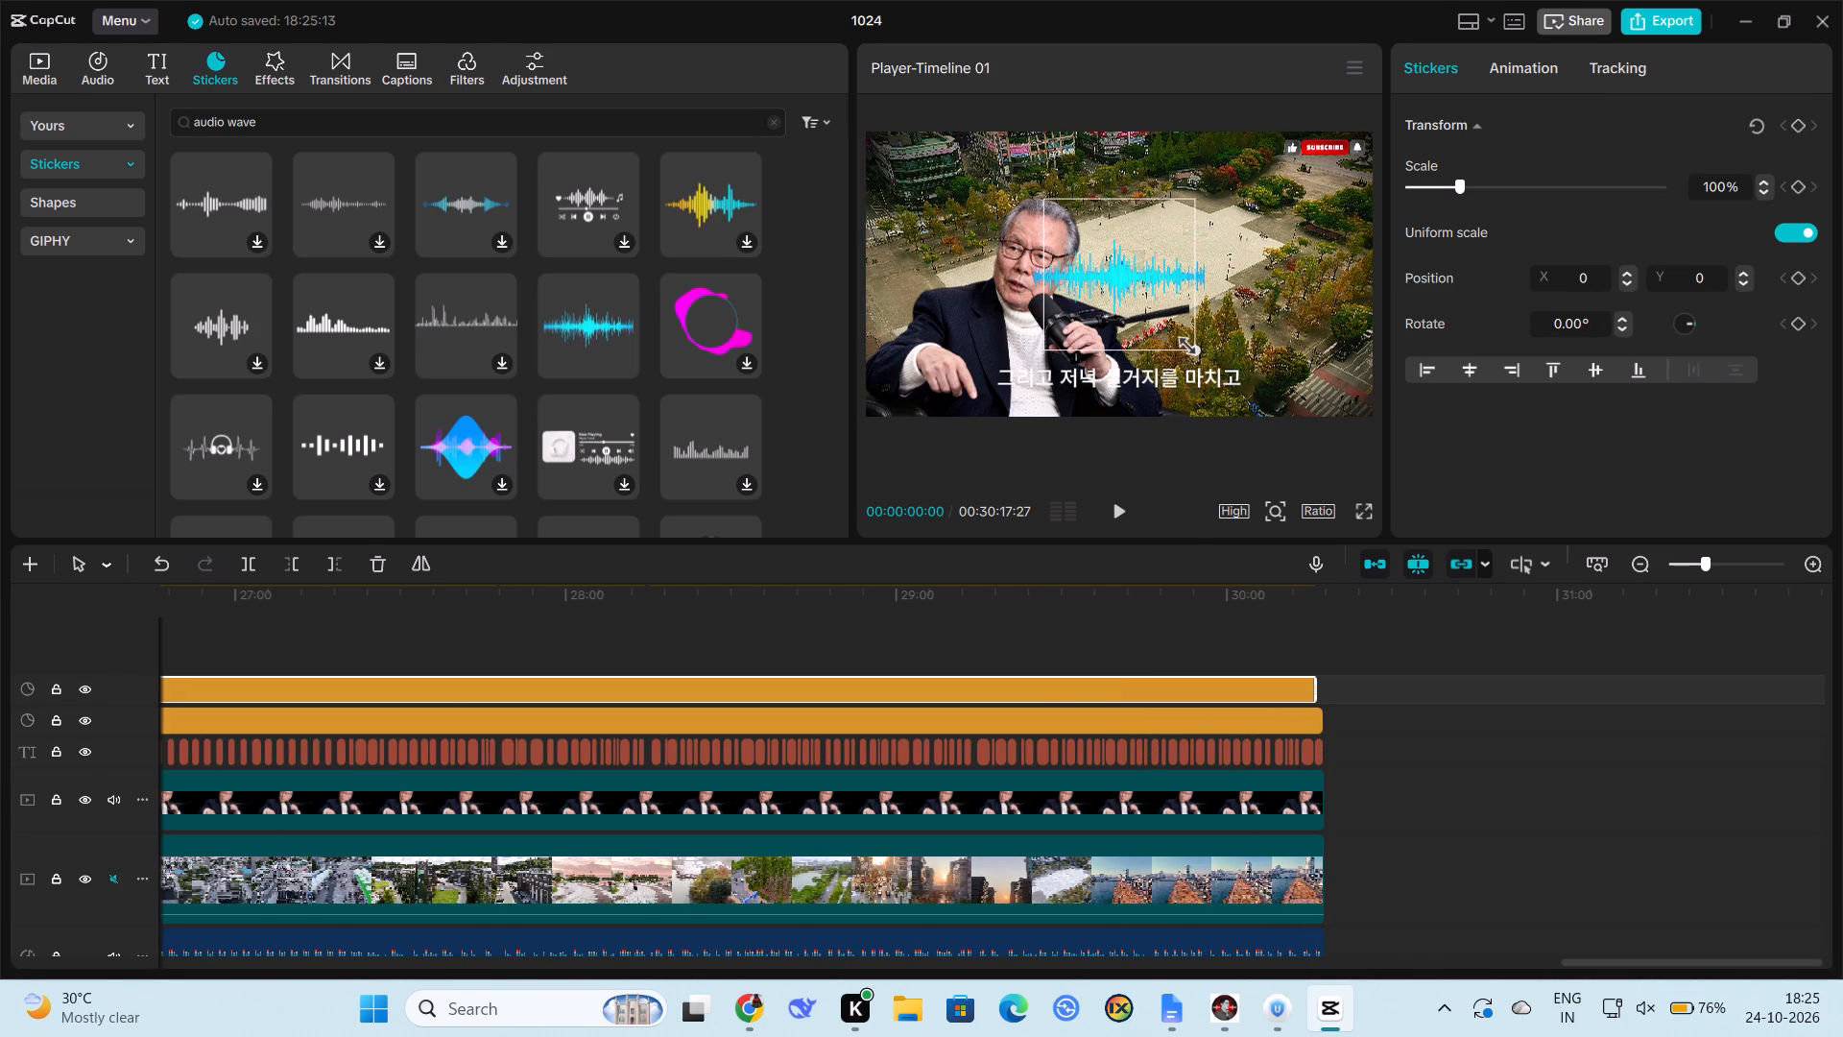
left_click_drag(1178, 338, 1178, 337)
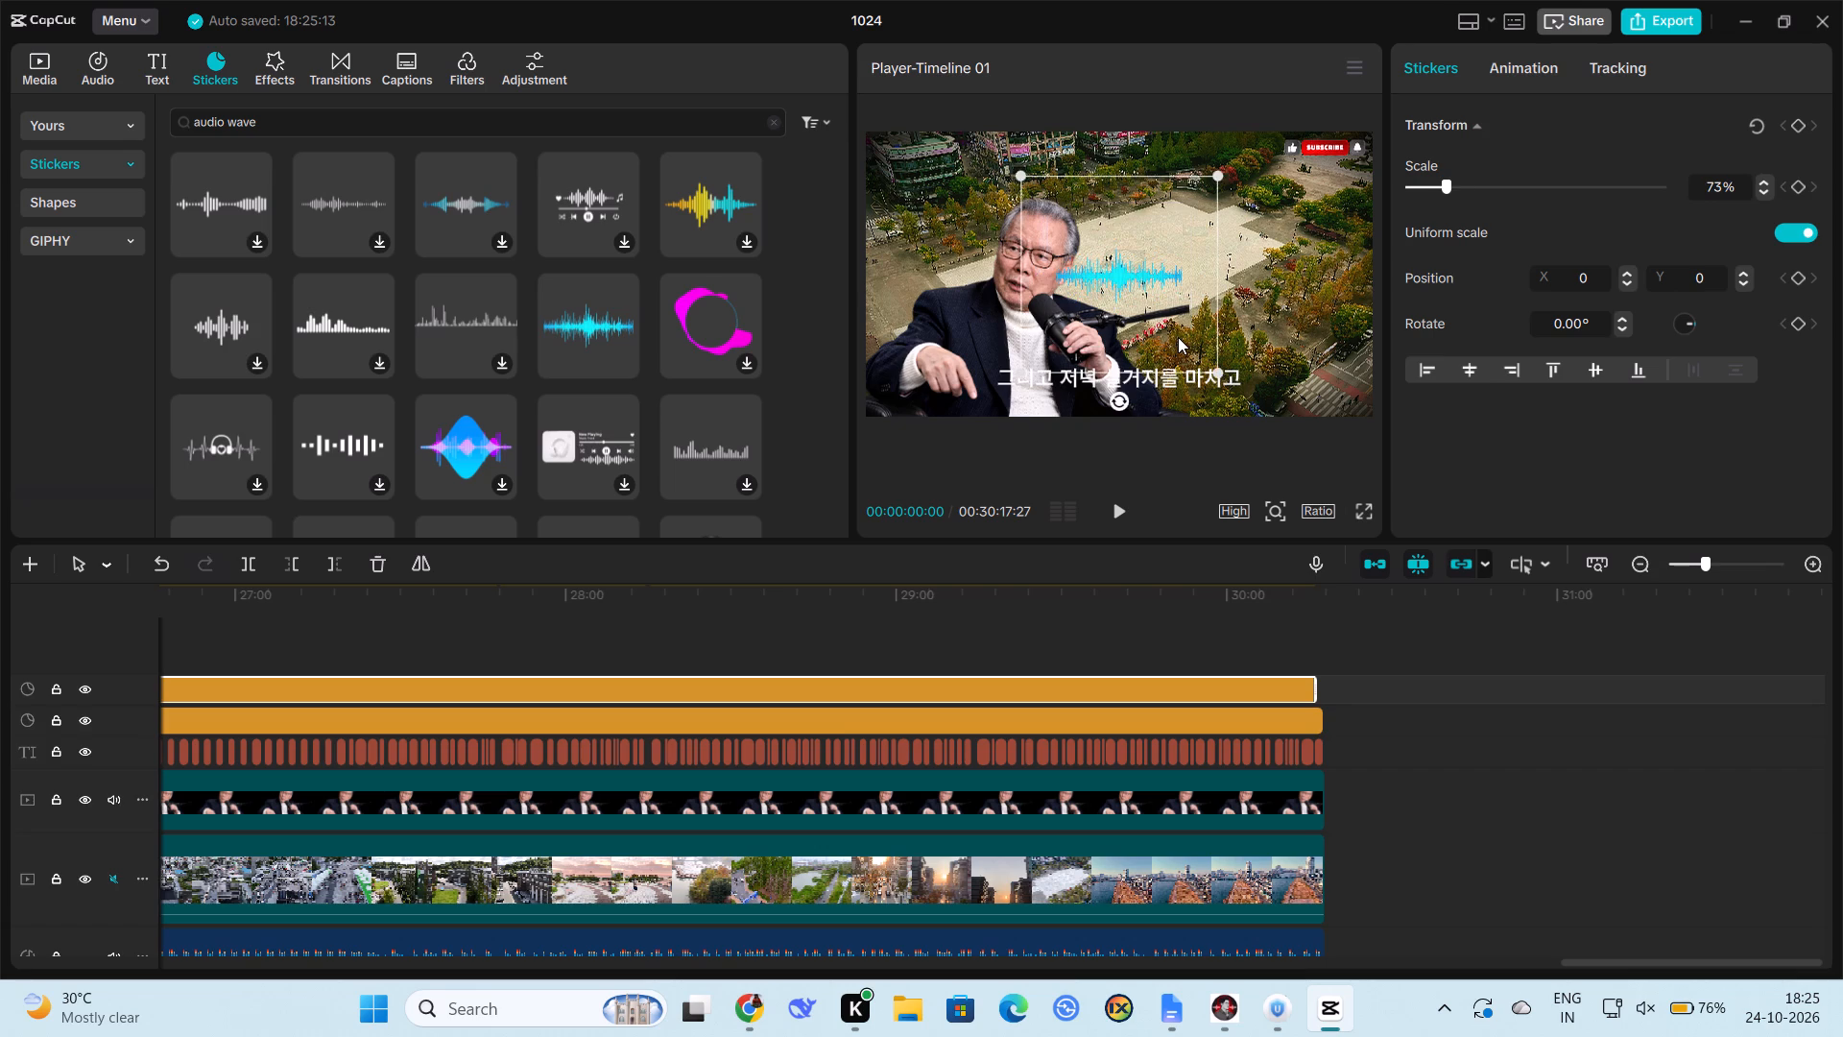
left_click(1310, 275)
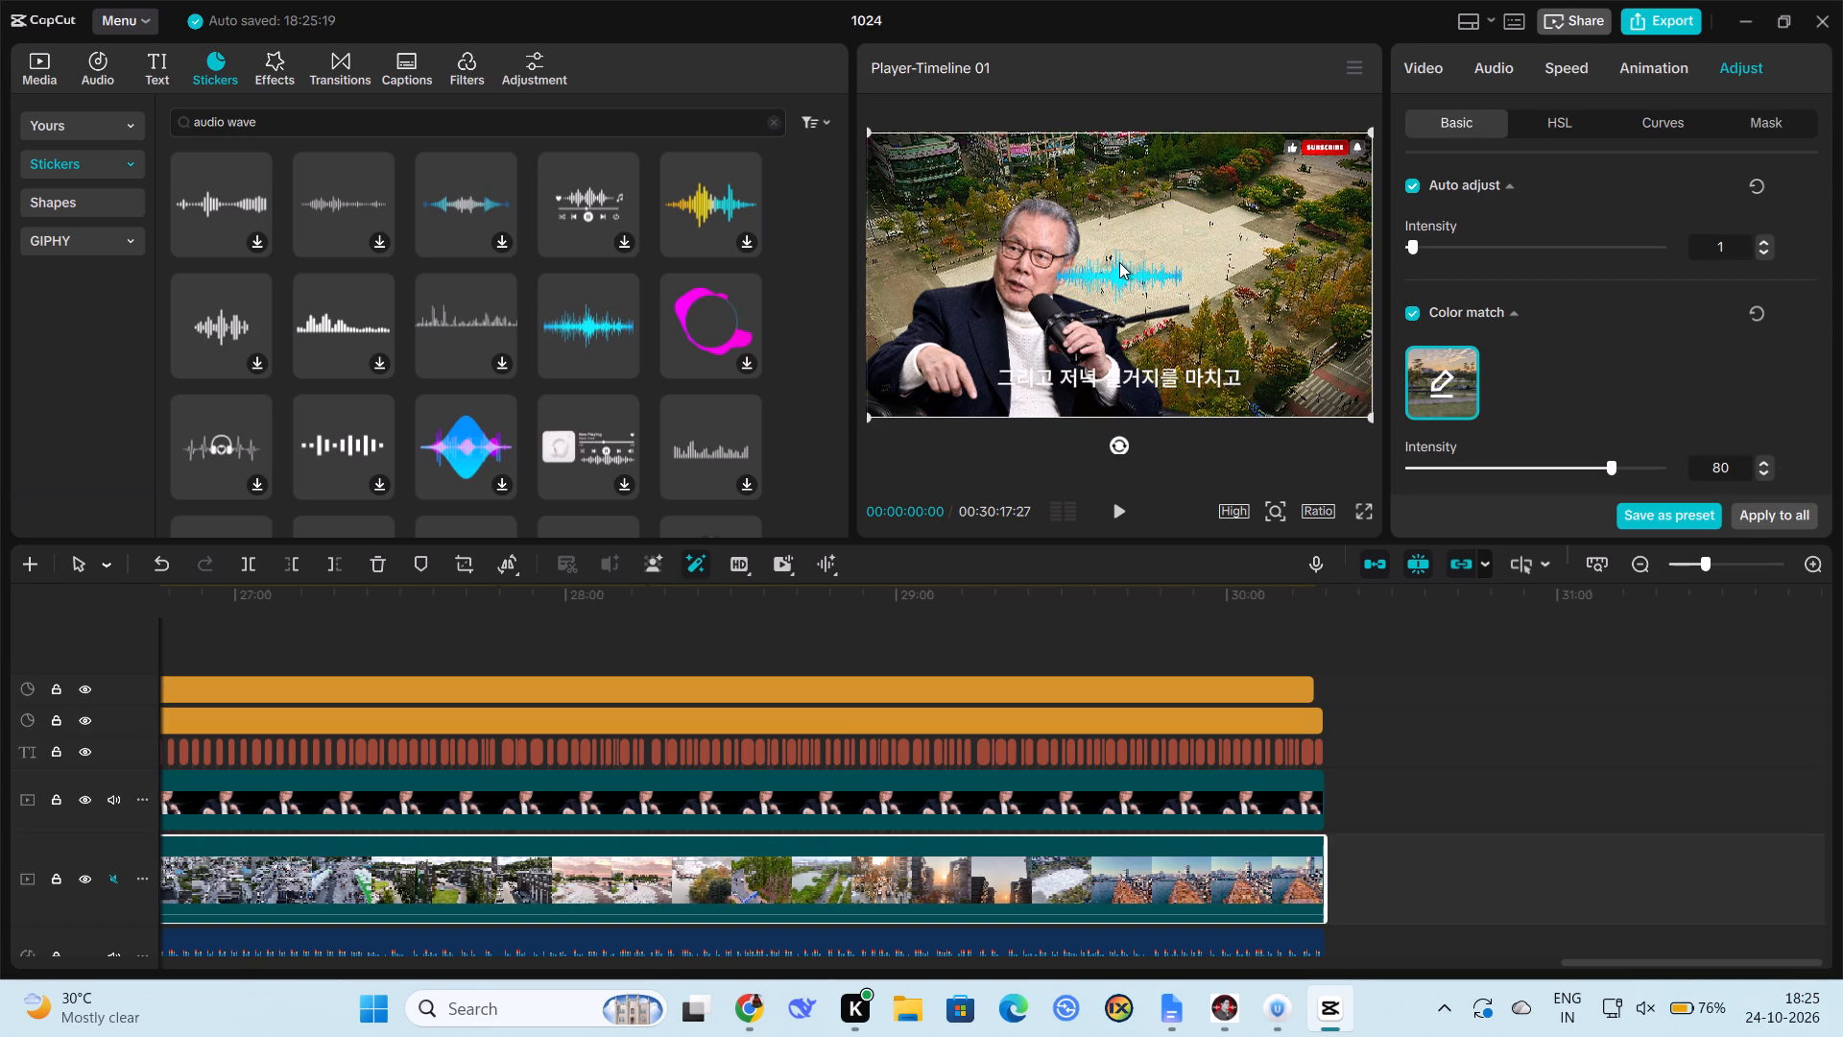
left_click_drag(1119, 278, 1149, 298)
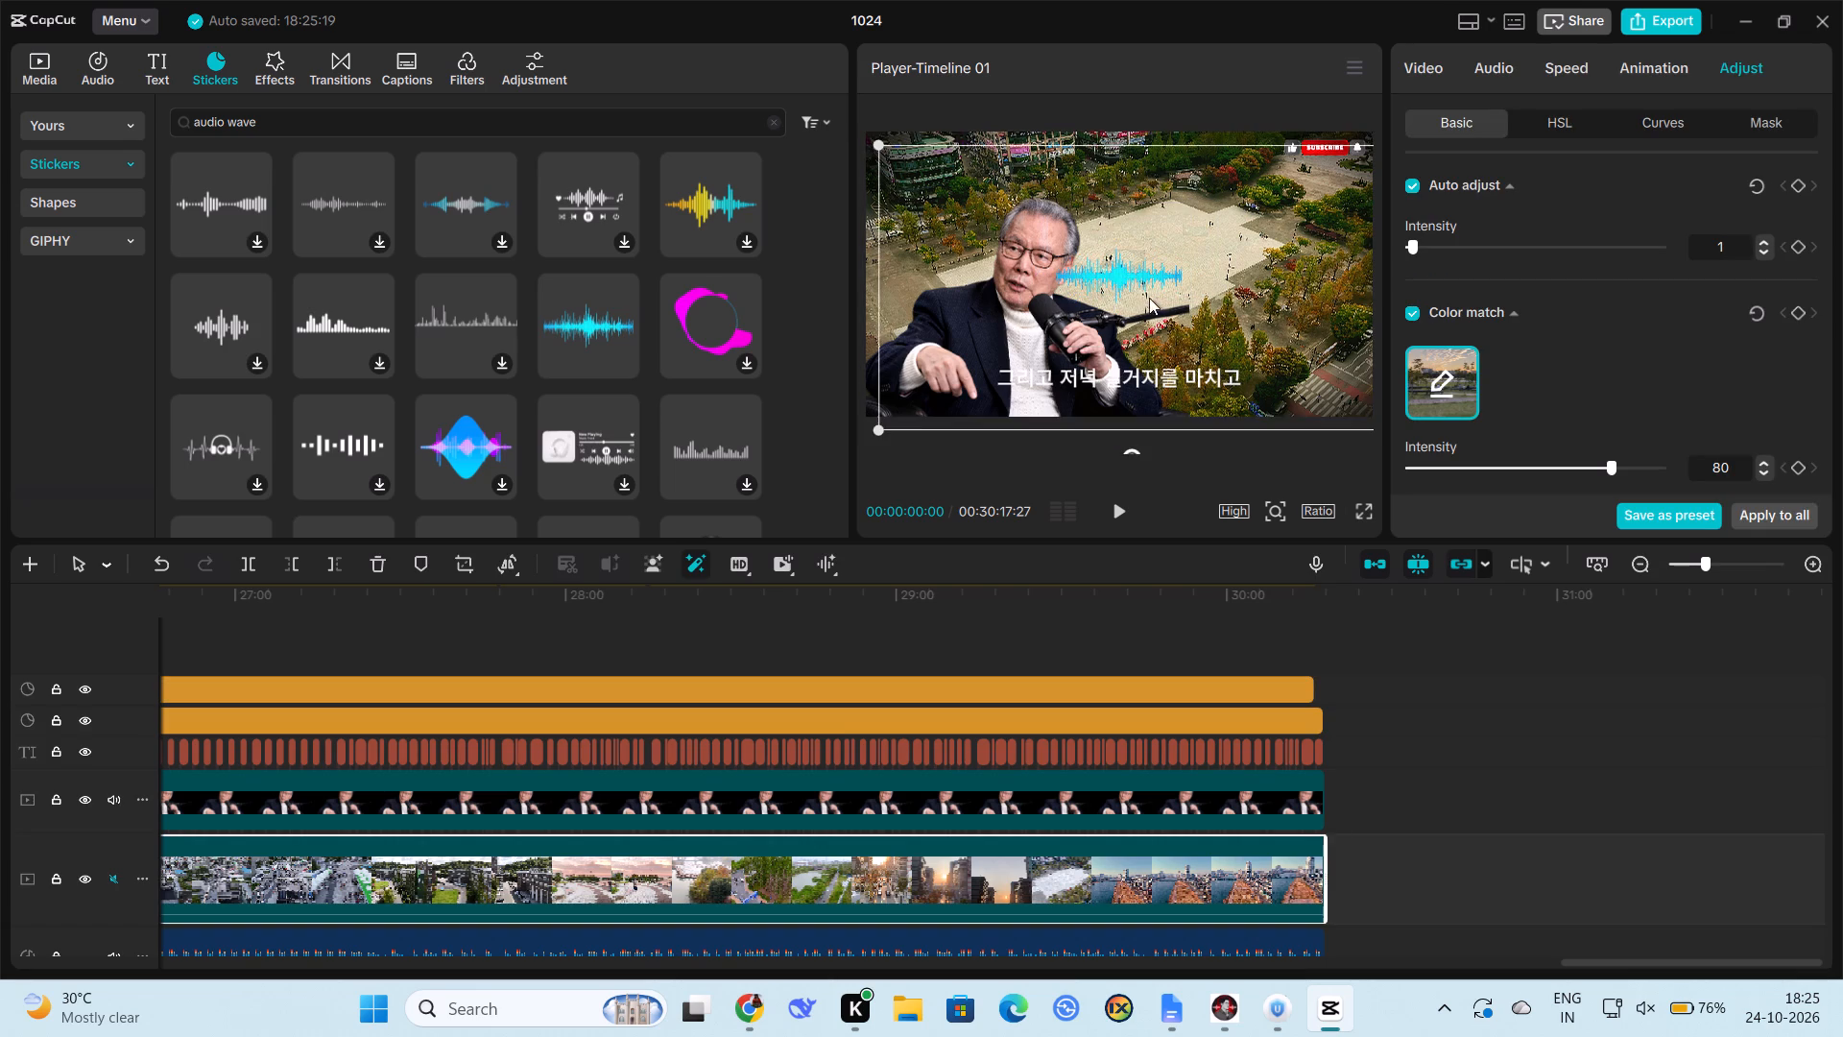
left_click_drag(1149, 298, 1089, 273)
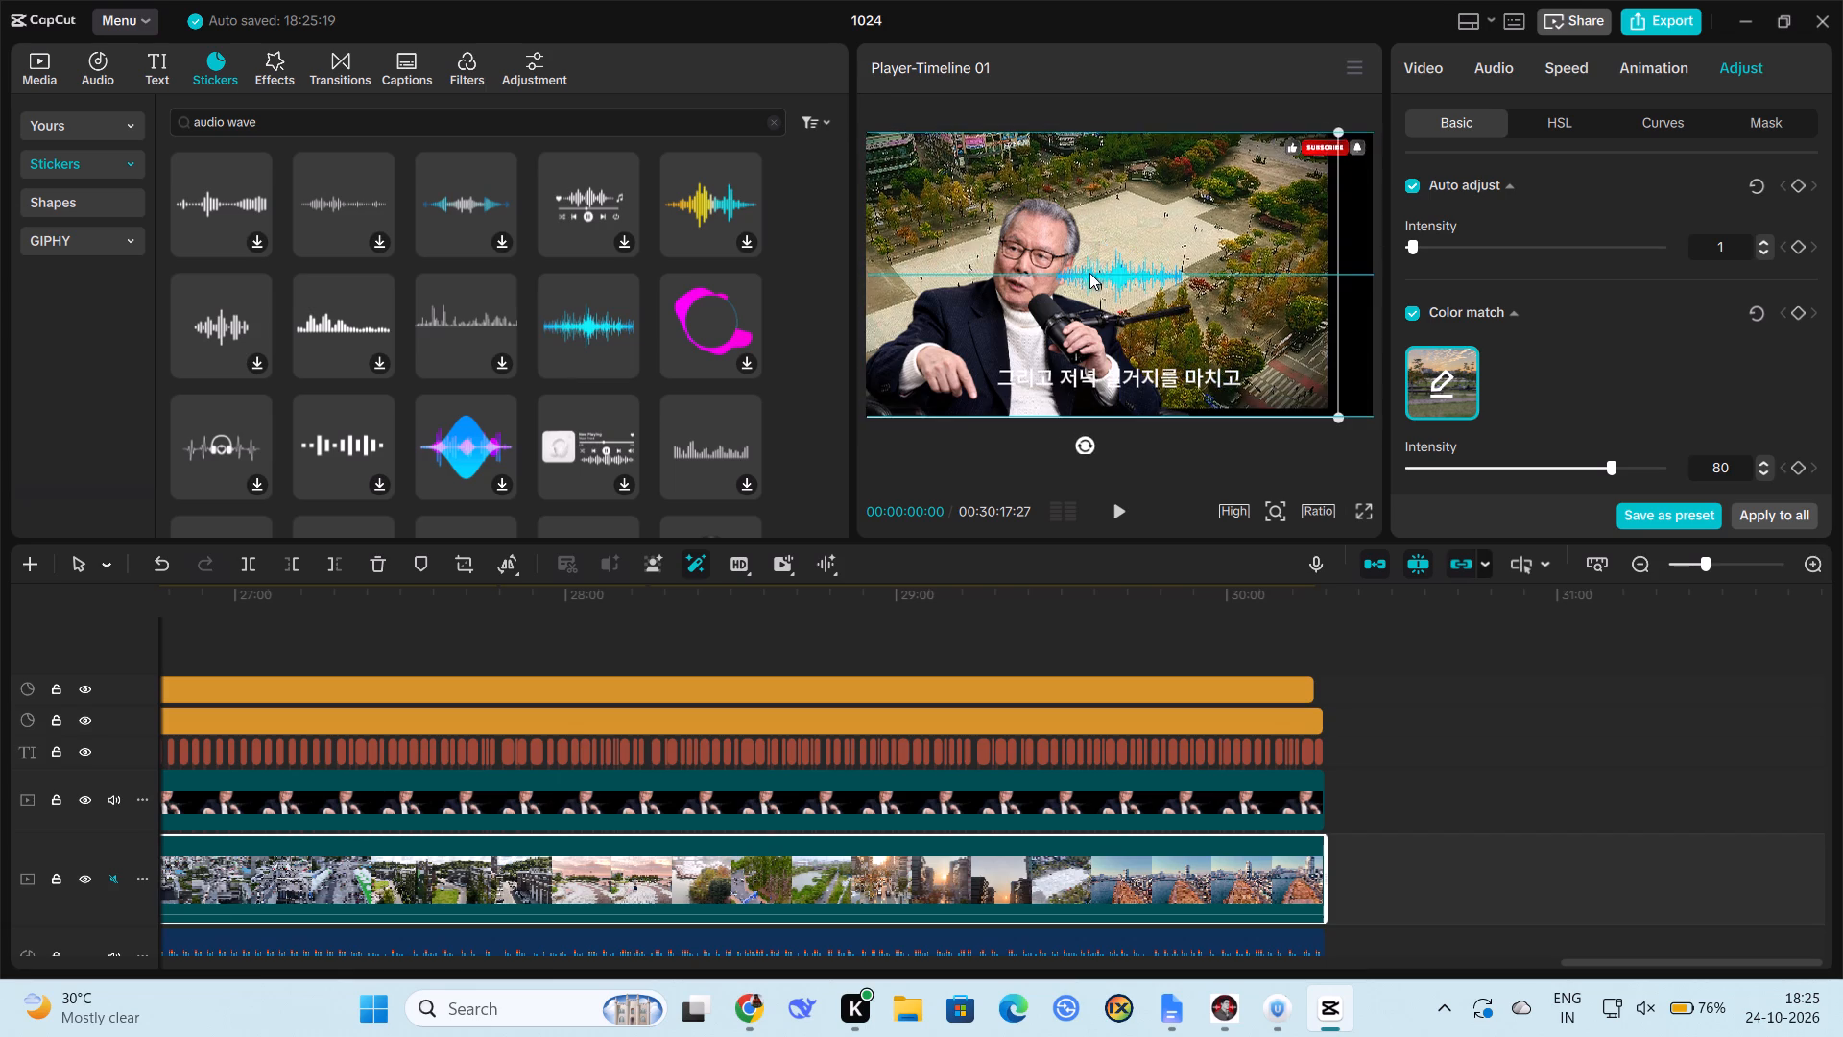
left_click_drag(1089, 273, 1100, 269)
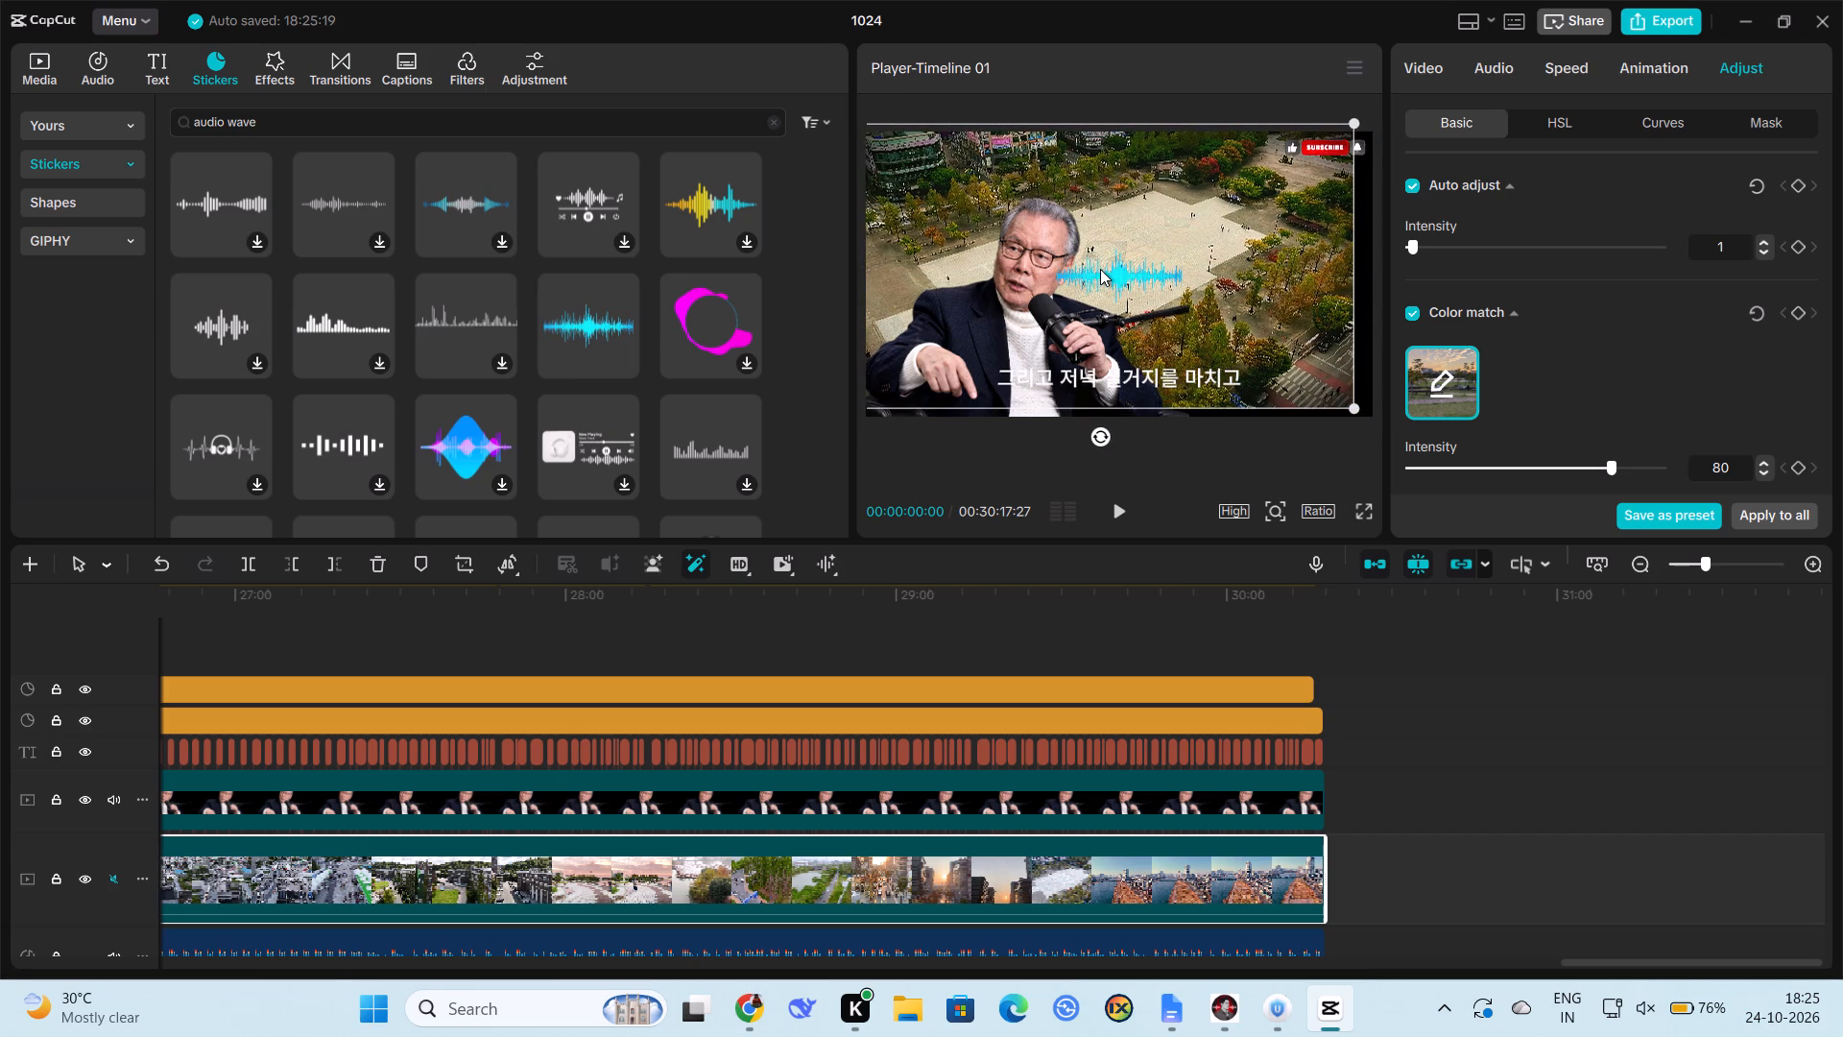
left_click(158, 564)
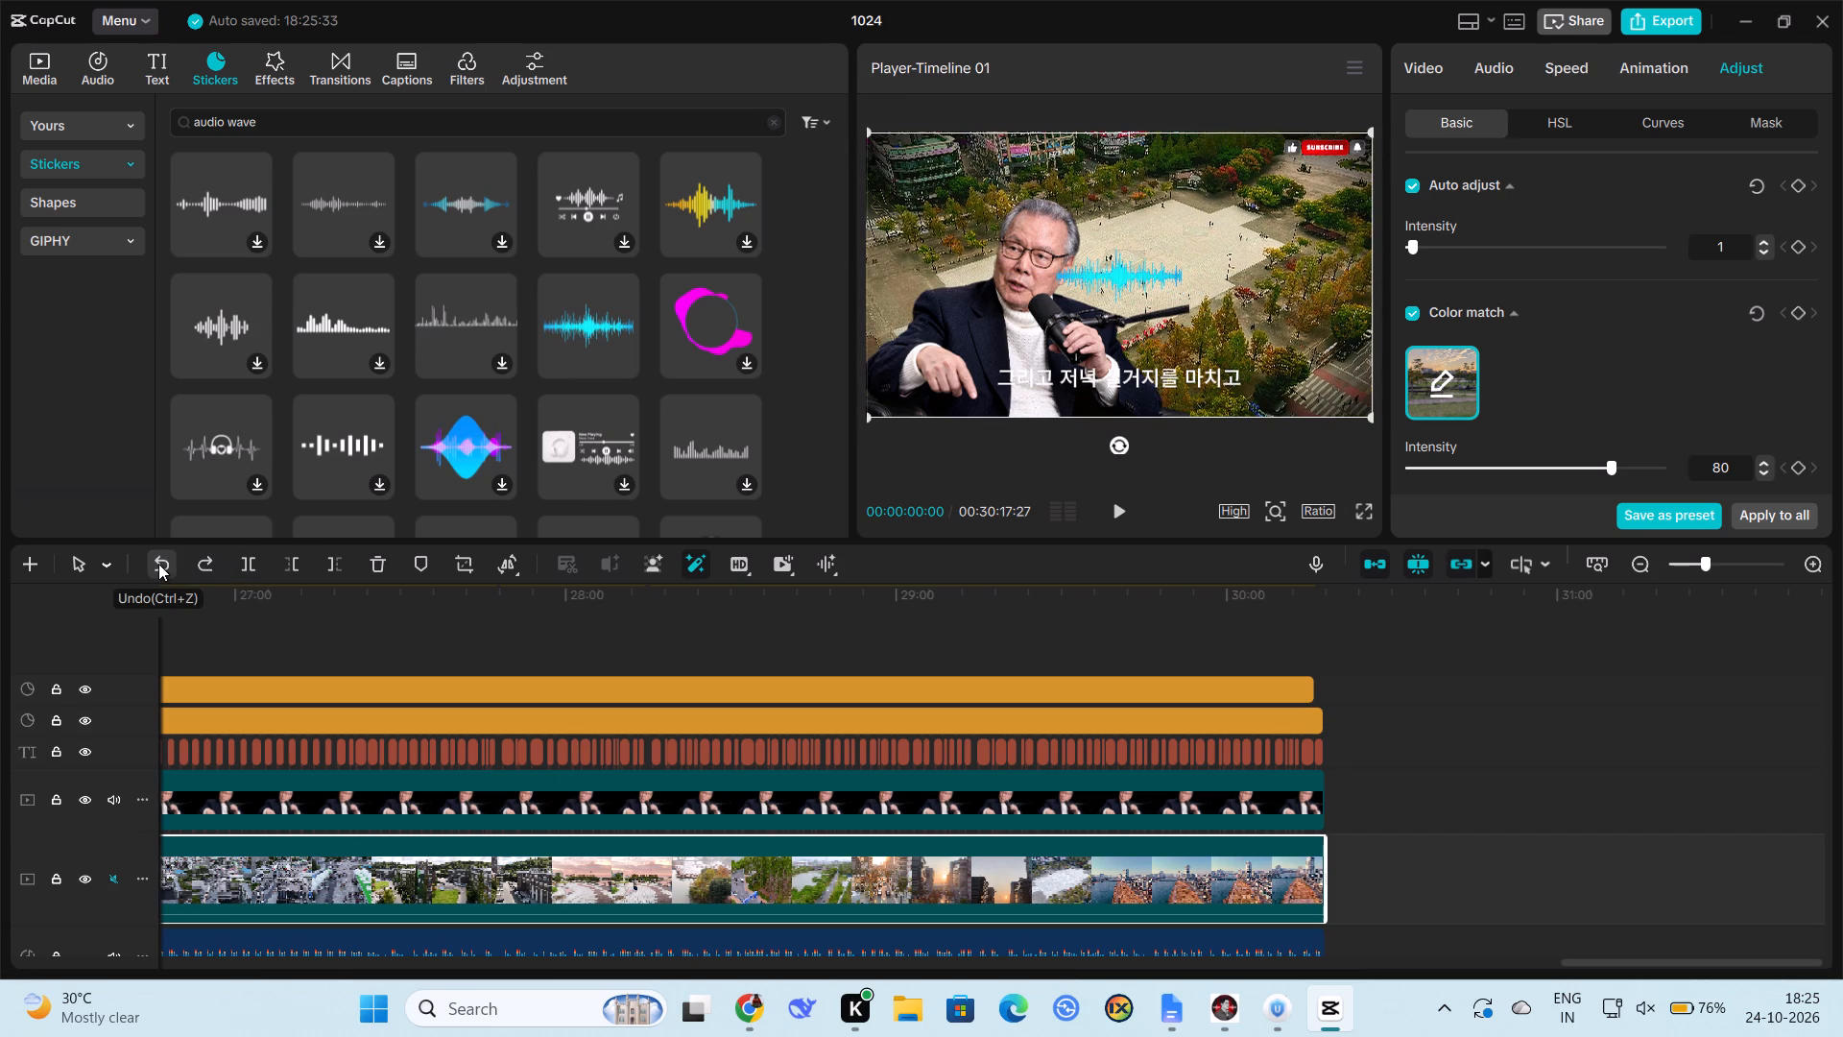
Move the audio wave sticker to the top centre of the picture, at X 0 and about Y 782.
left_click(1102, 286)
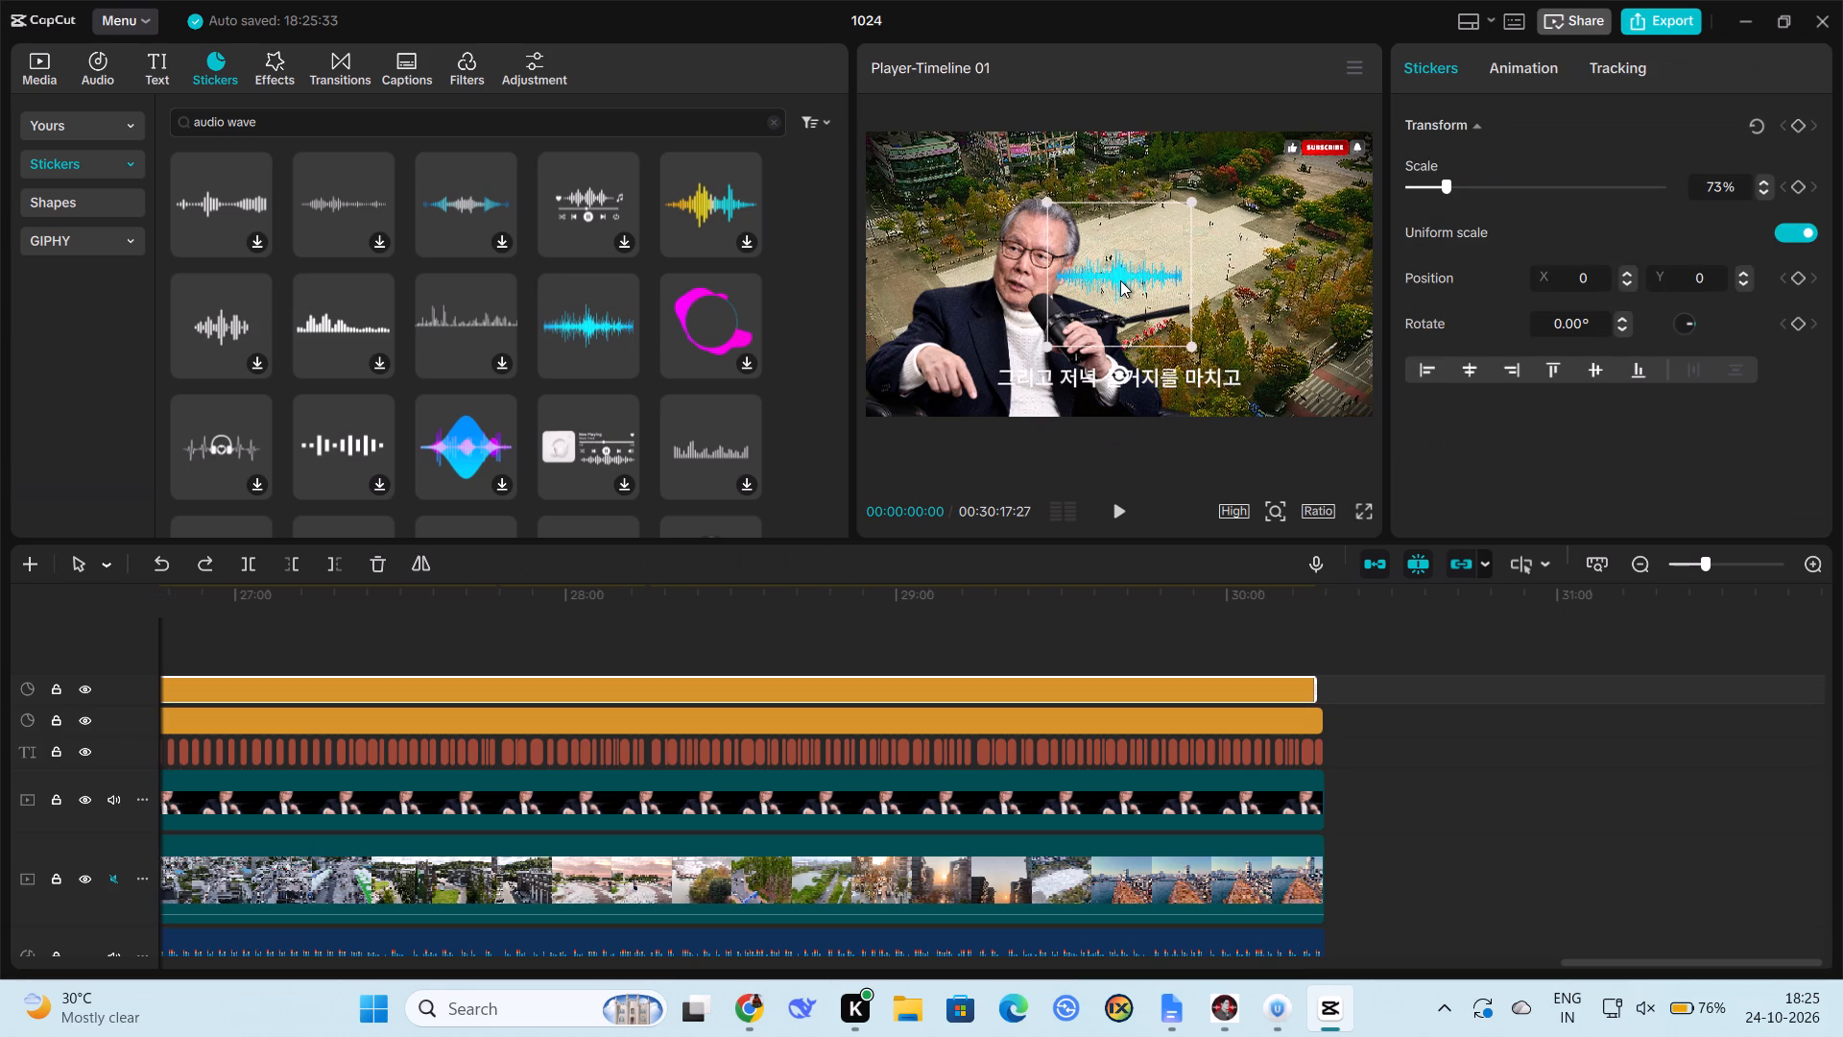
left_click_drag(1120, 280, 1132, 214)
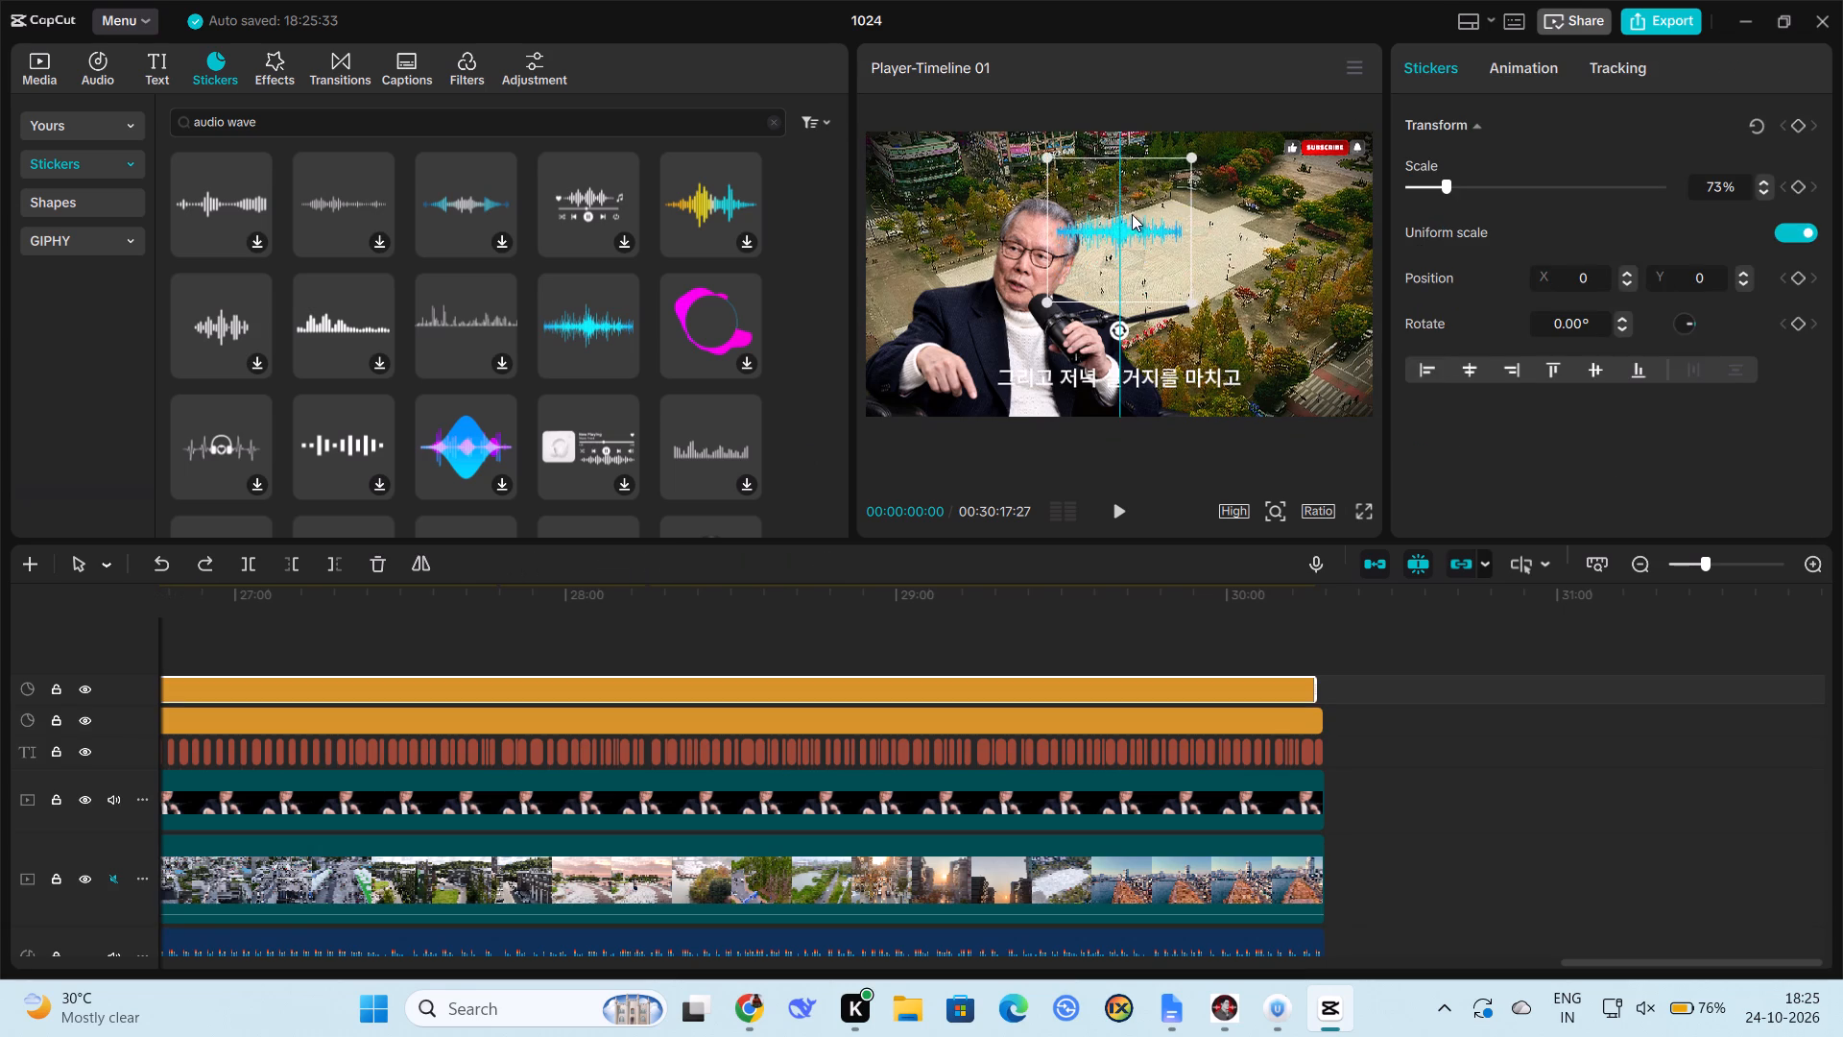
left_click_drag(1132, 214, 1134, 194)
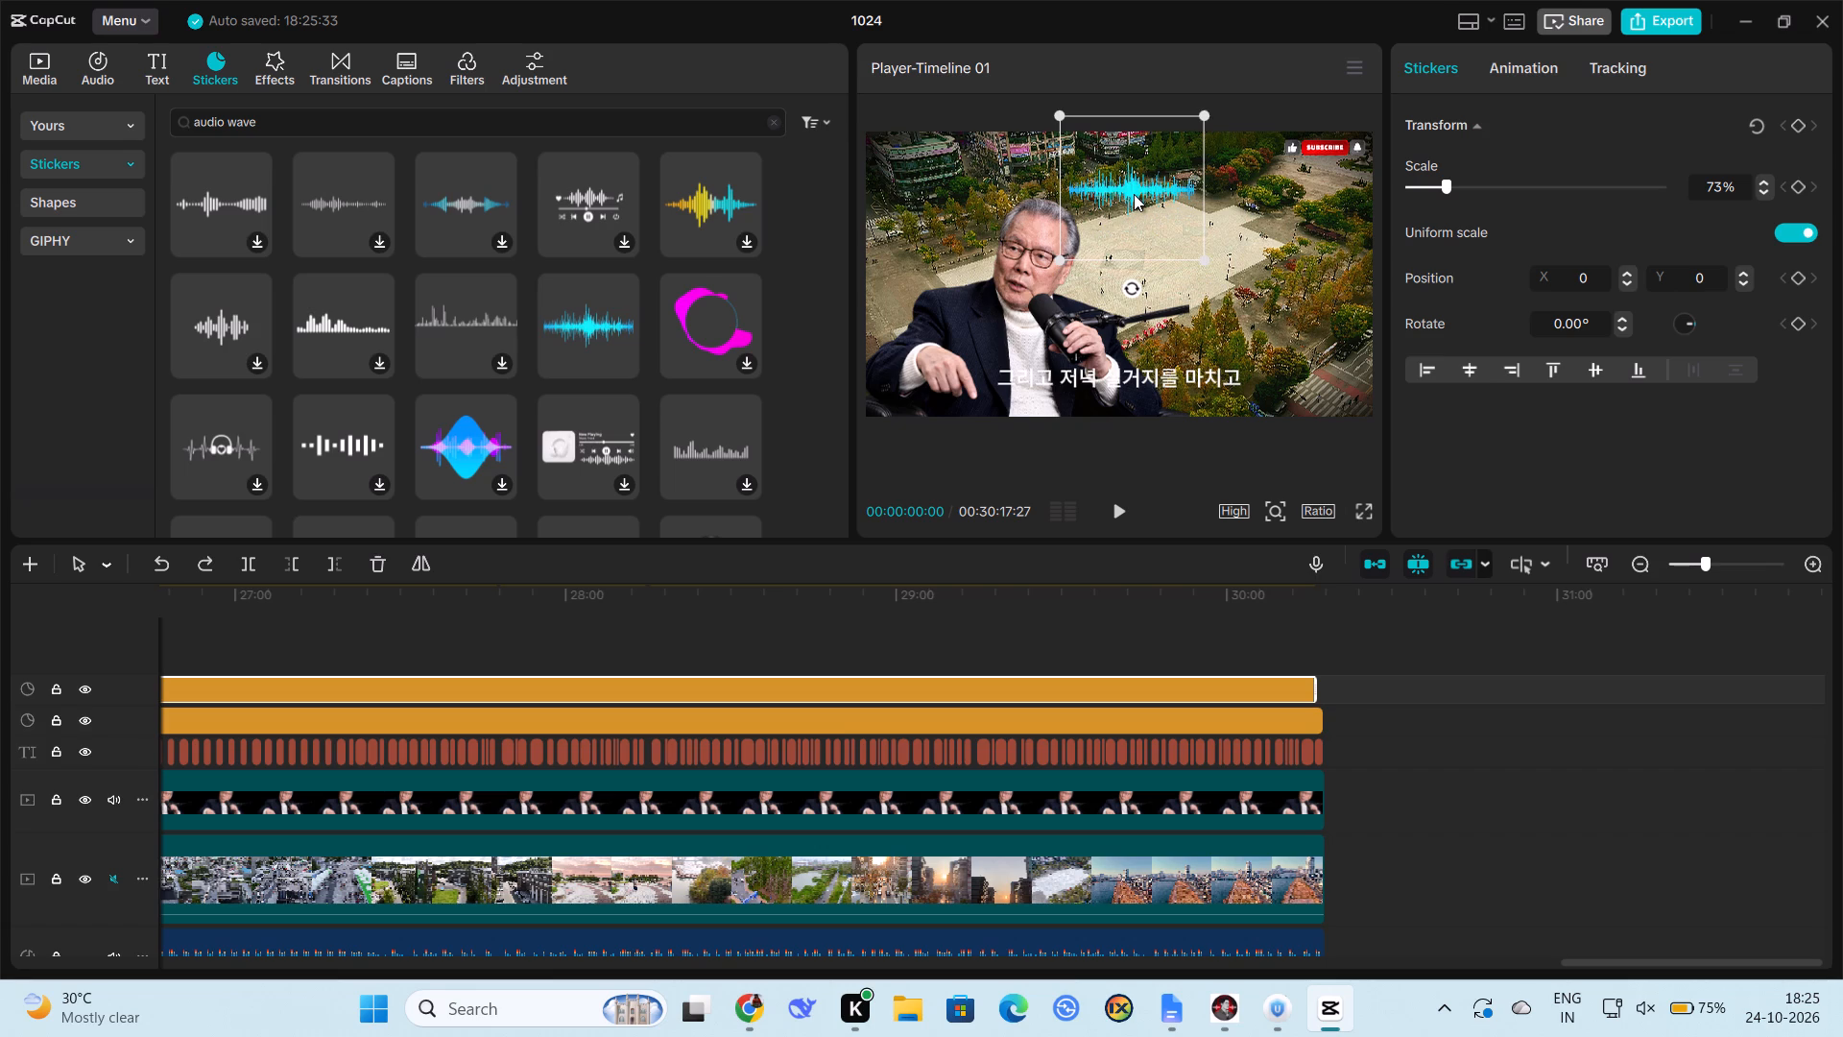
left_click_drag(1134, 194, 1134, 188)
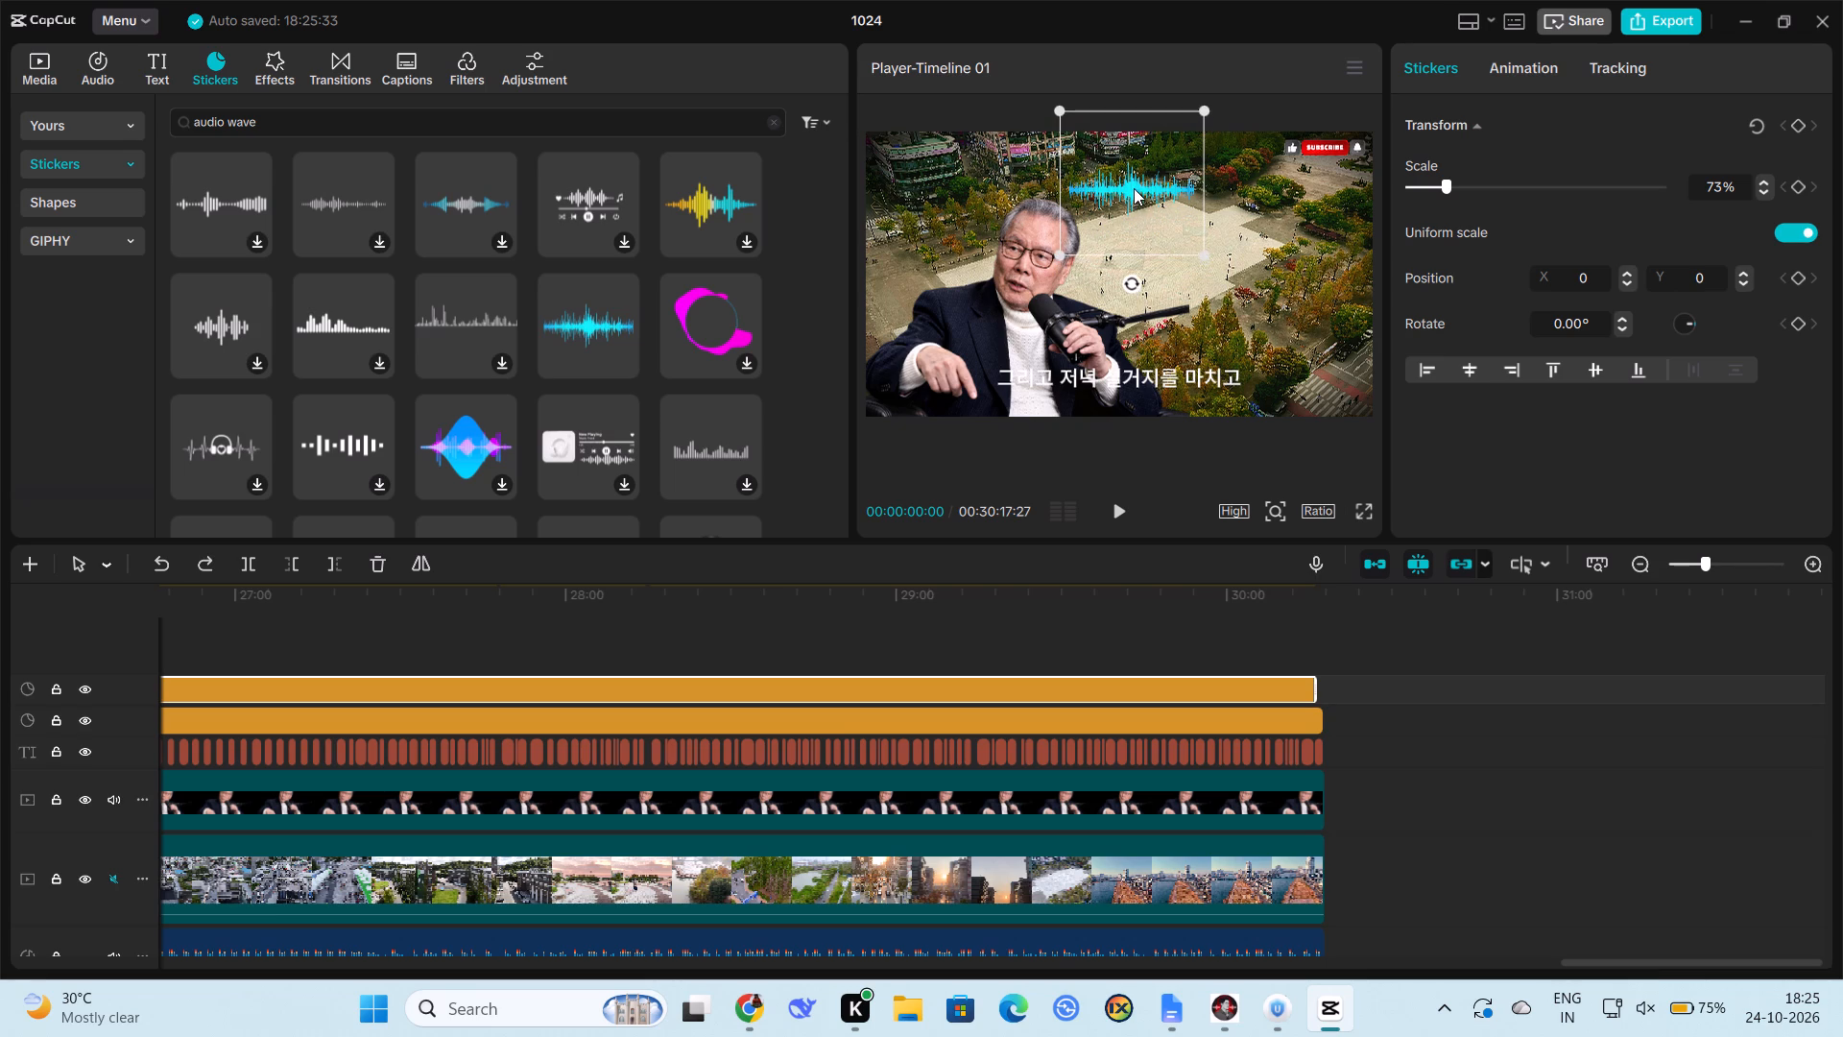
left_click_drag(1134, 188, 1127, 177)
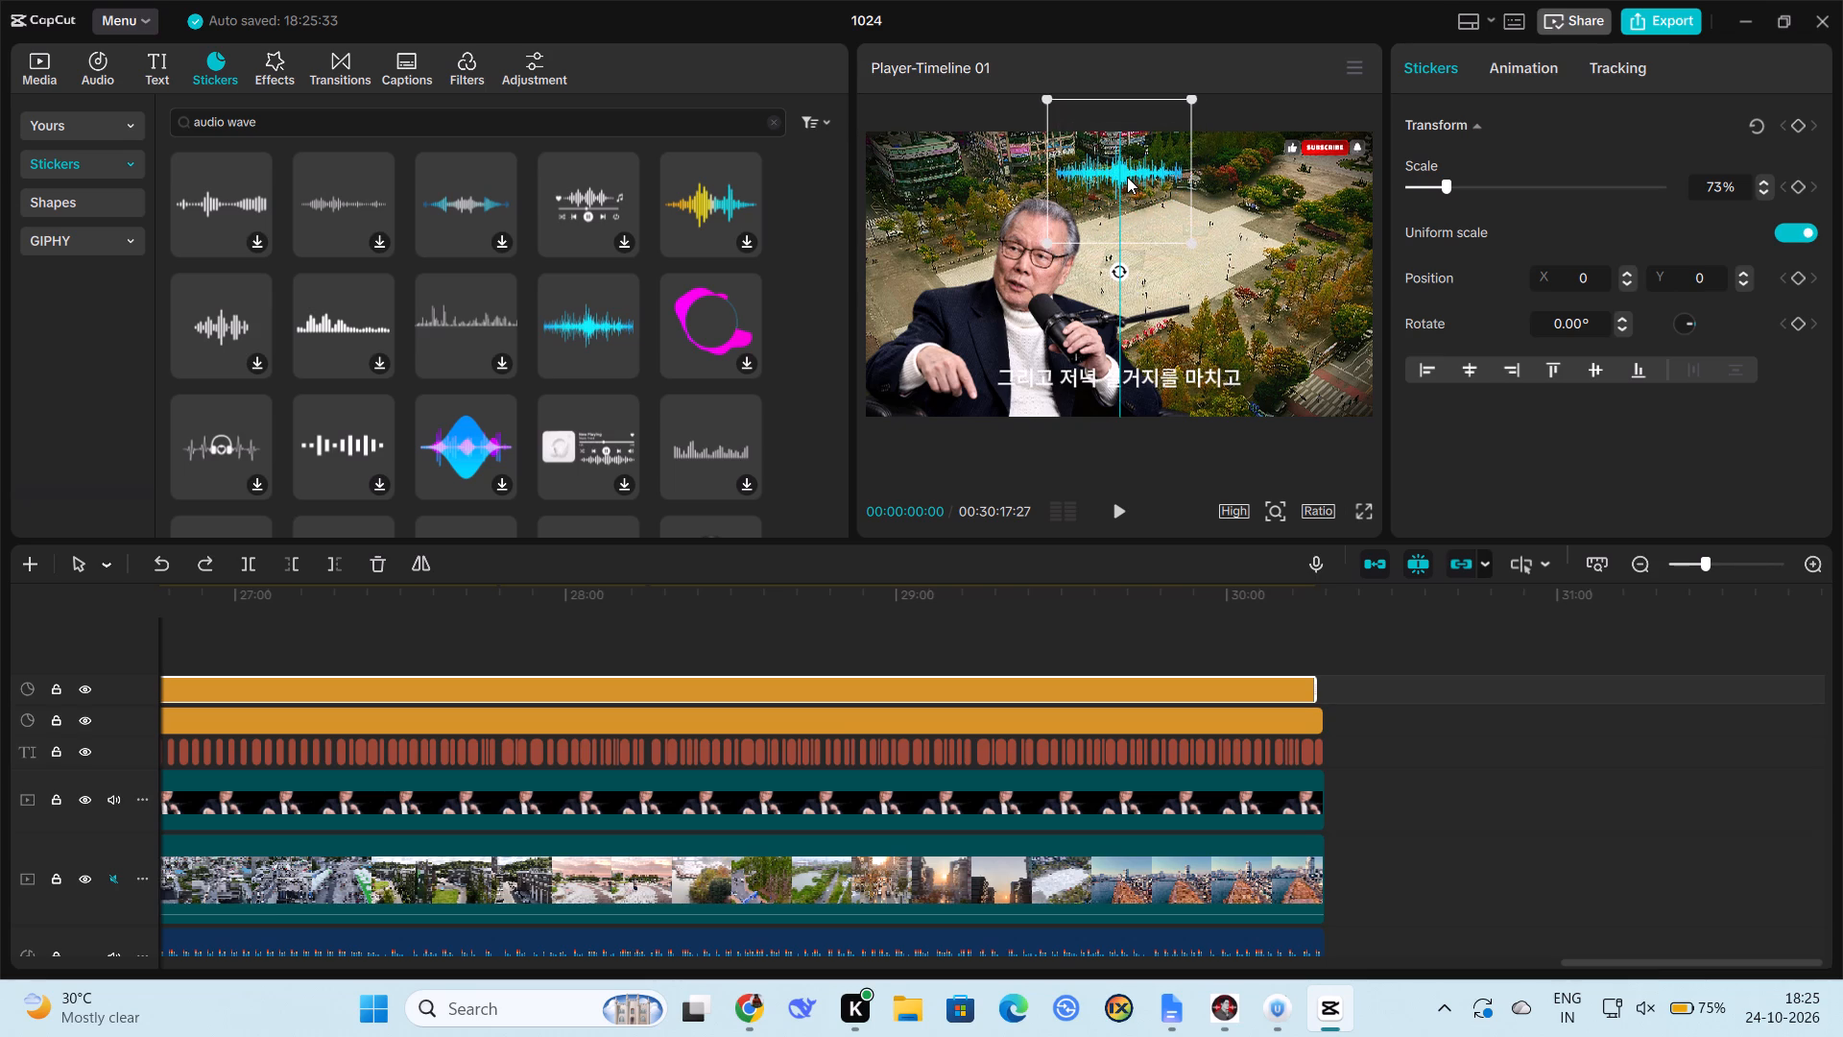
left_click_drag(1127, 177, 1126, 178)
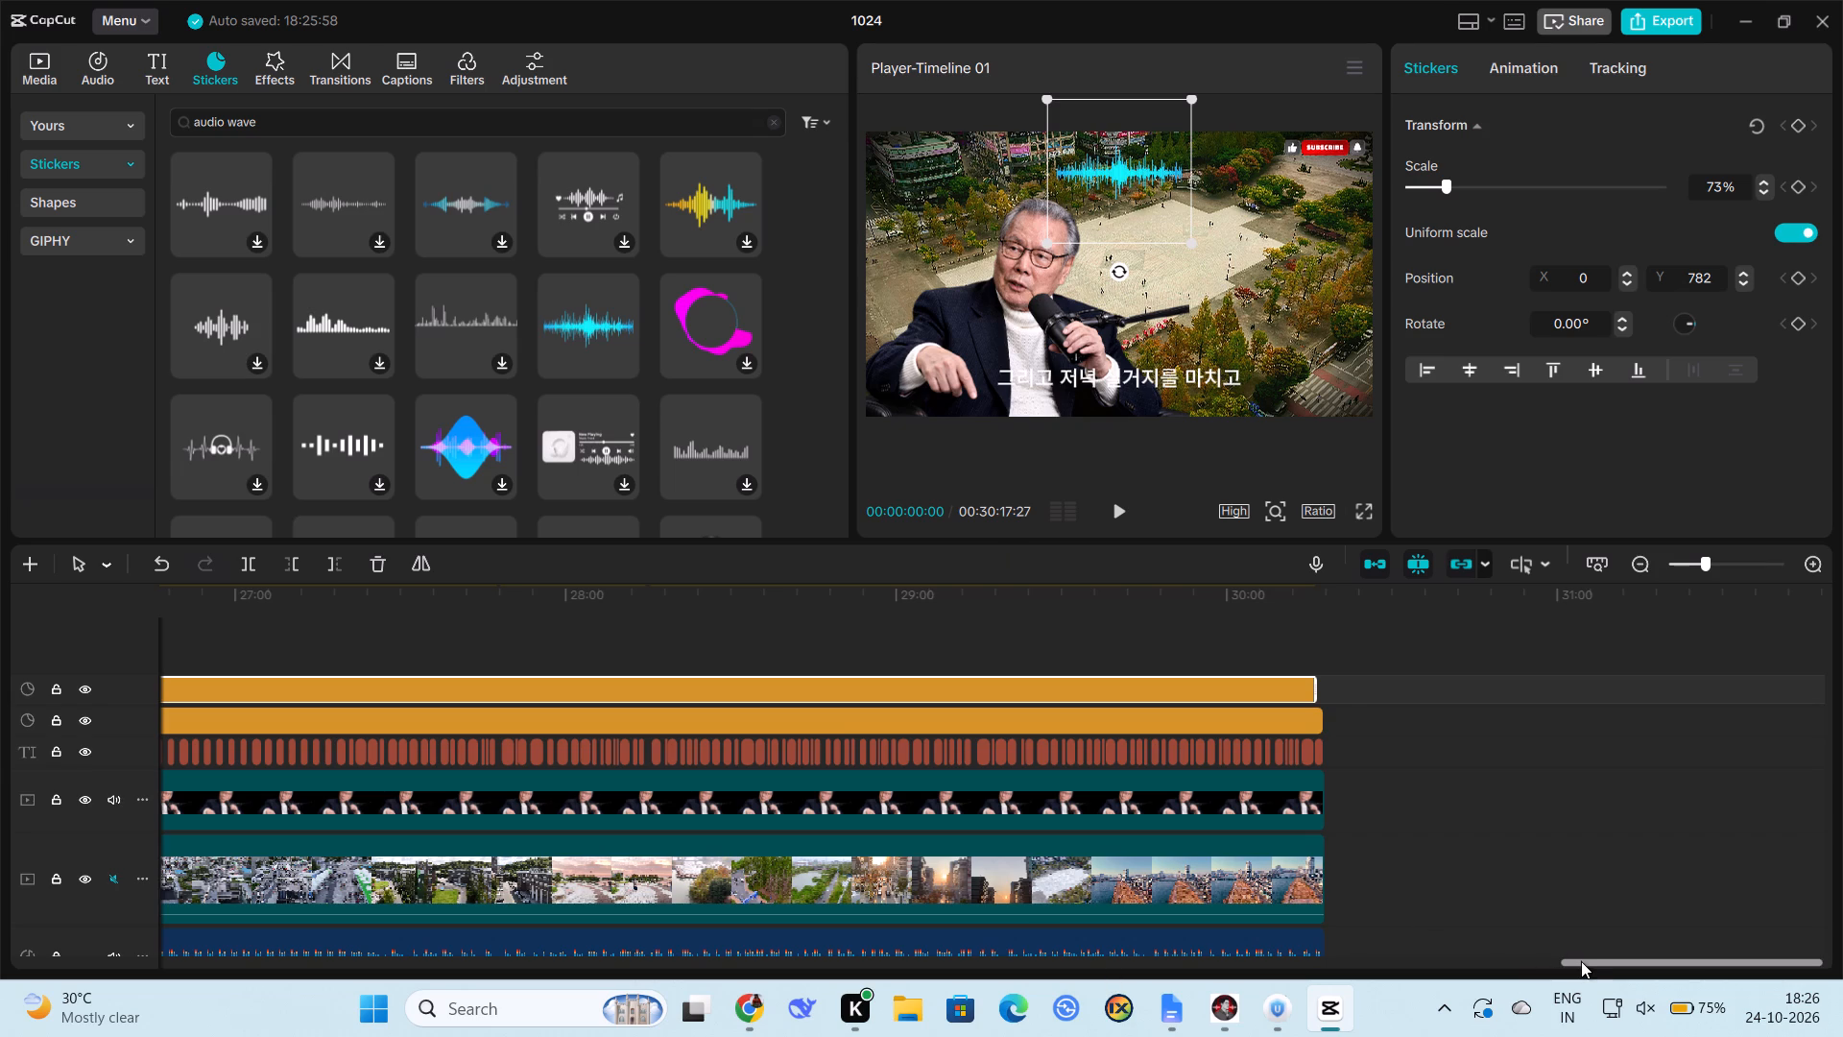
Go back to the beginning section of the timeline and place the playhead at about 00:01:28:23.
left_click_drag(1581, 959, 1247, 988)
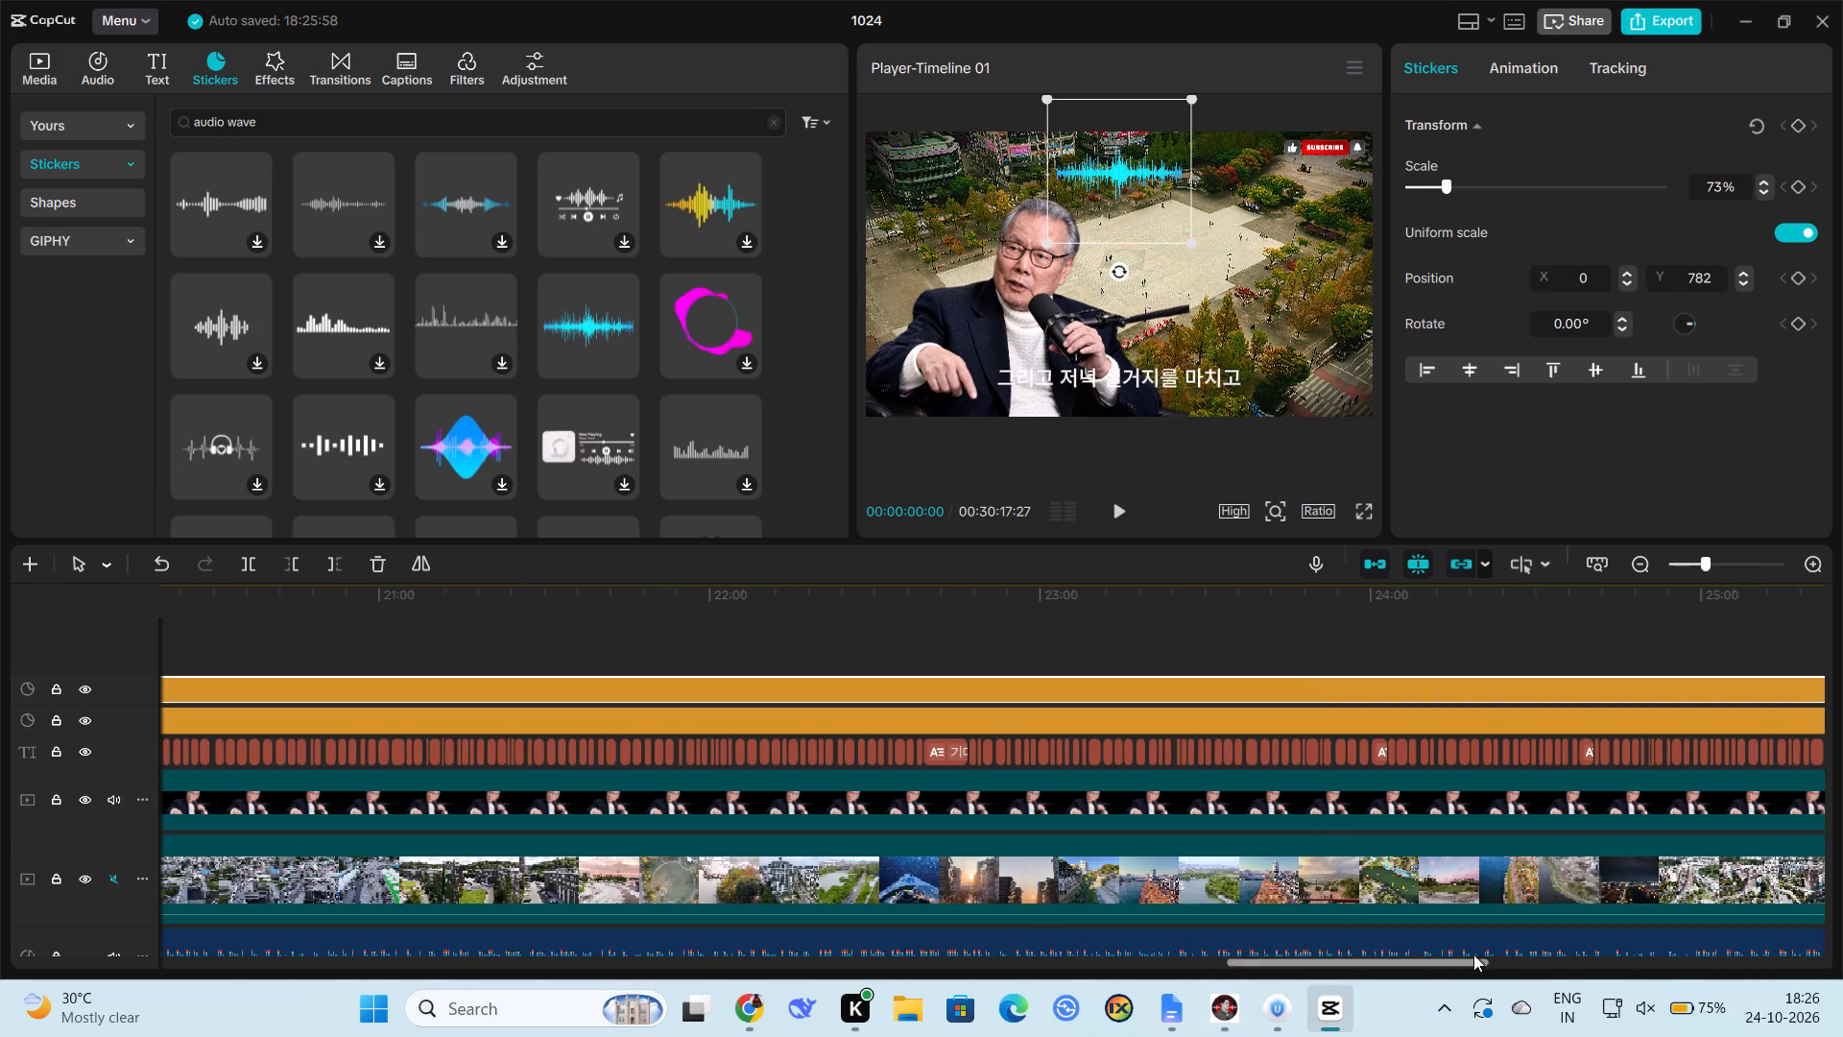
left_click_drag(1310, 962, 1304, 962)
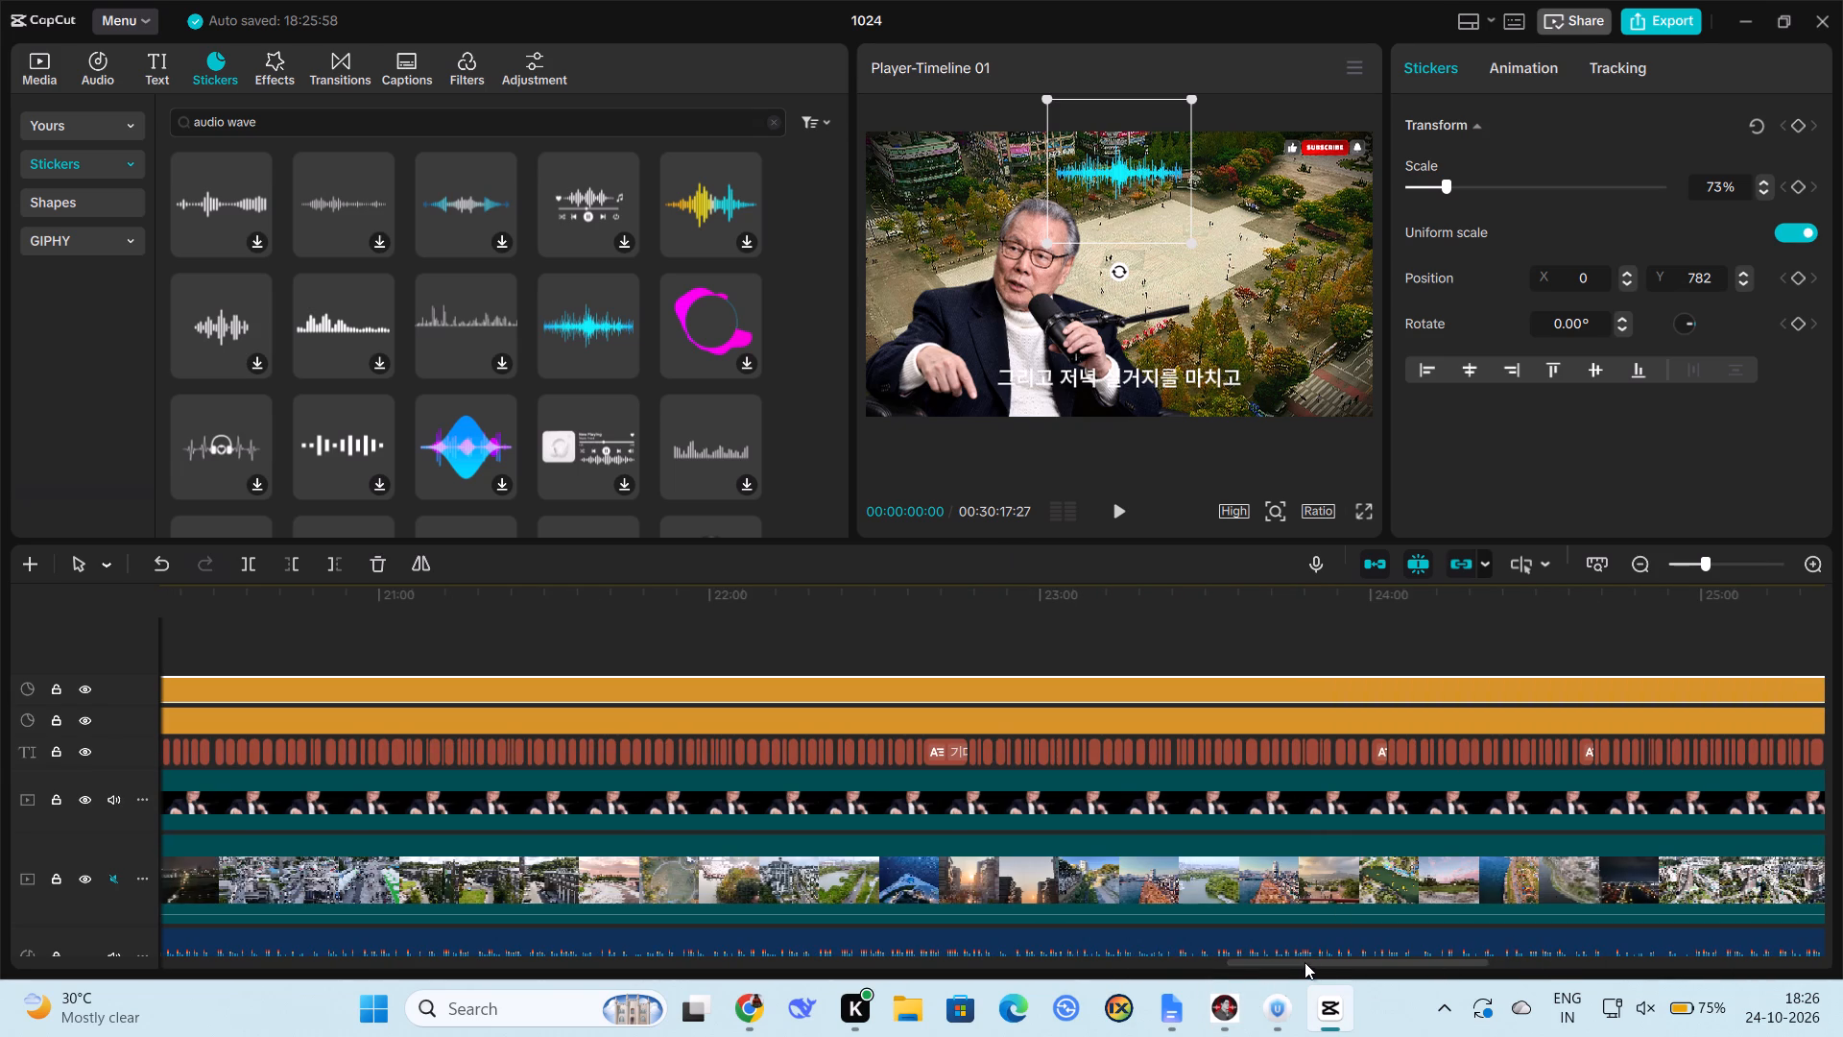
left_click_drag(1304, 962, 668, 1027)
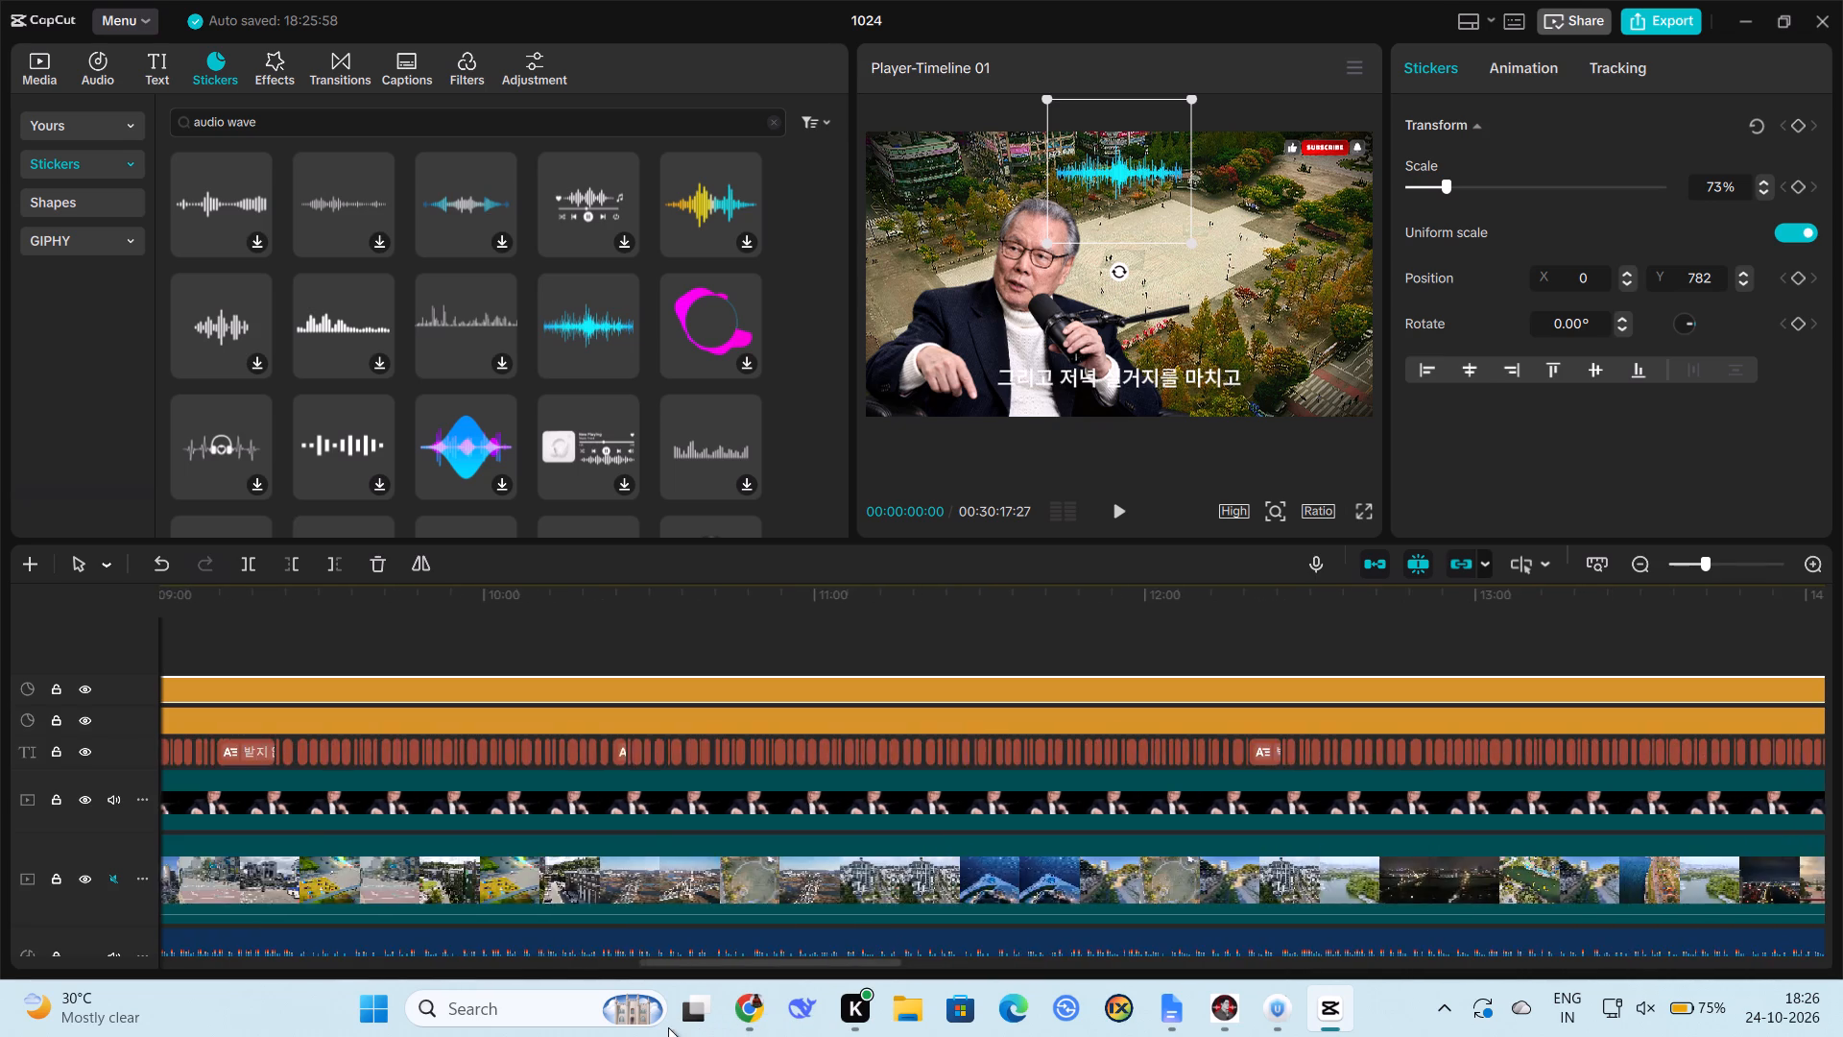
left_click_drag(668, 1027, 256, 1025)
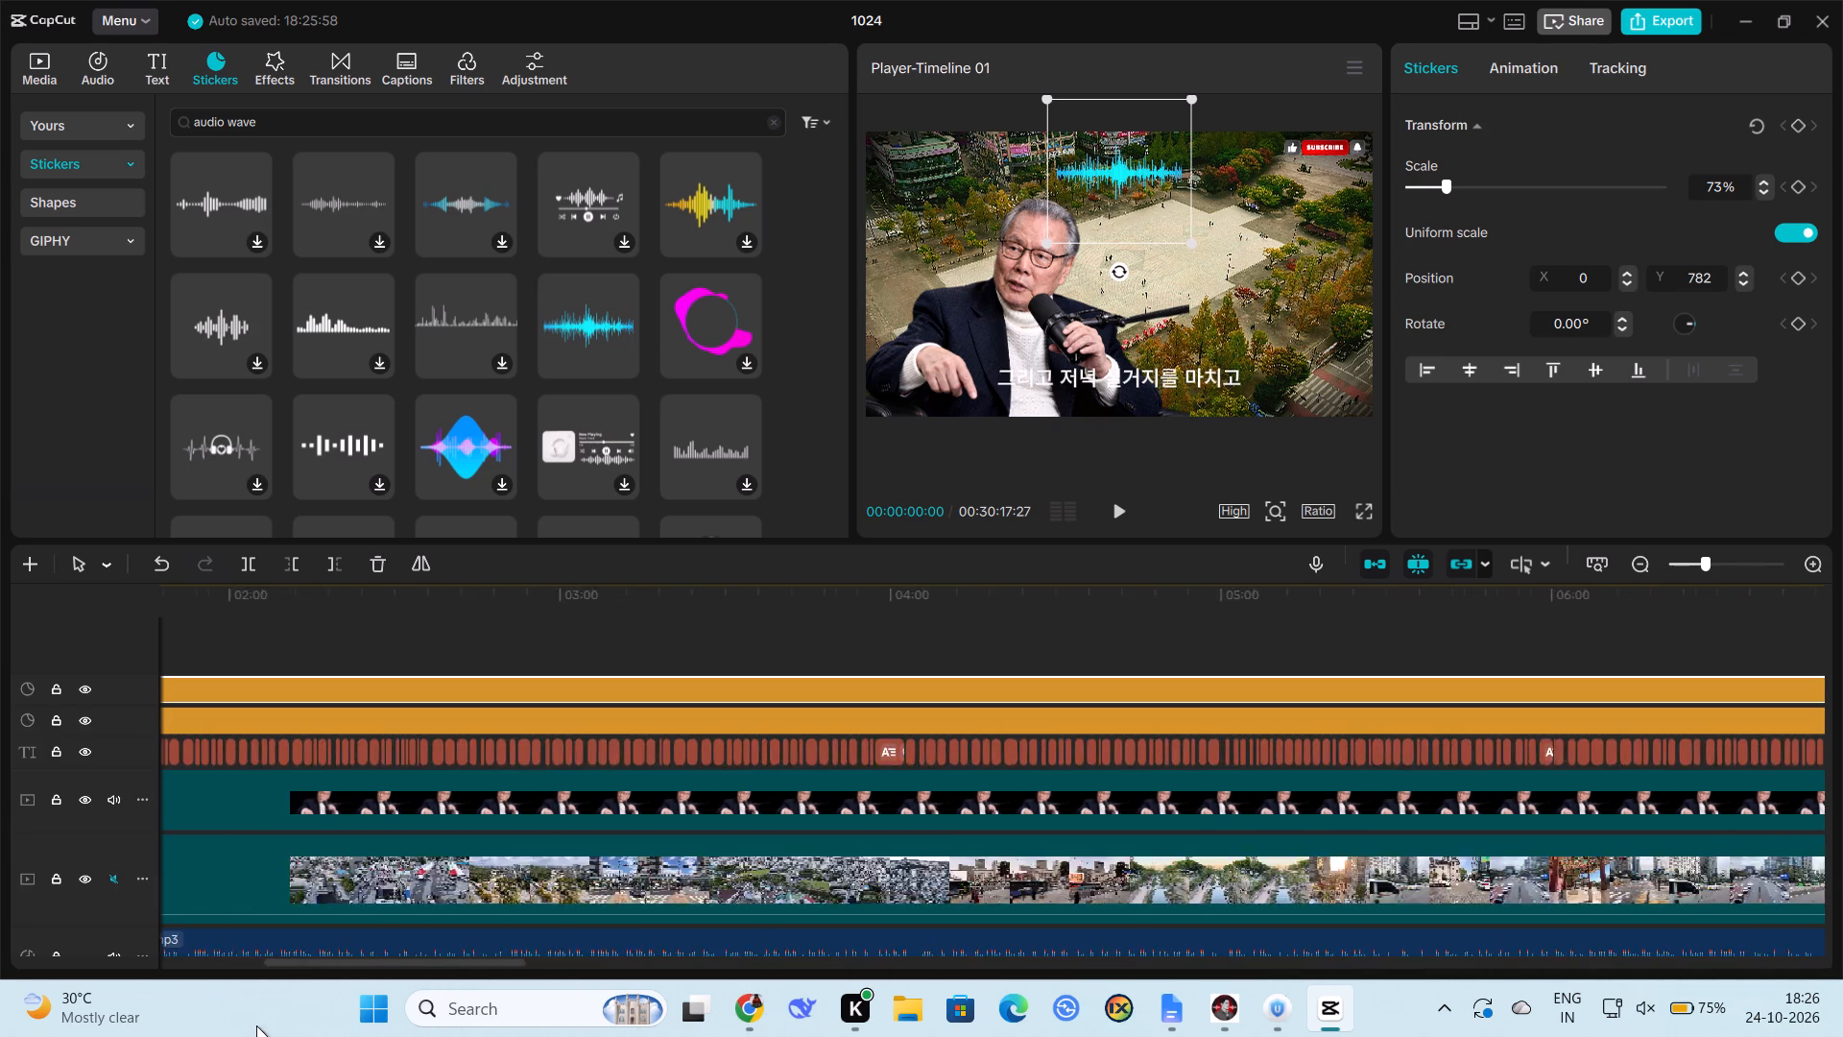
left_click_drag(256, 1025, 2, 1025)
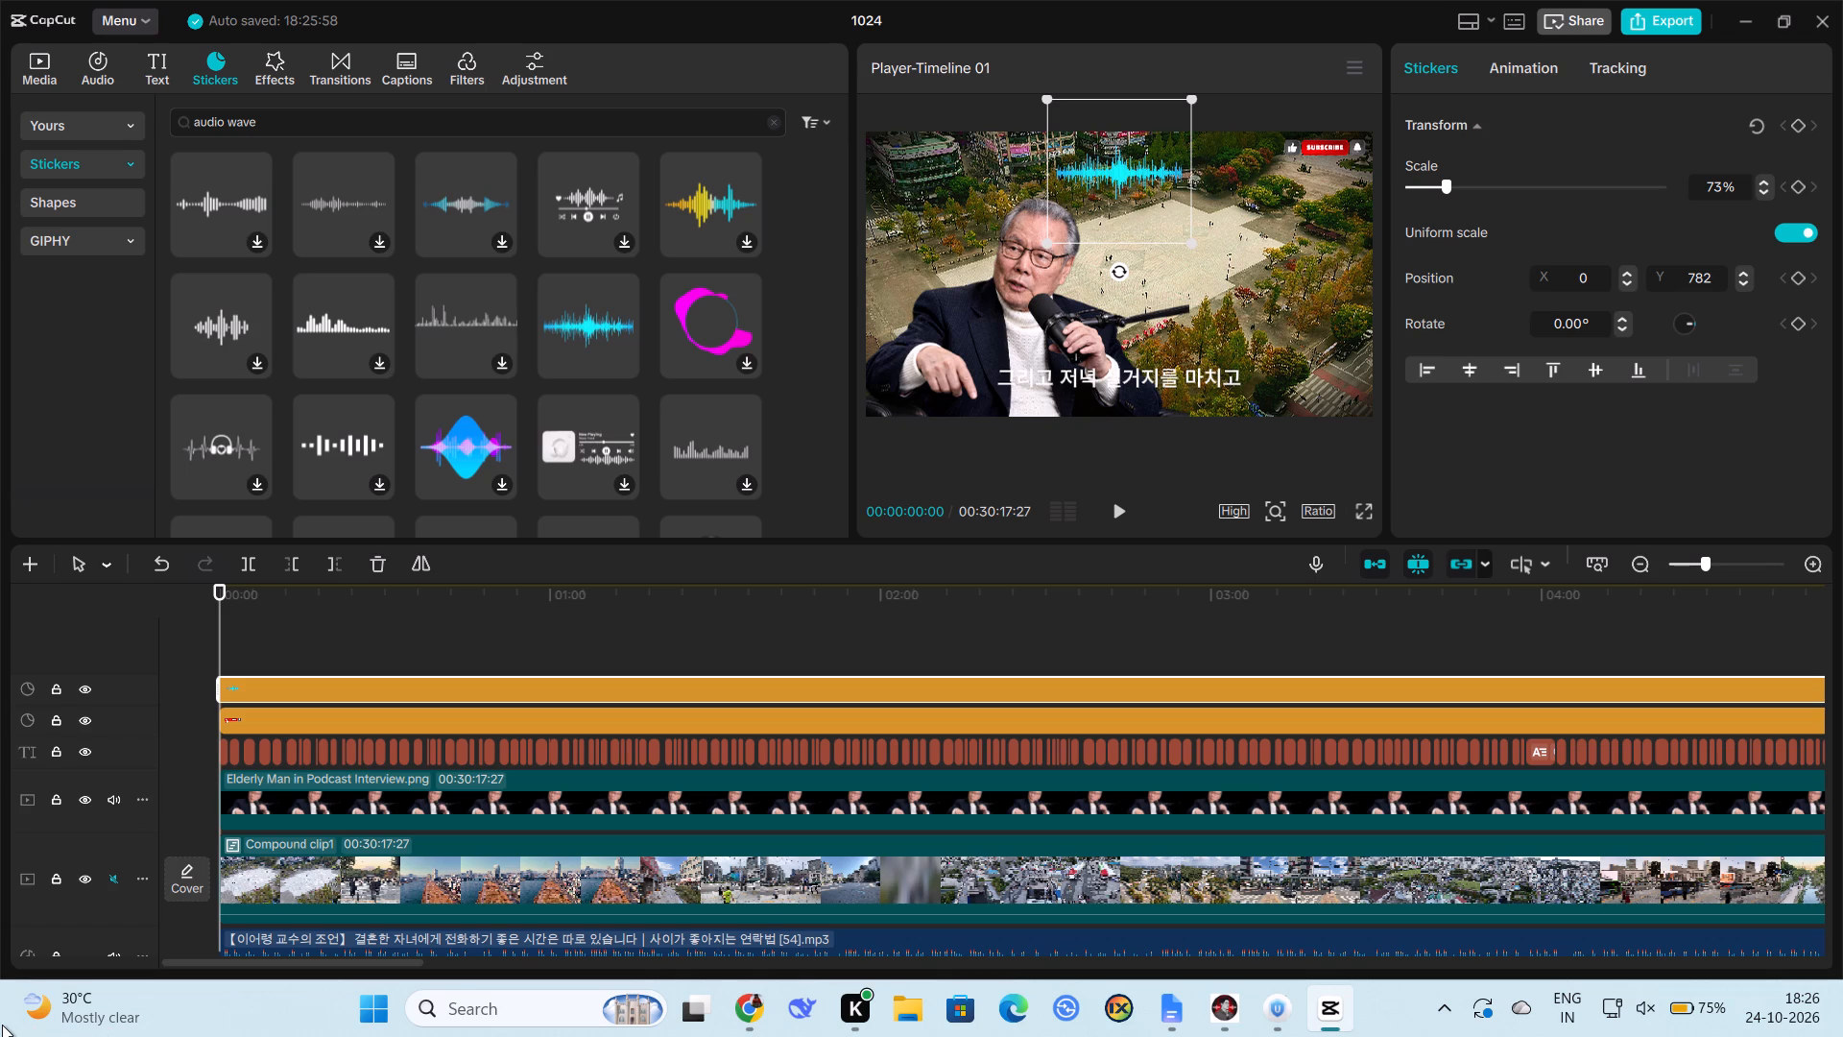
left_click(713, 628)
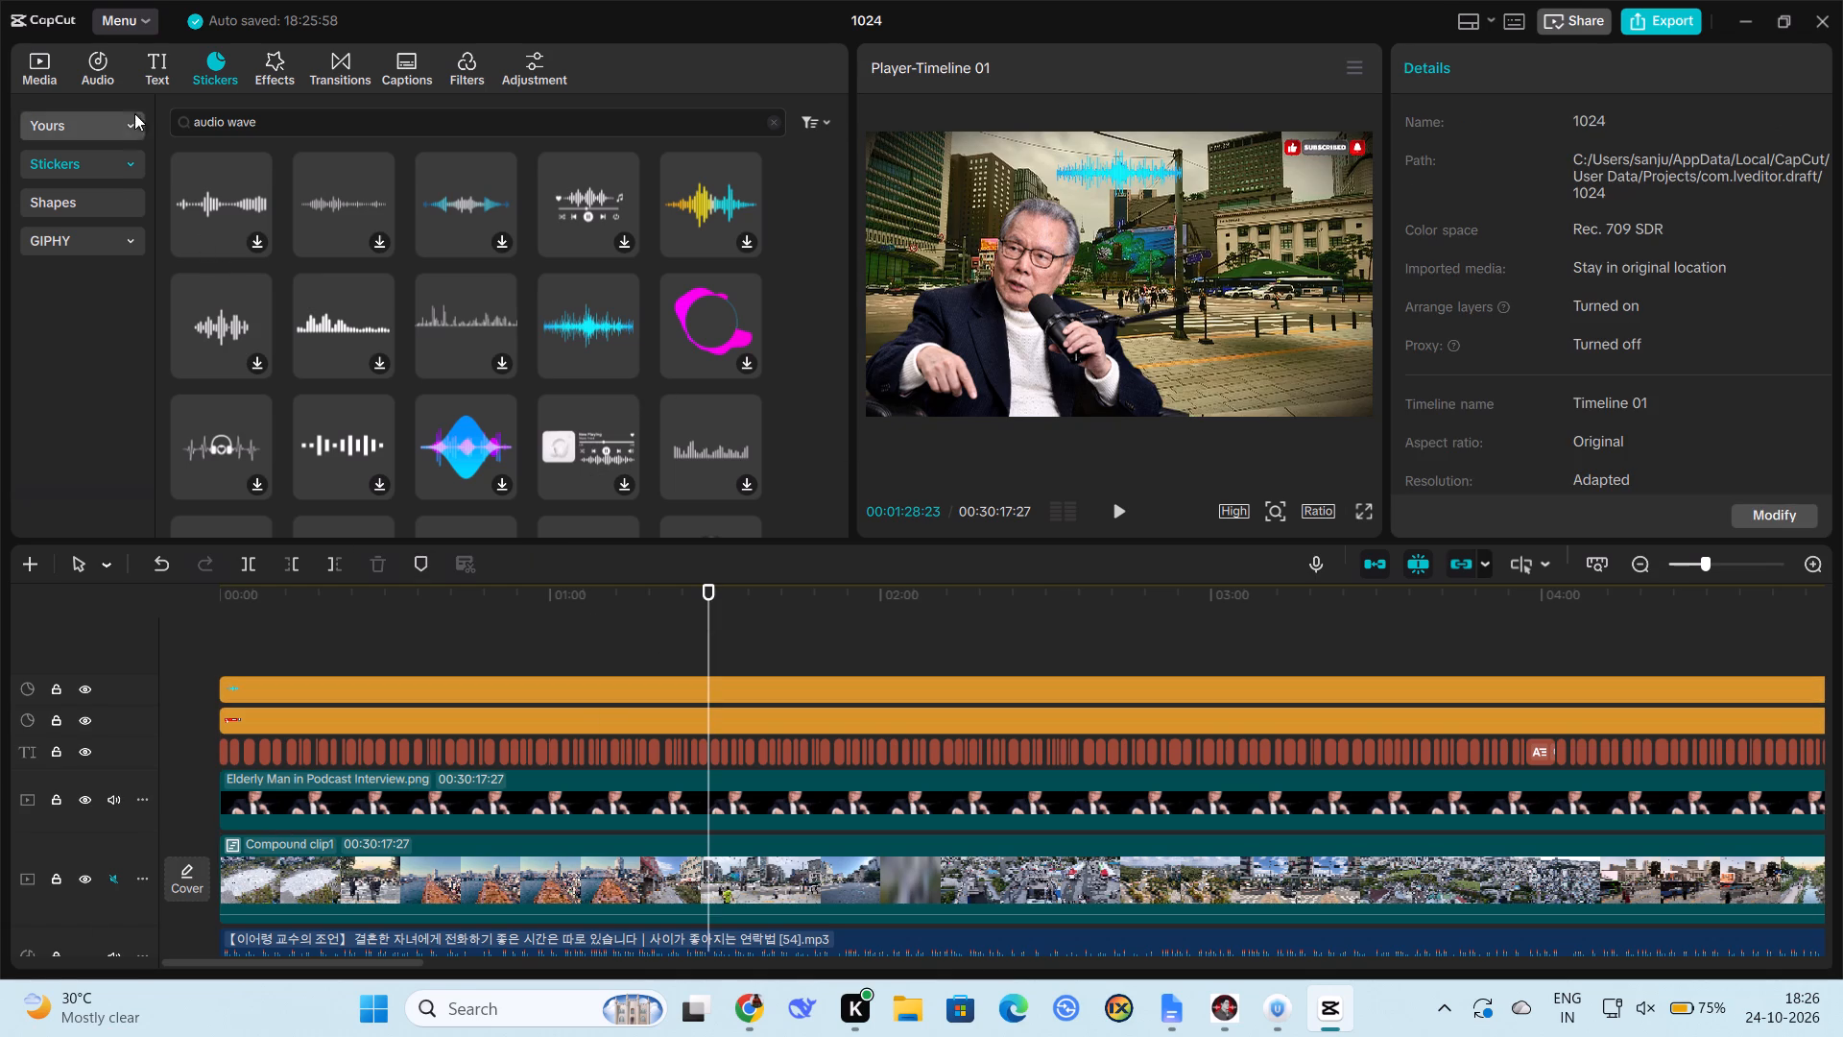
Open the text templates for the caption "집안이 갑자기 너무 조용해집니다" and reset the template, with all main captions included.
left_click(415, 60)
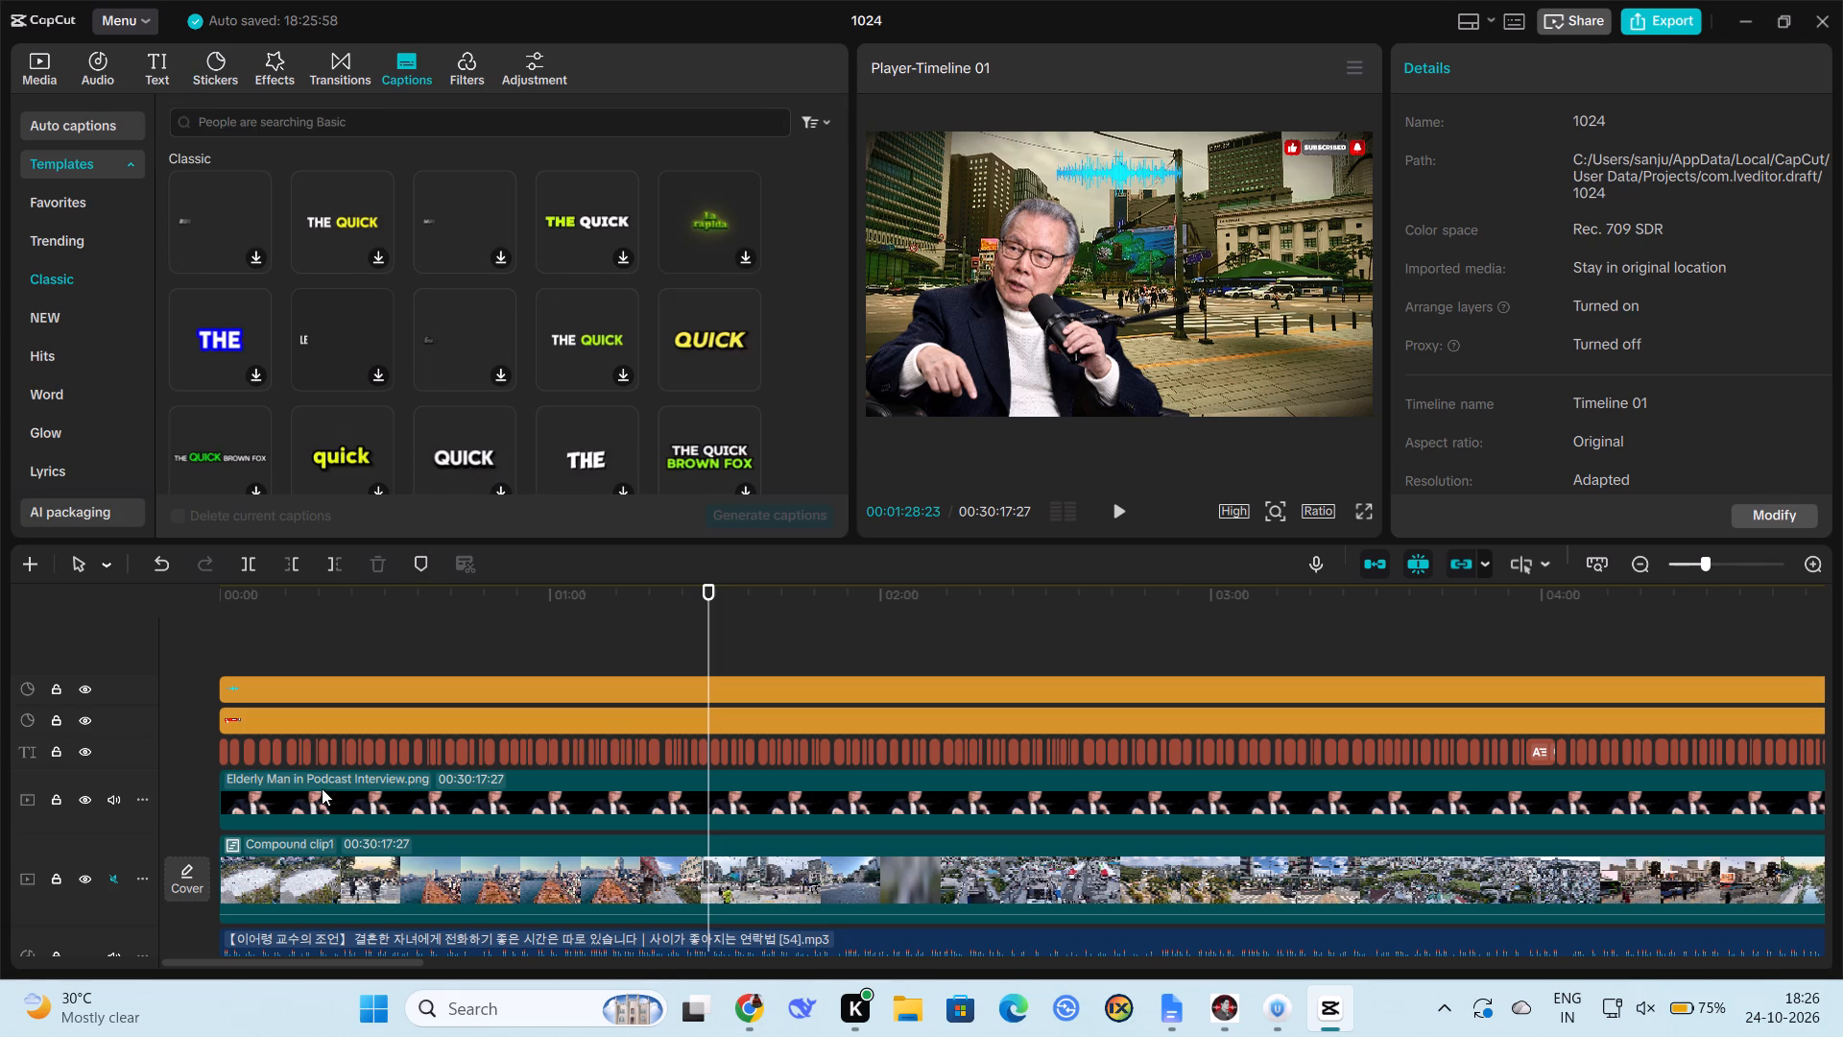
left_click(253, 749)
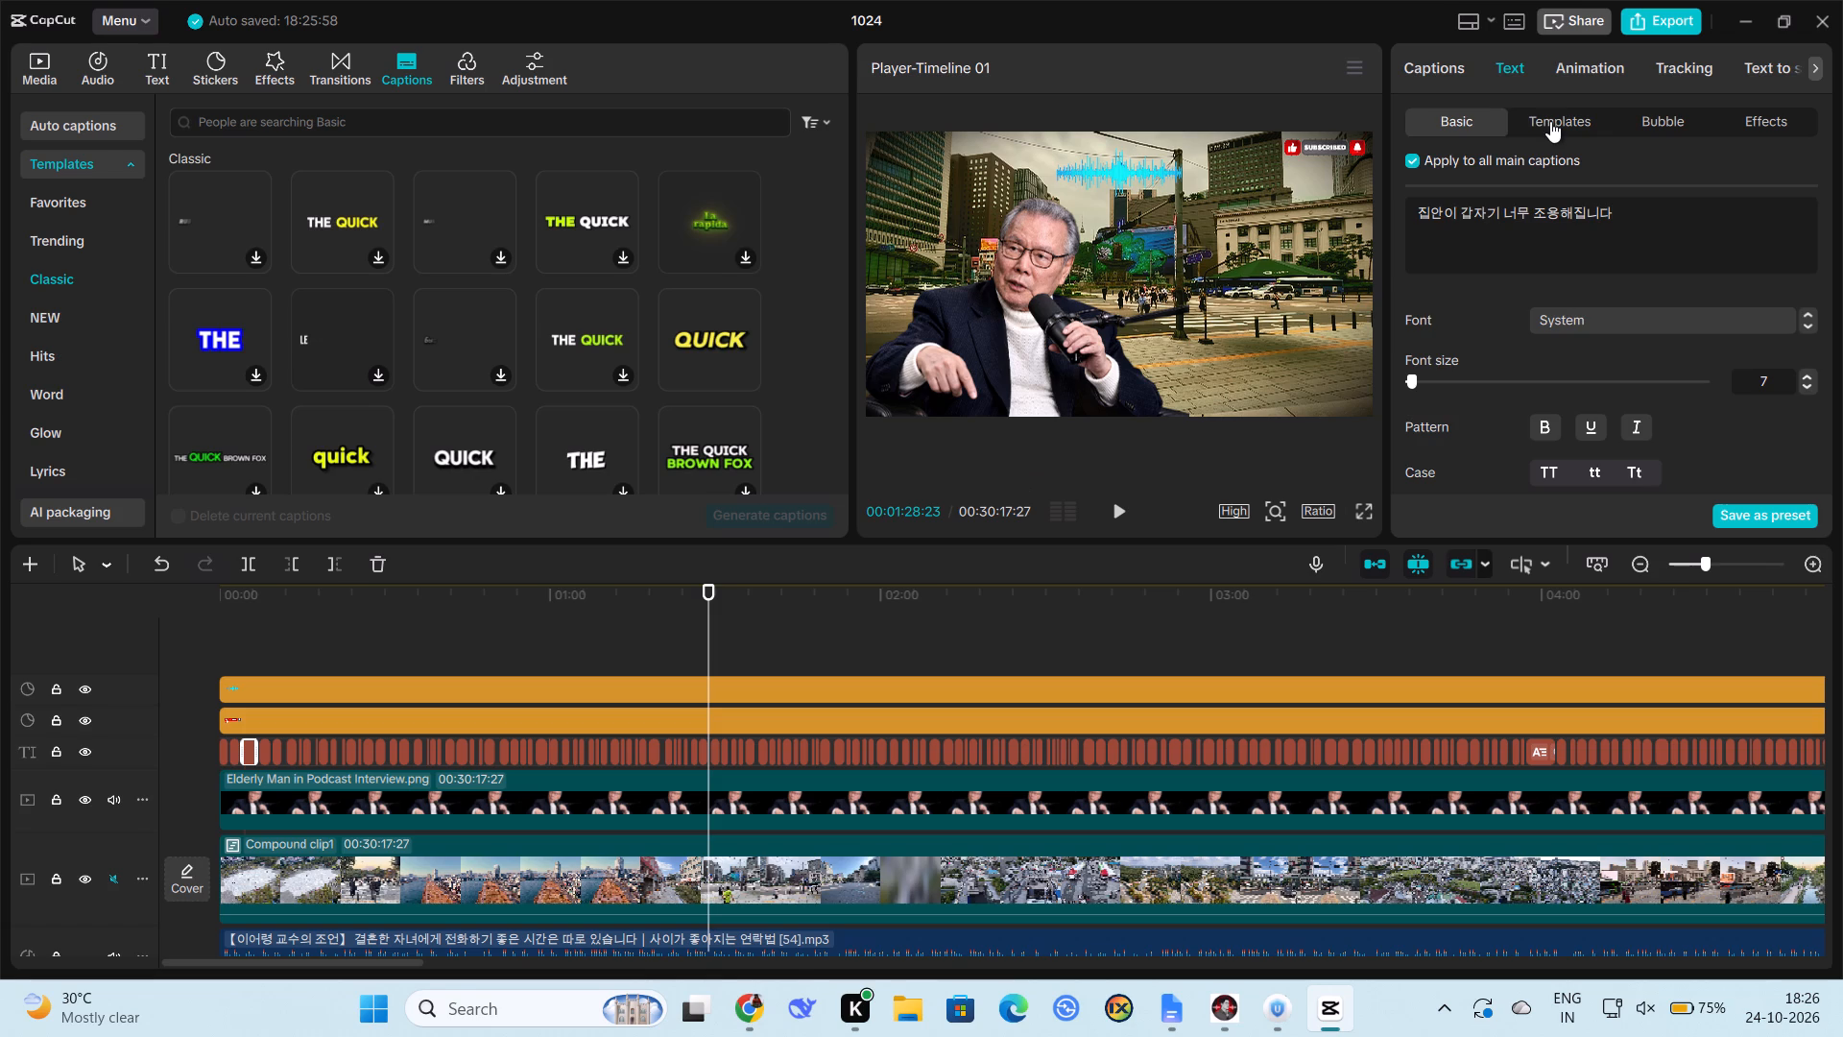
left_click(1550, 121)
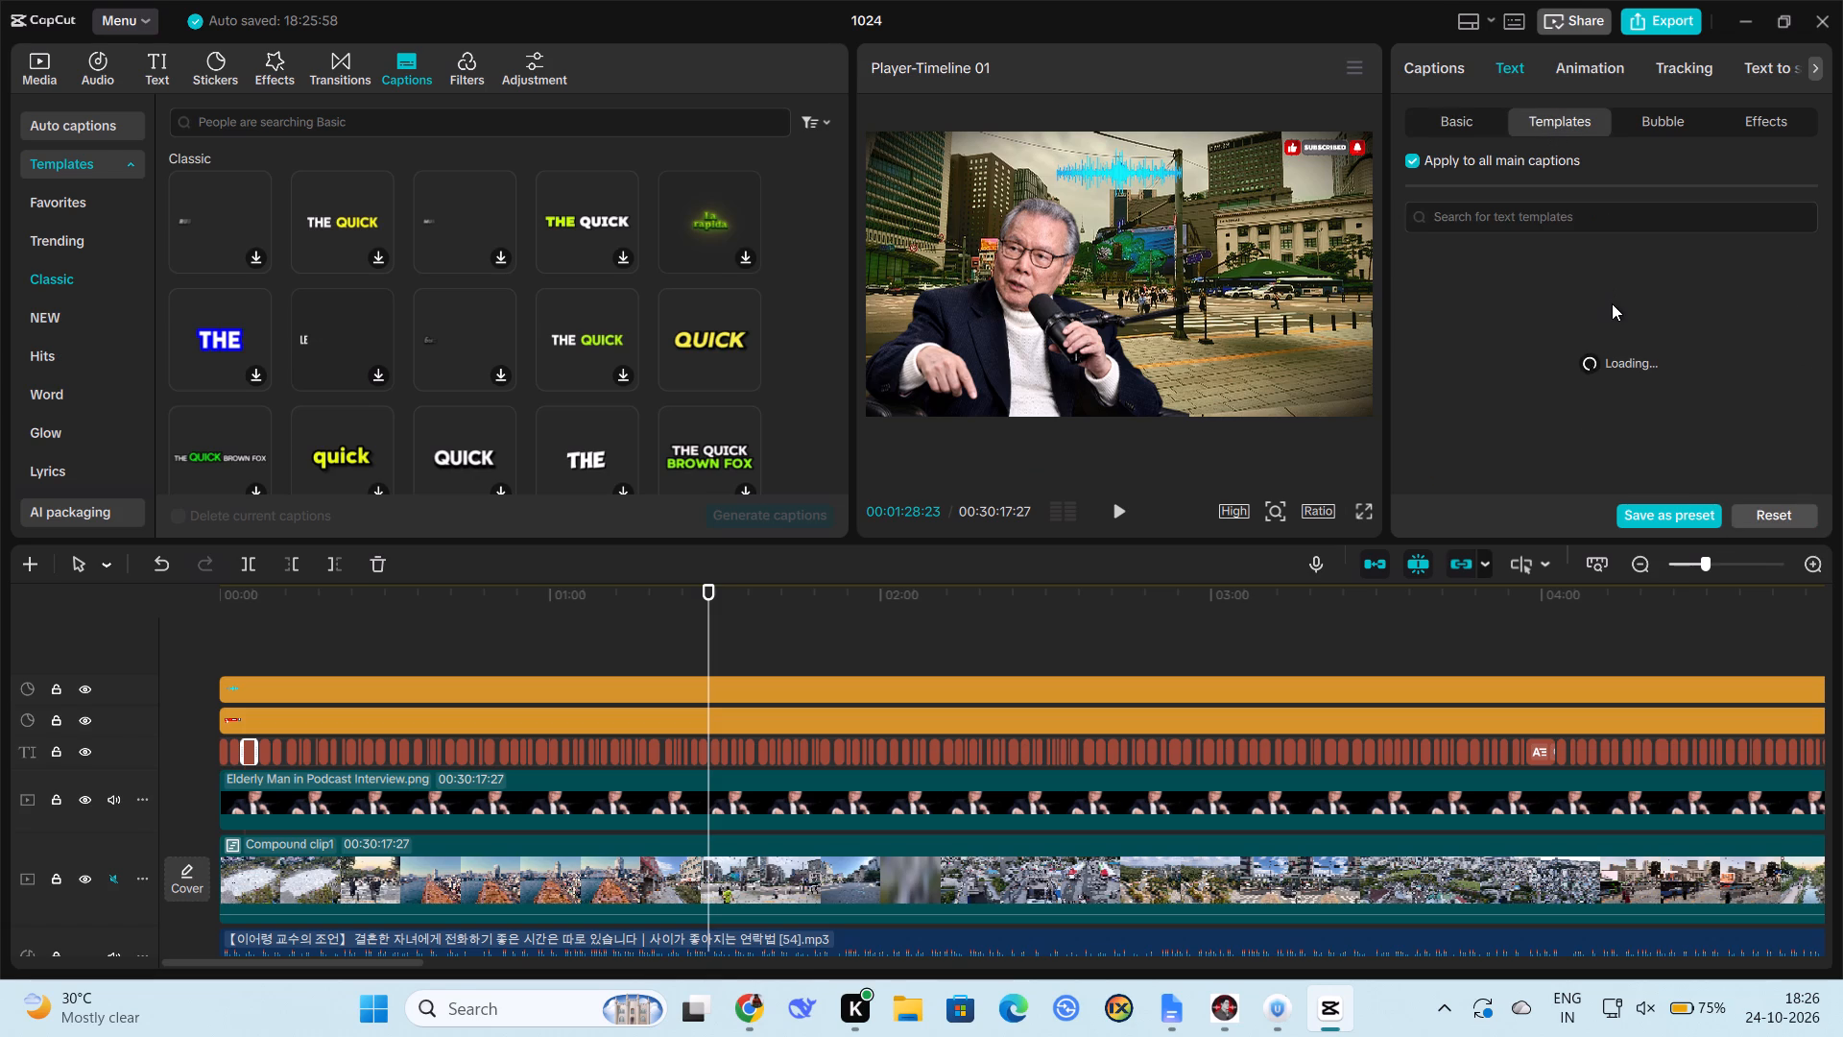
left_click(1612, 303)
left_click(1761, 513)
Play the video from about 00:01:28:23 and pause it at about 00:01:32 to check the overlays and captions.
left_click(1116, 505)
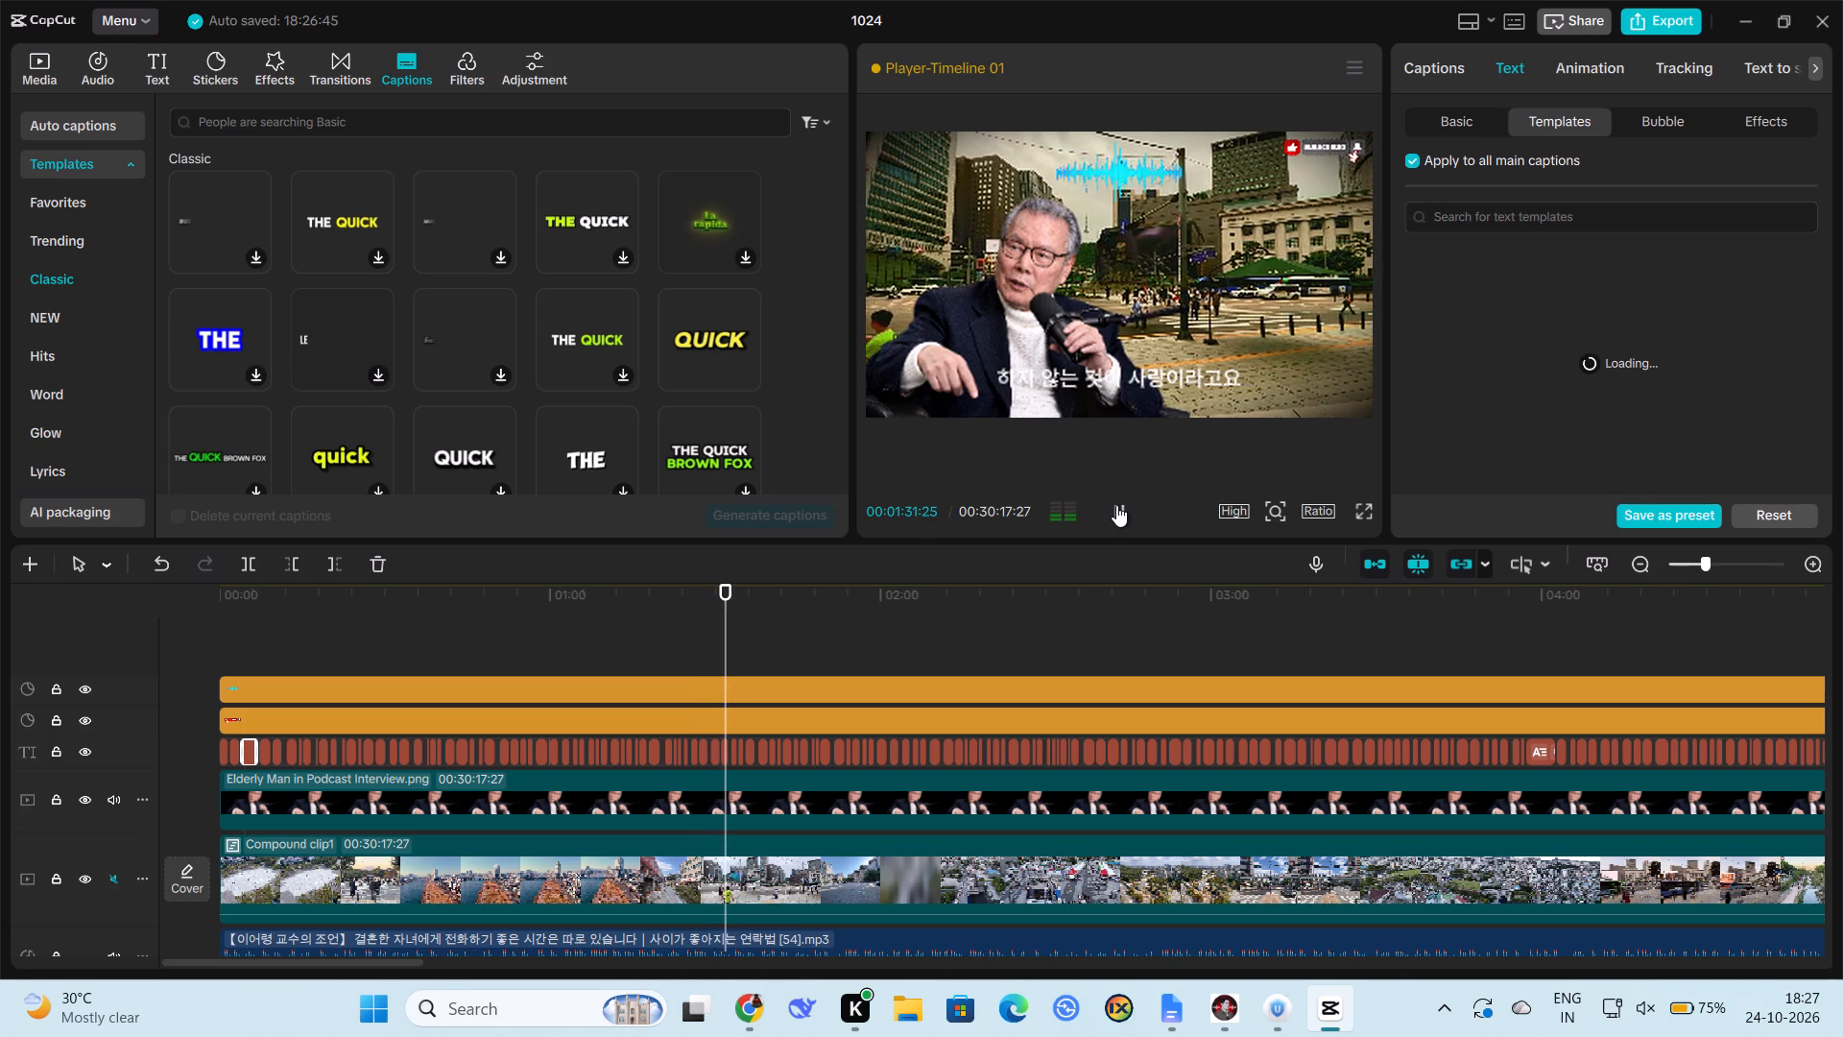
left_click(1116, 505)
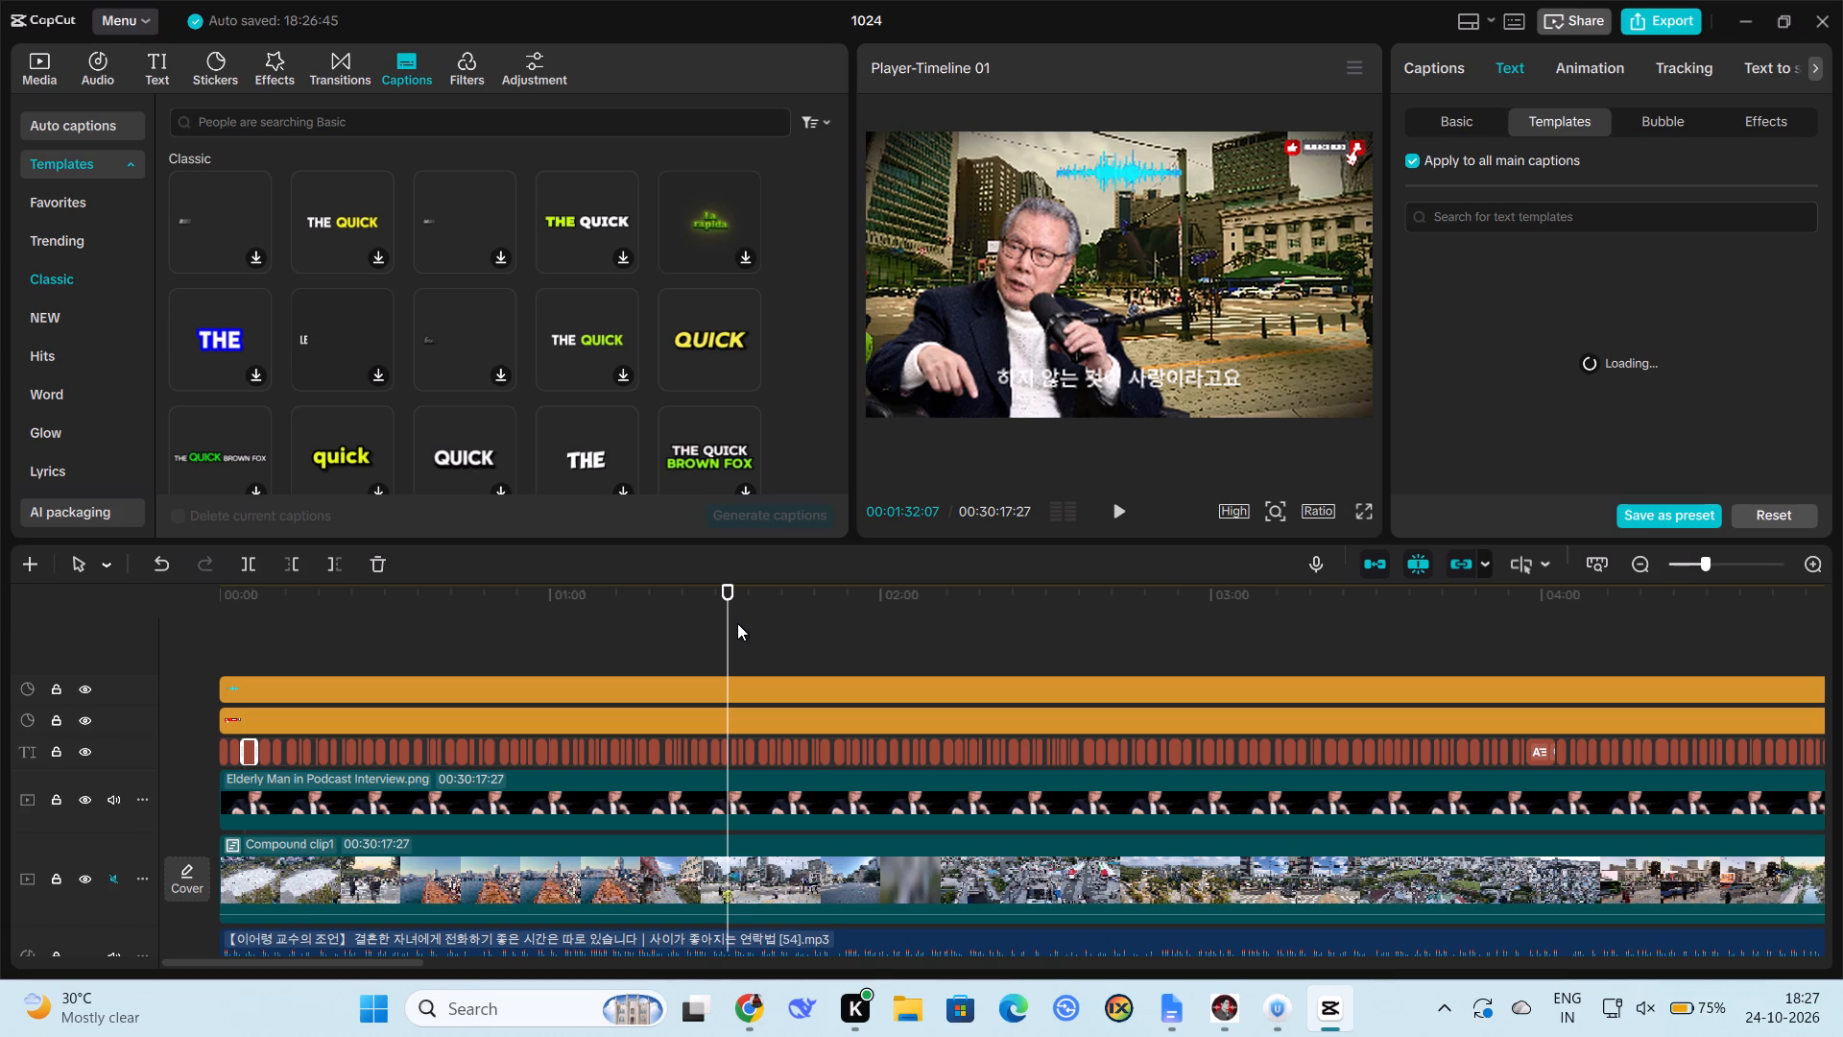
Return the playhead to the start of the timeline at 00:00:00:00.
left_click_drag(728, 626, 430, 675)
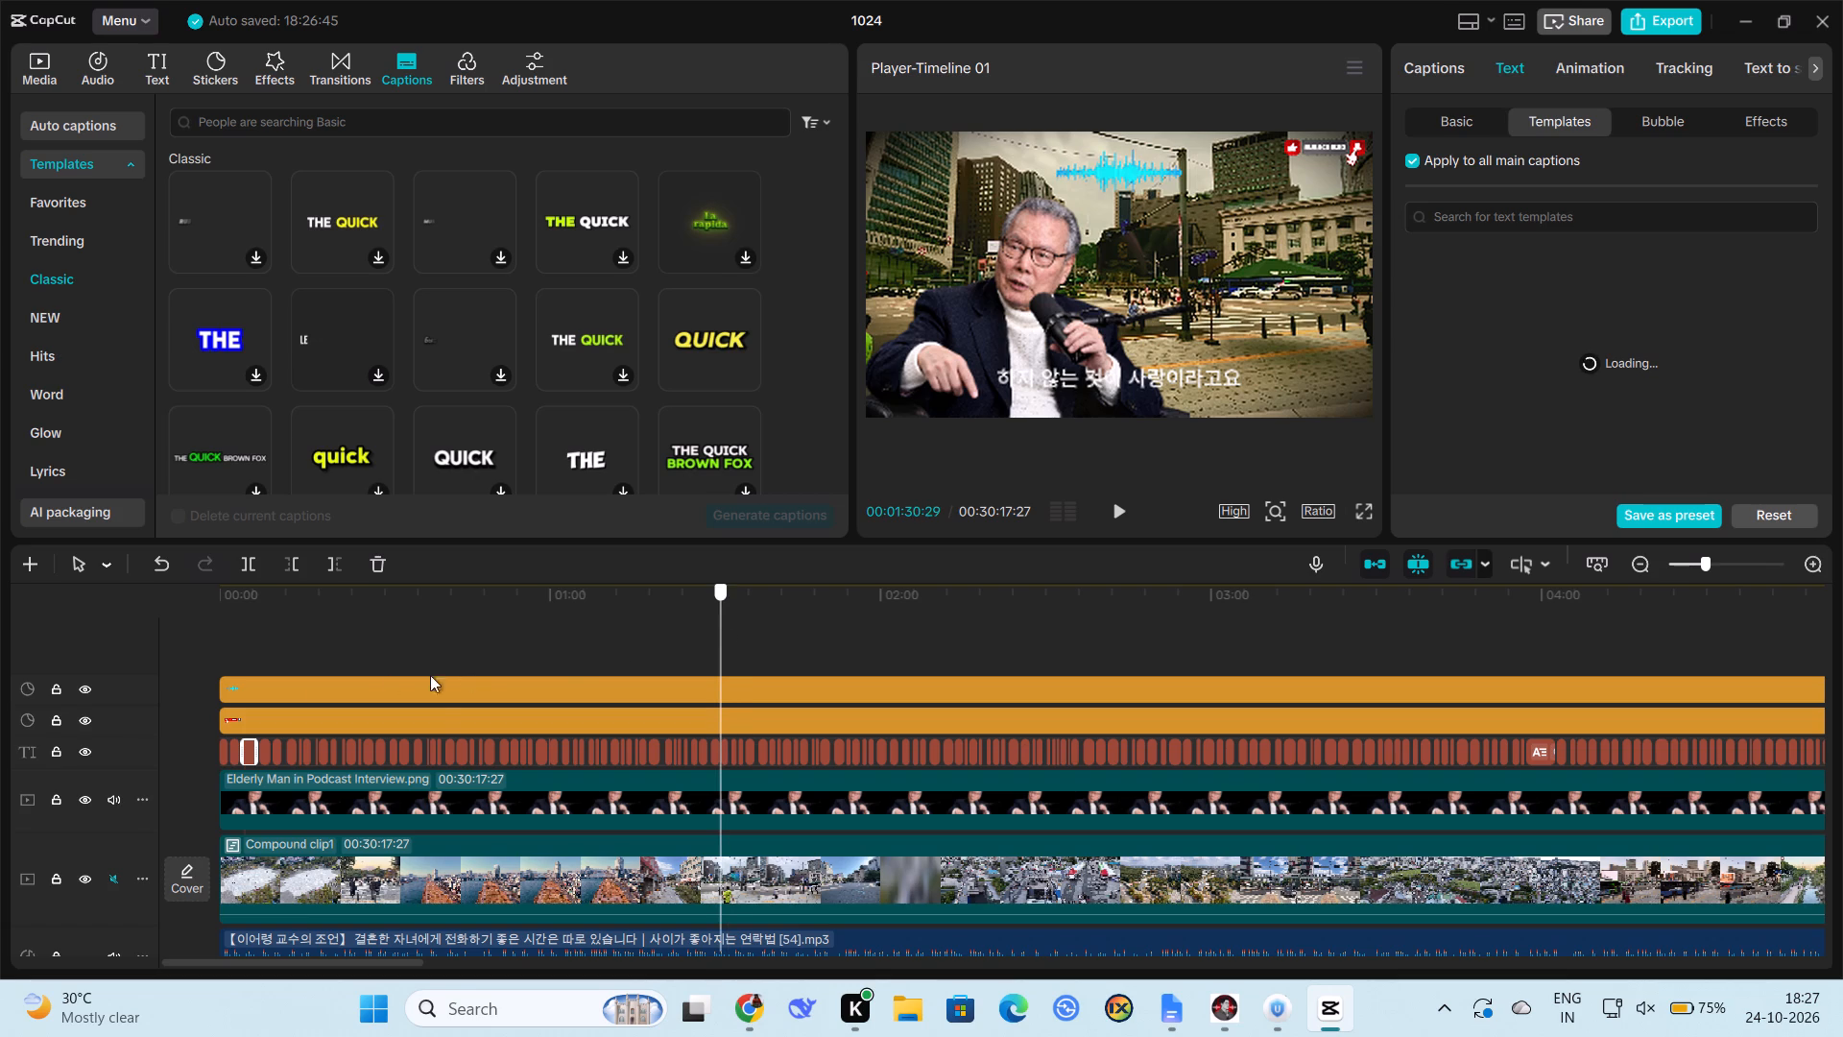
left_click_drag(430, 675, 116, 700)
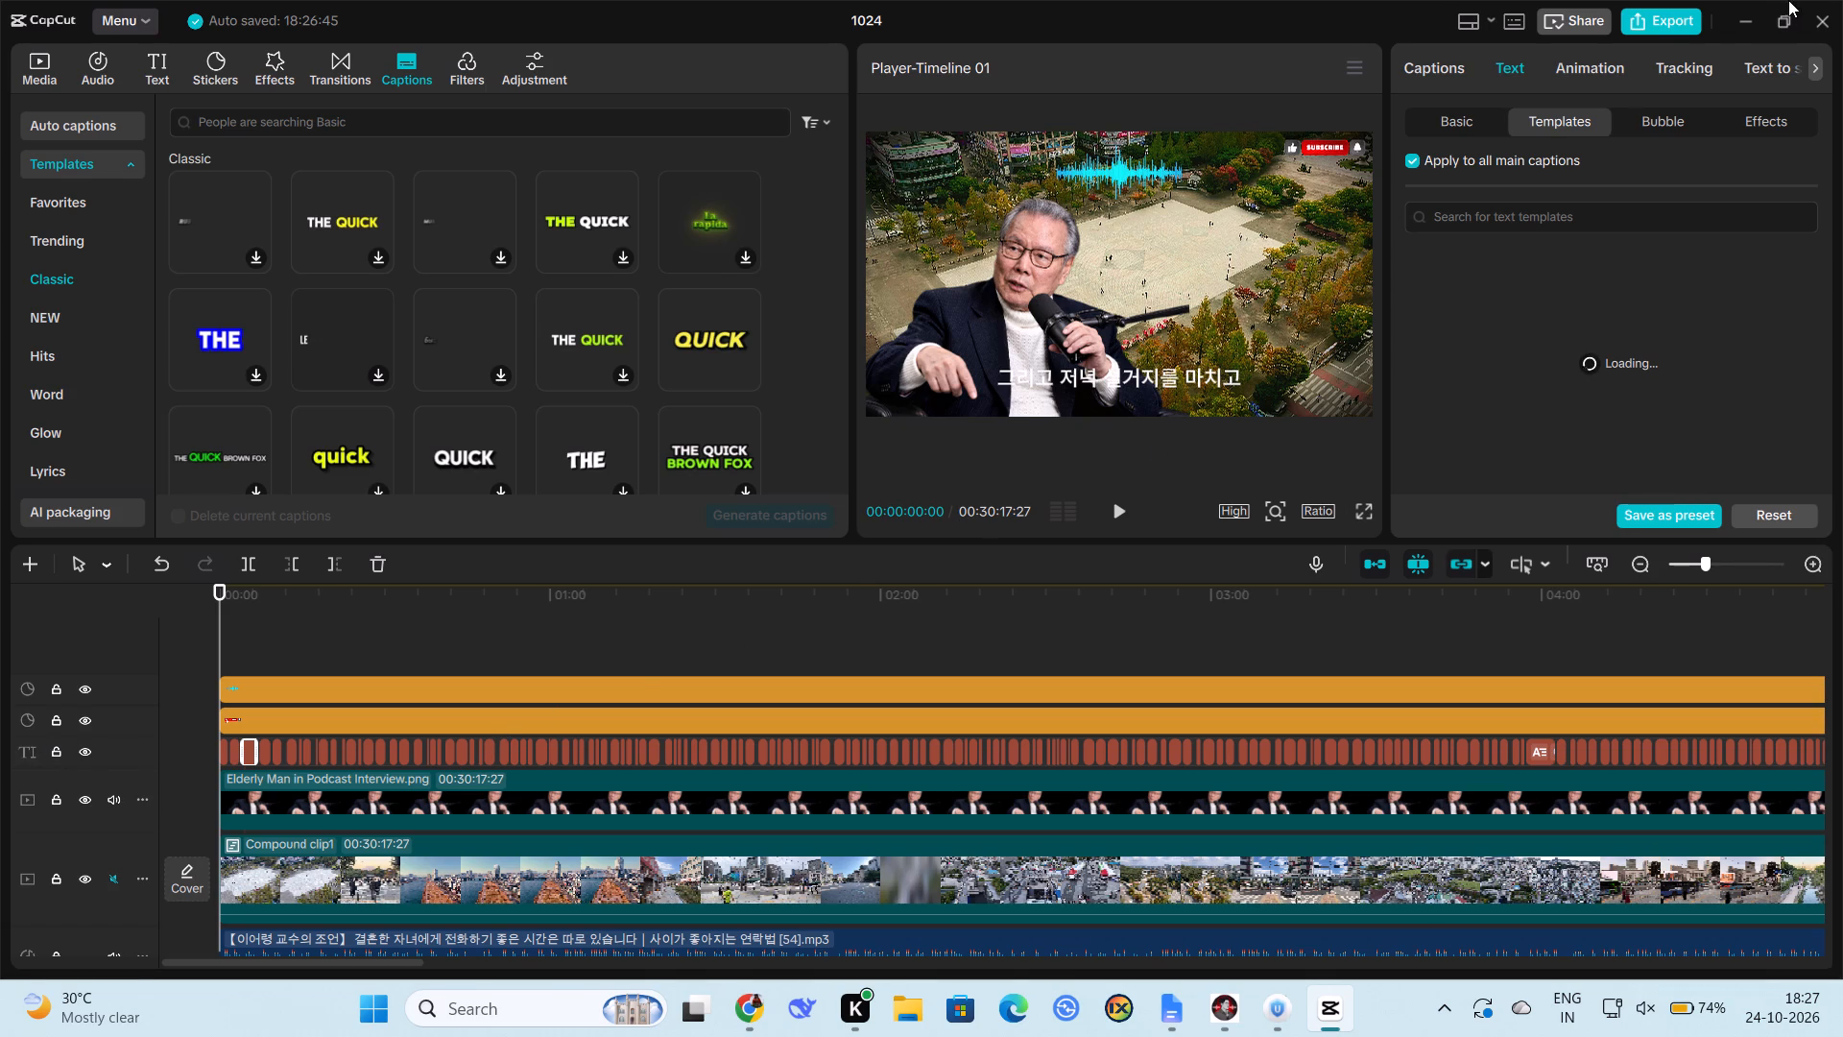
Open the export settings and replace the file name with the copied Korean title containing "좋은 시간은 따로 있습니다 | 사이가 좋아지는".
left_click(1658, 20)
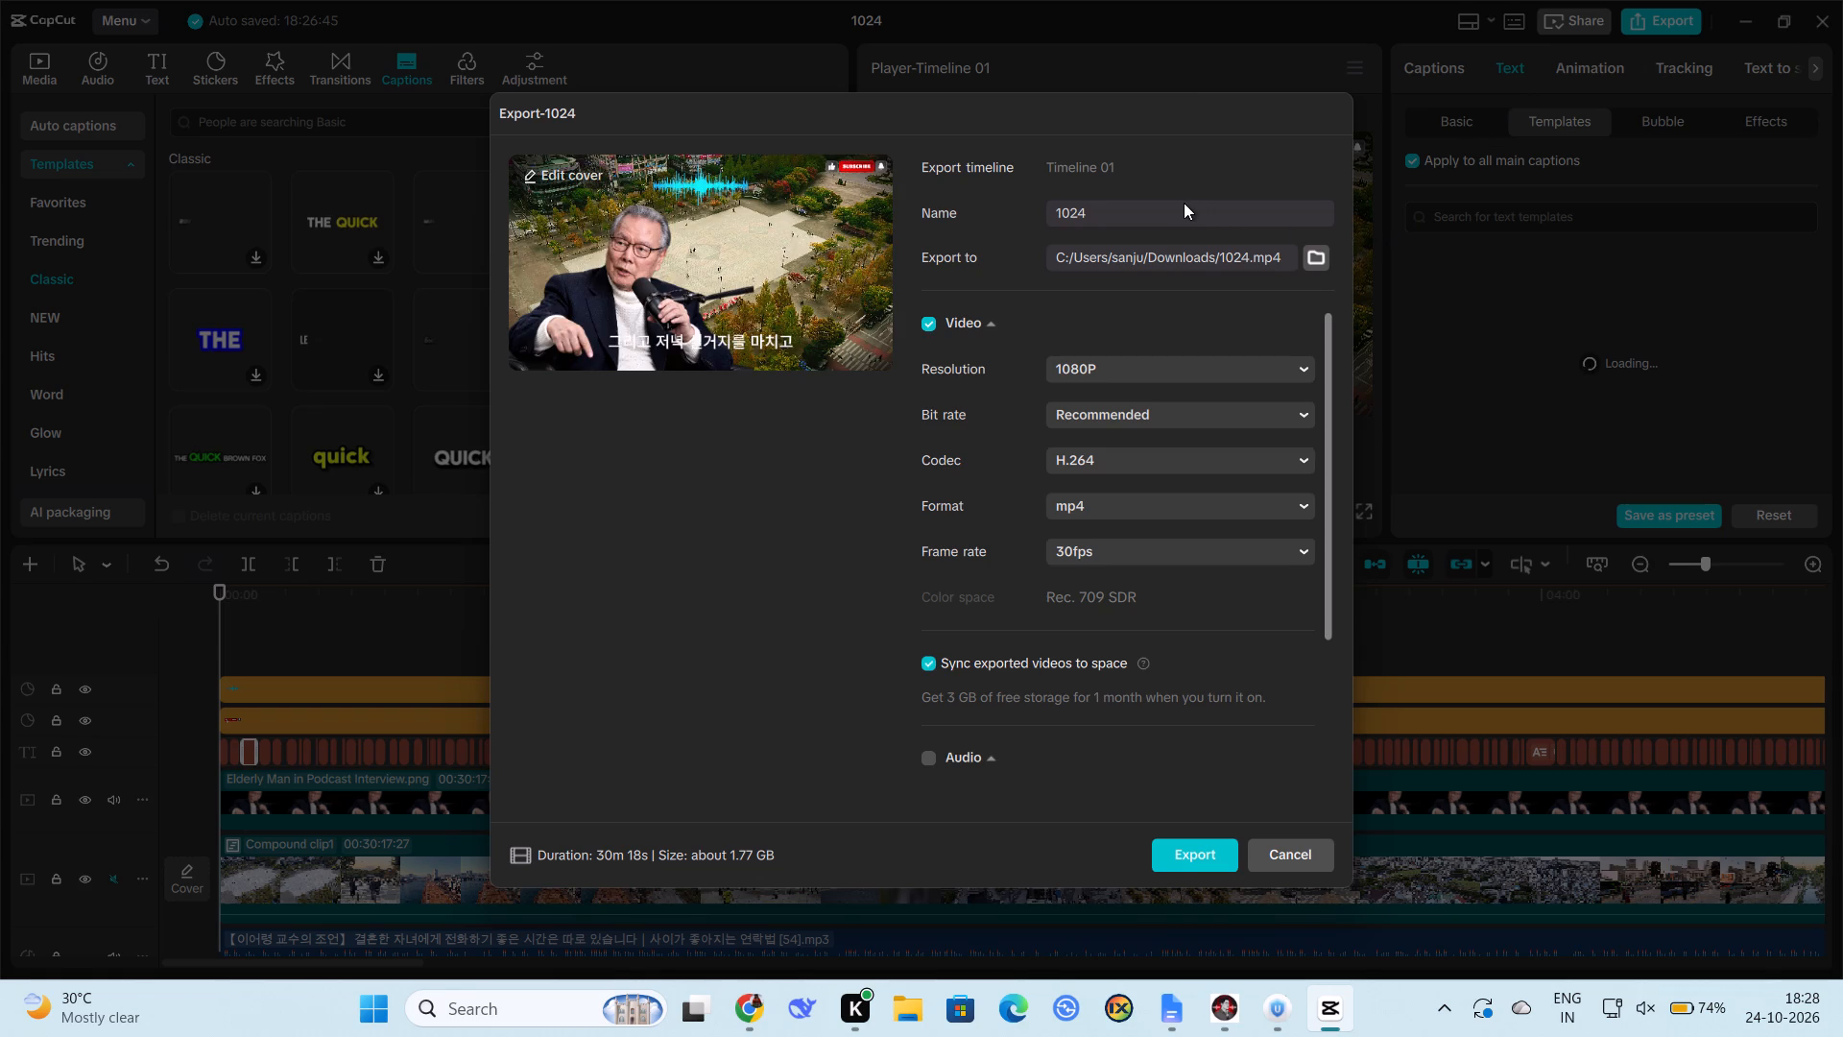
left_click(1114, 203)
key("BackSpace")
key("BackSpace")
key("BackSpace")
key("BackSpace")
key("BackSpace")
key("BackSpace")
key("BackSpace")
key("BackSpace")
key("BackSpace")
key("BackSpace")
key("BackSpace")
key("BackSpace")
key("BackSpace")
key("super+v")
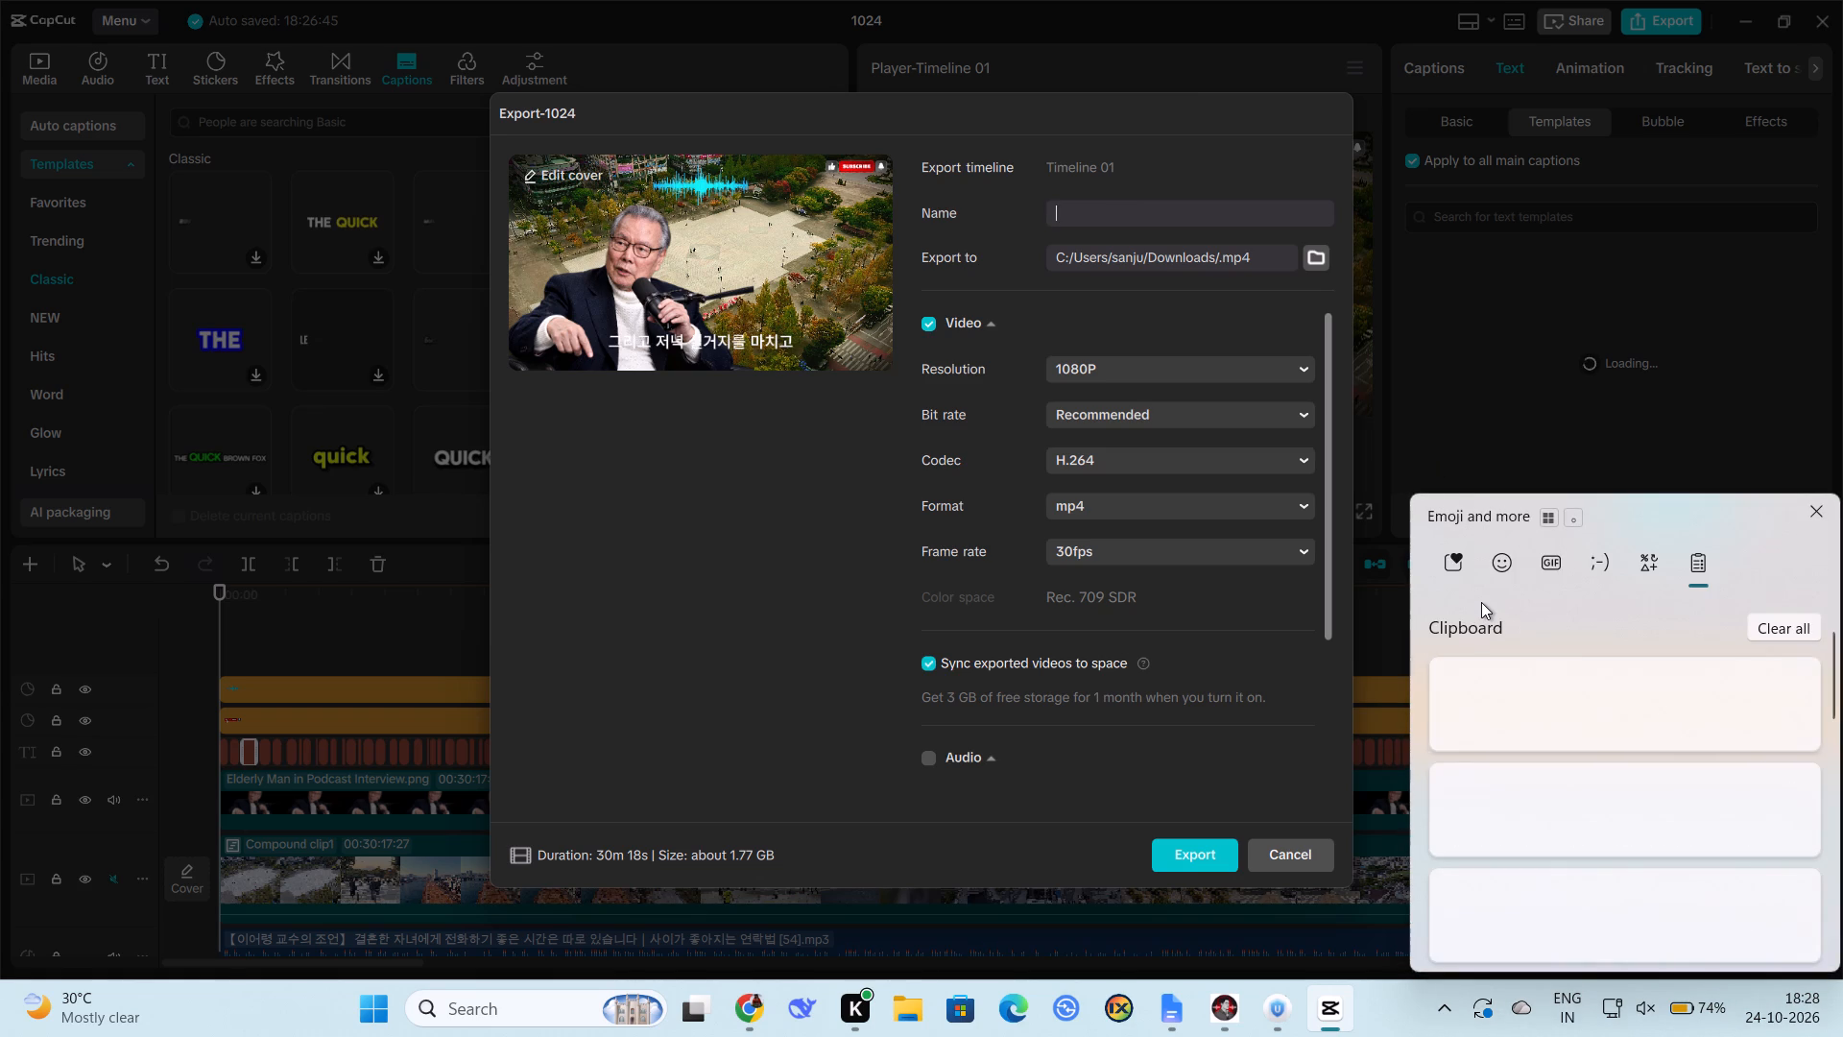
left_click(1520, 705)
key("ctrl+v")
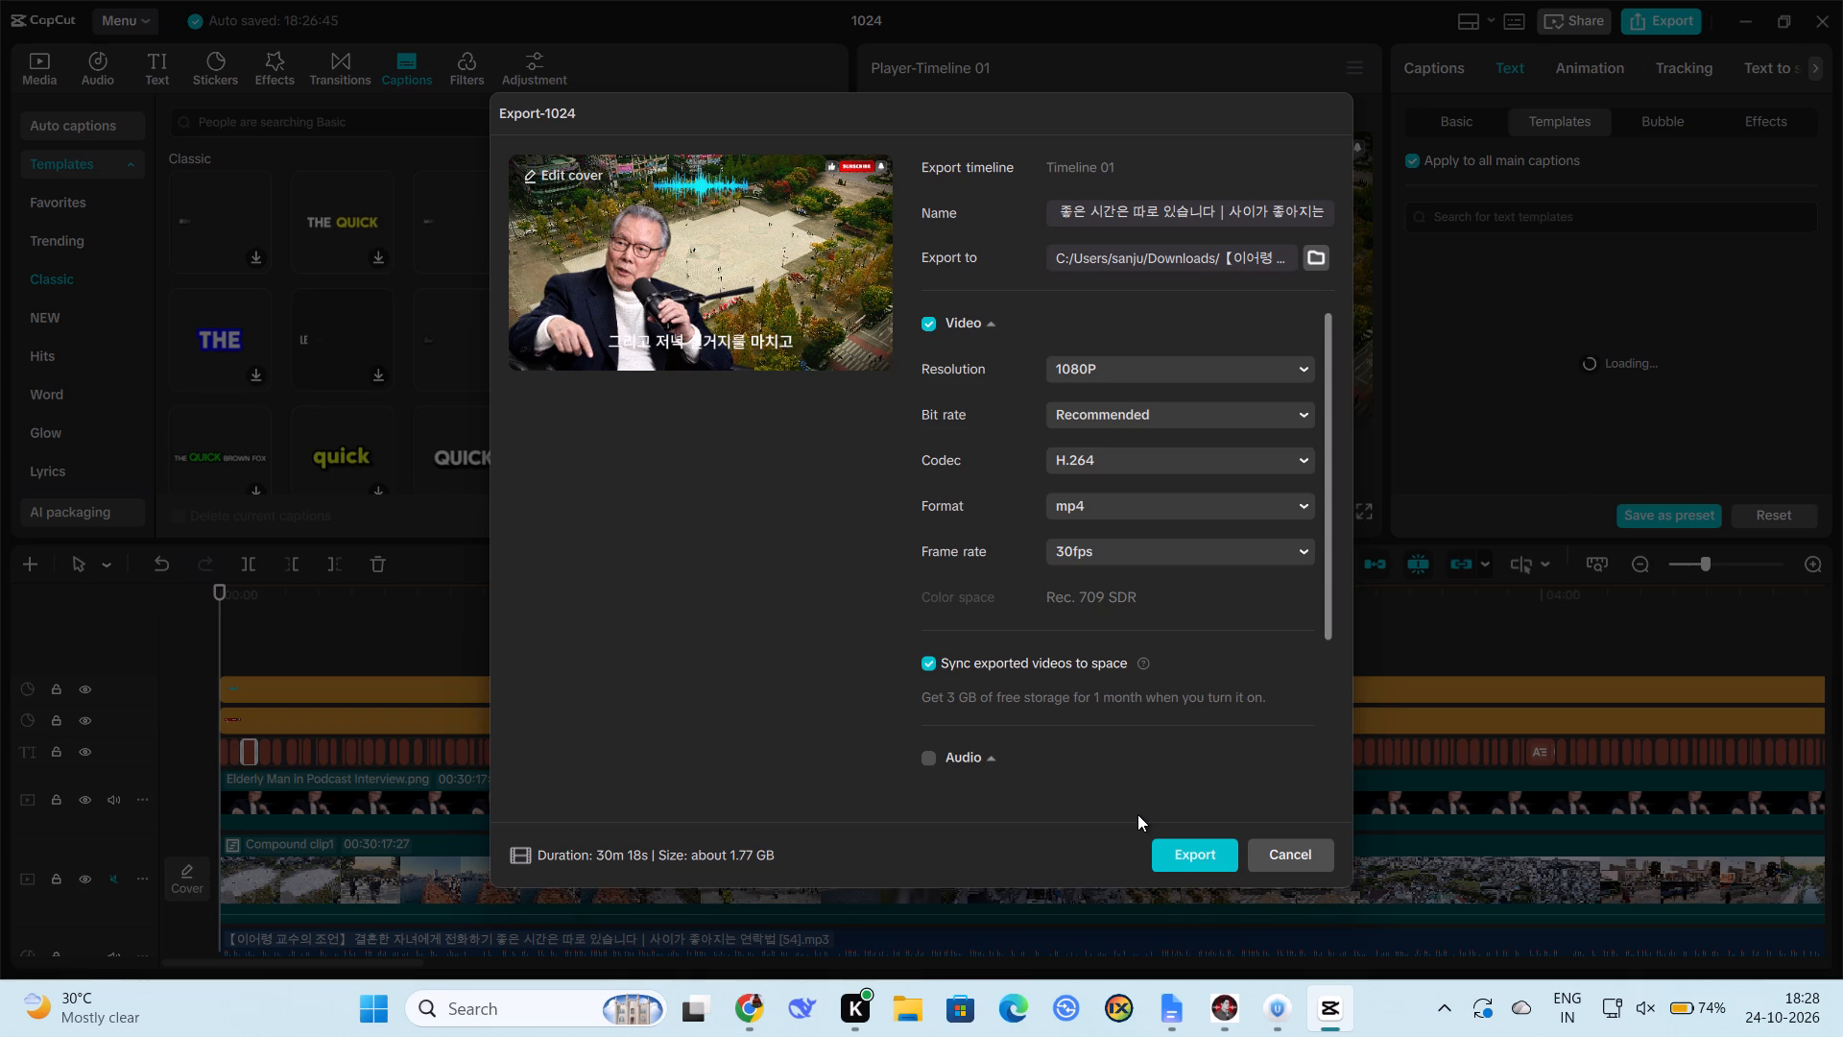
Export the video to the Downloads folder as a 1080P H.264 mp4 at 30fps.
left_click(1191, 855)
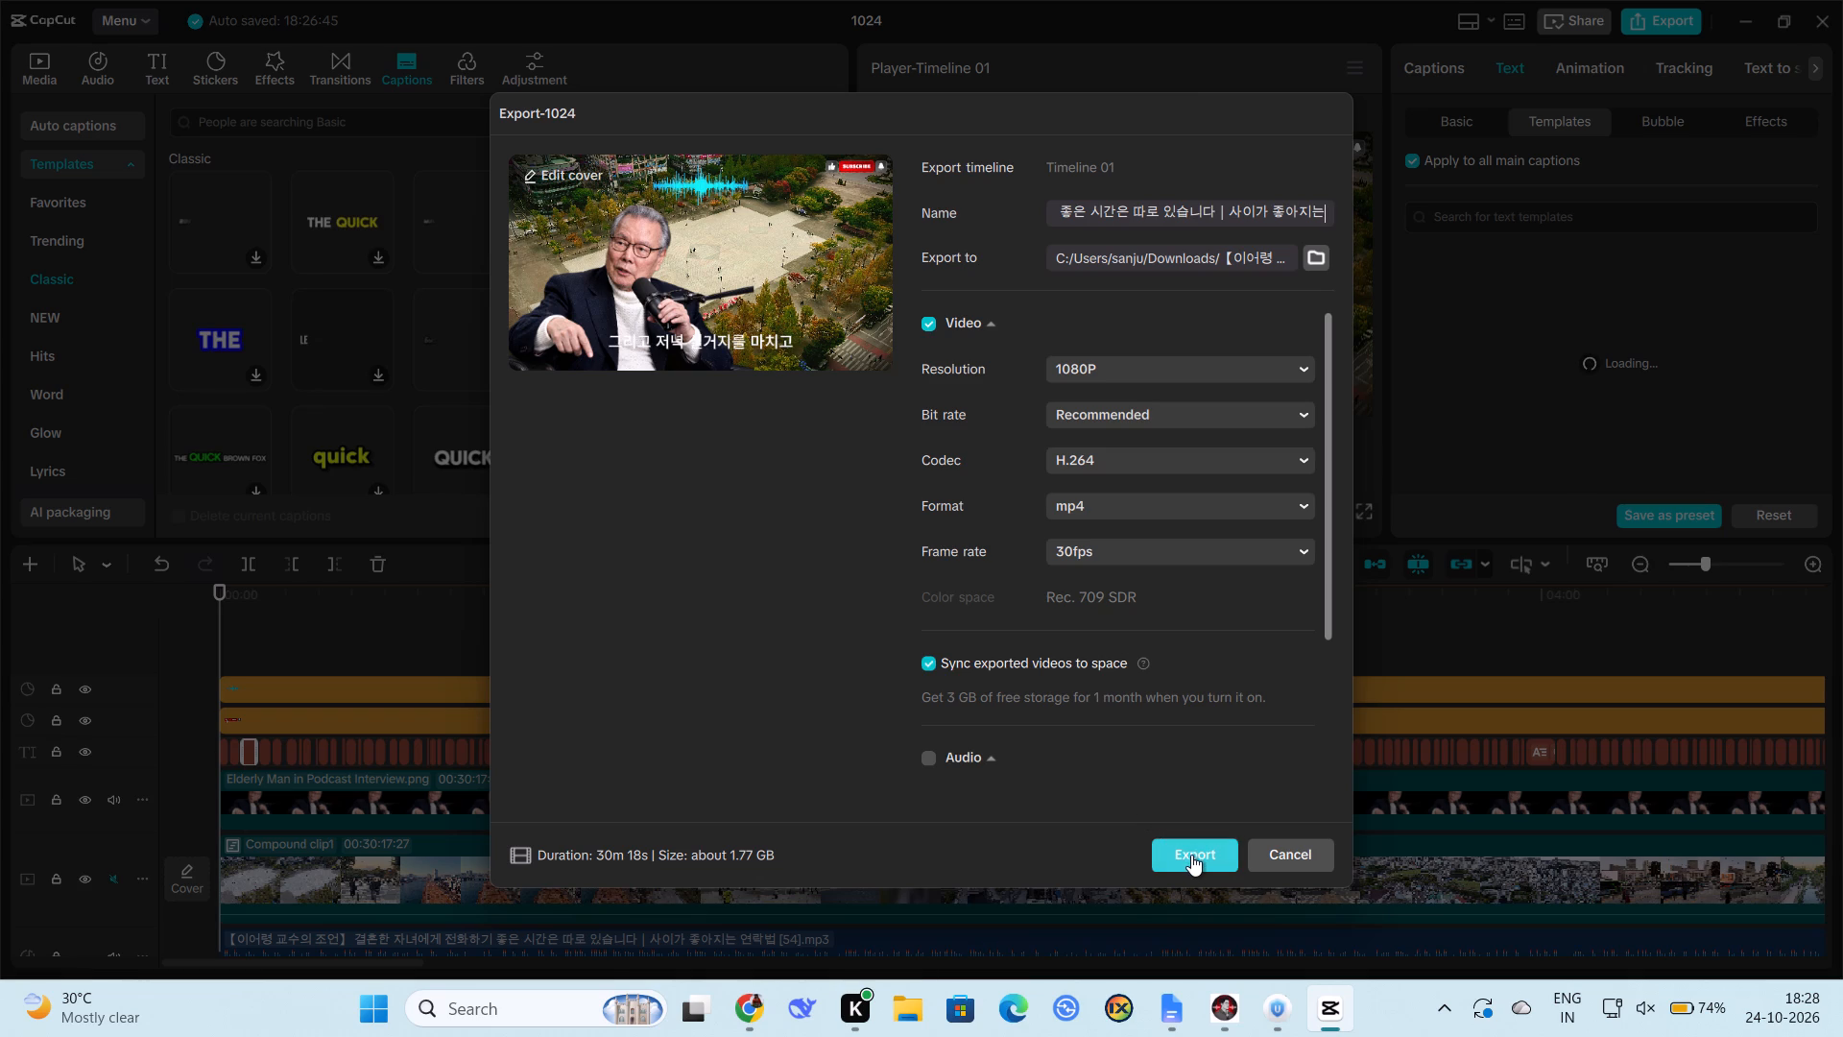
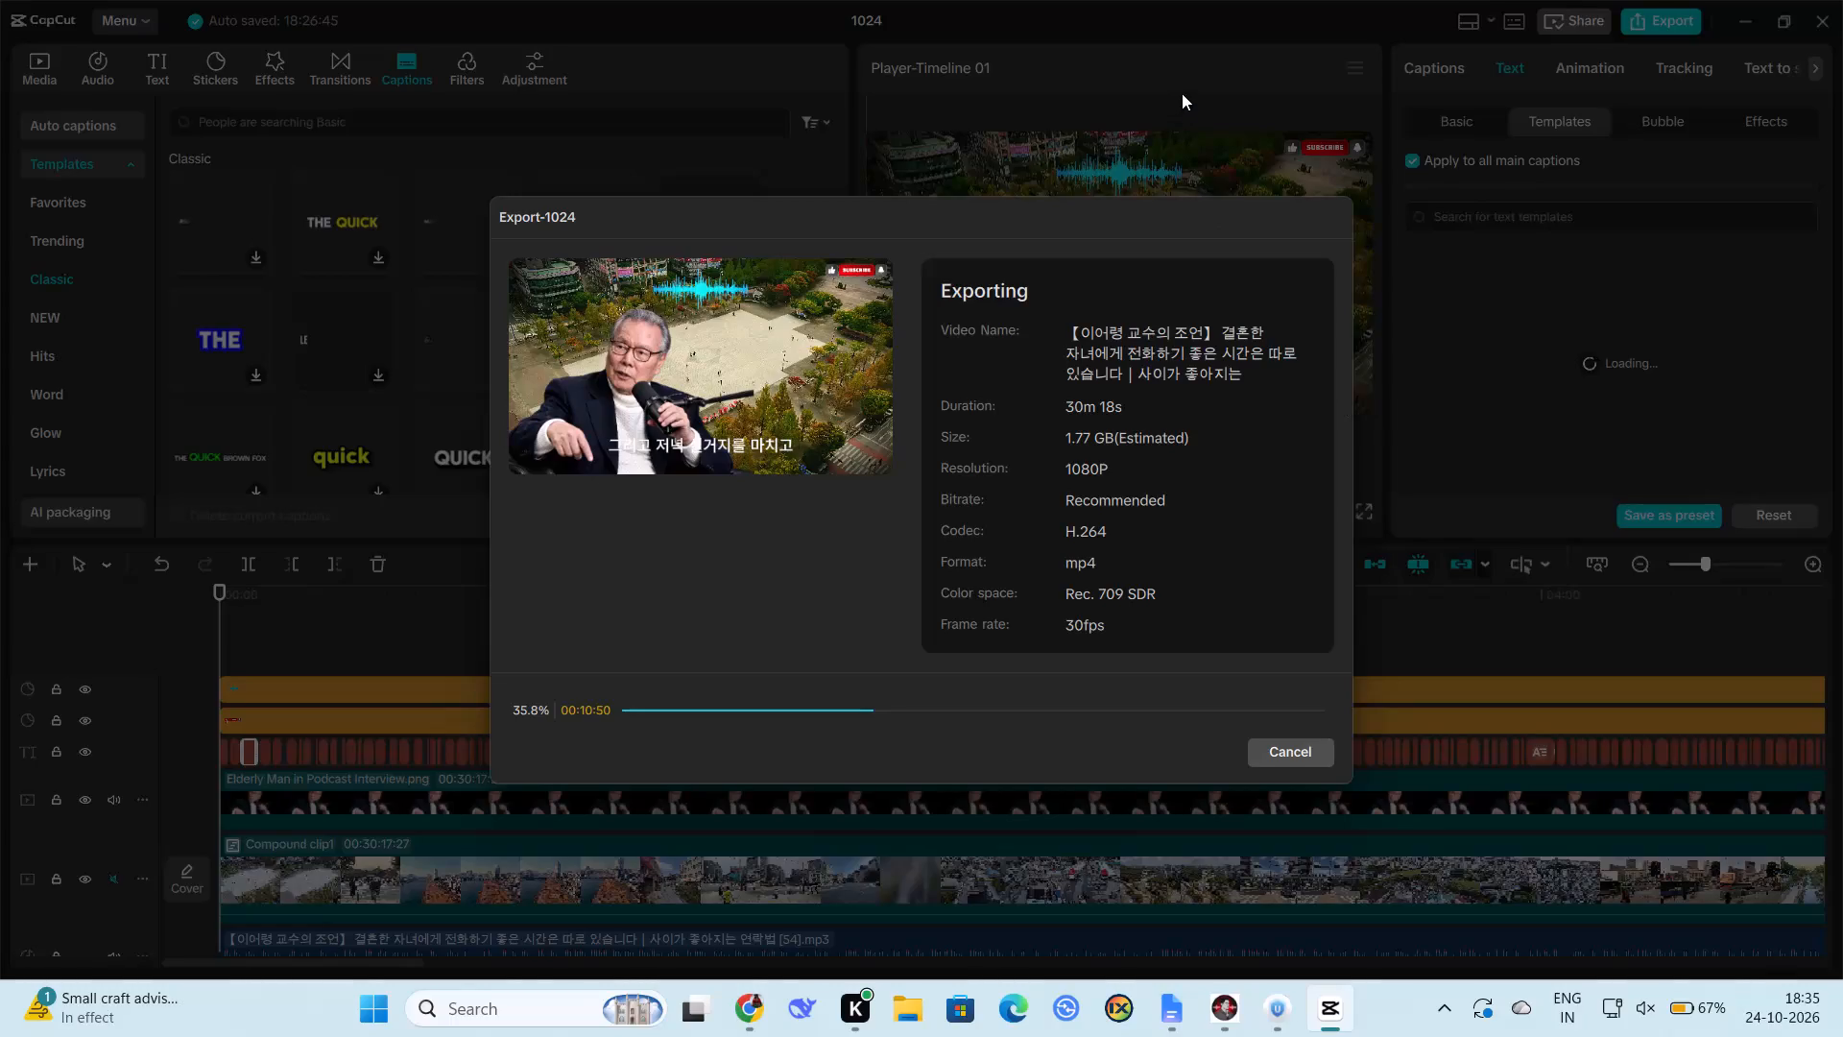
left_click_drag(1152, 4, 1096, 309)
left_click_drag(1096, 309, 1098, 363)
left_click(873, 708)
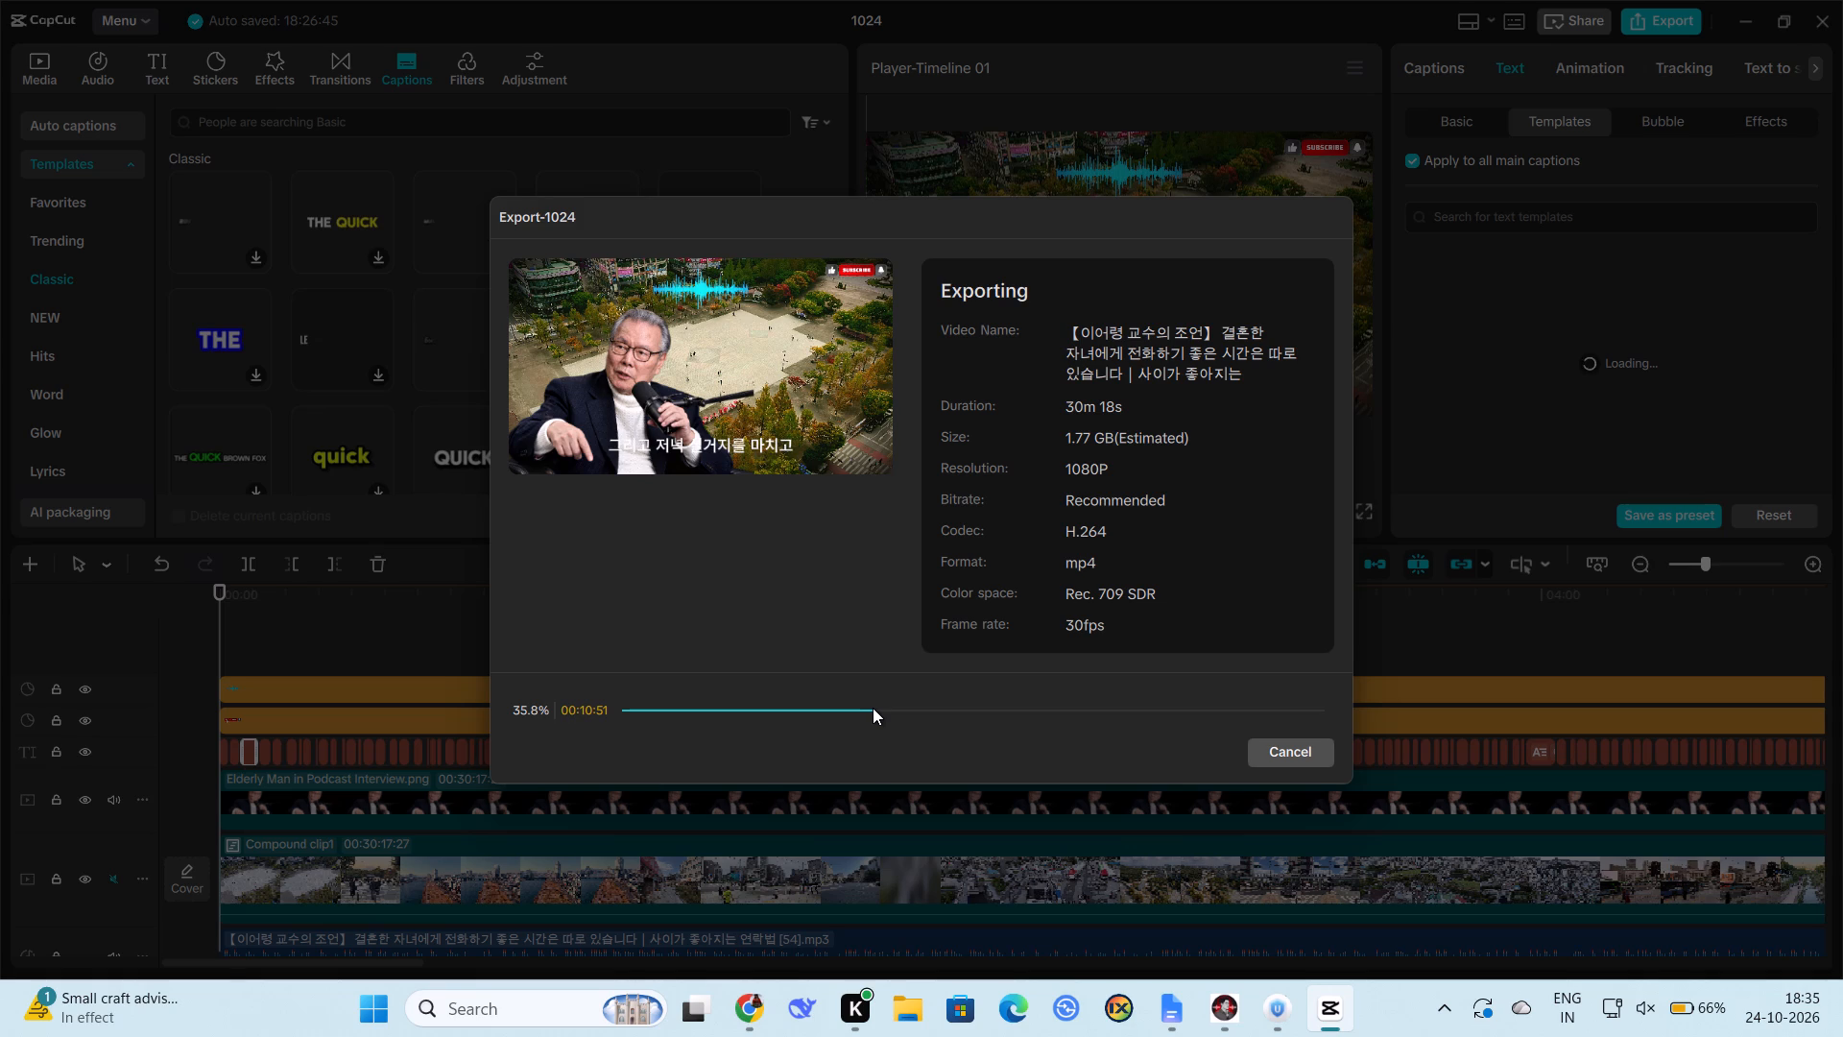
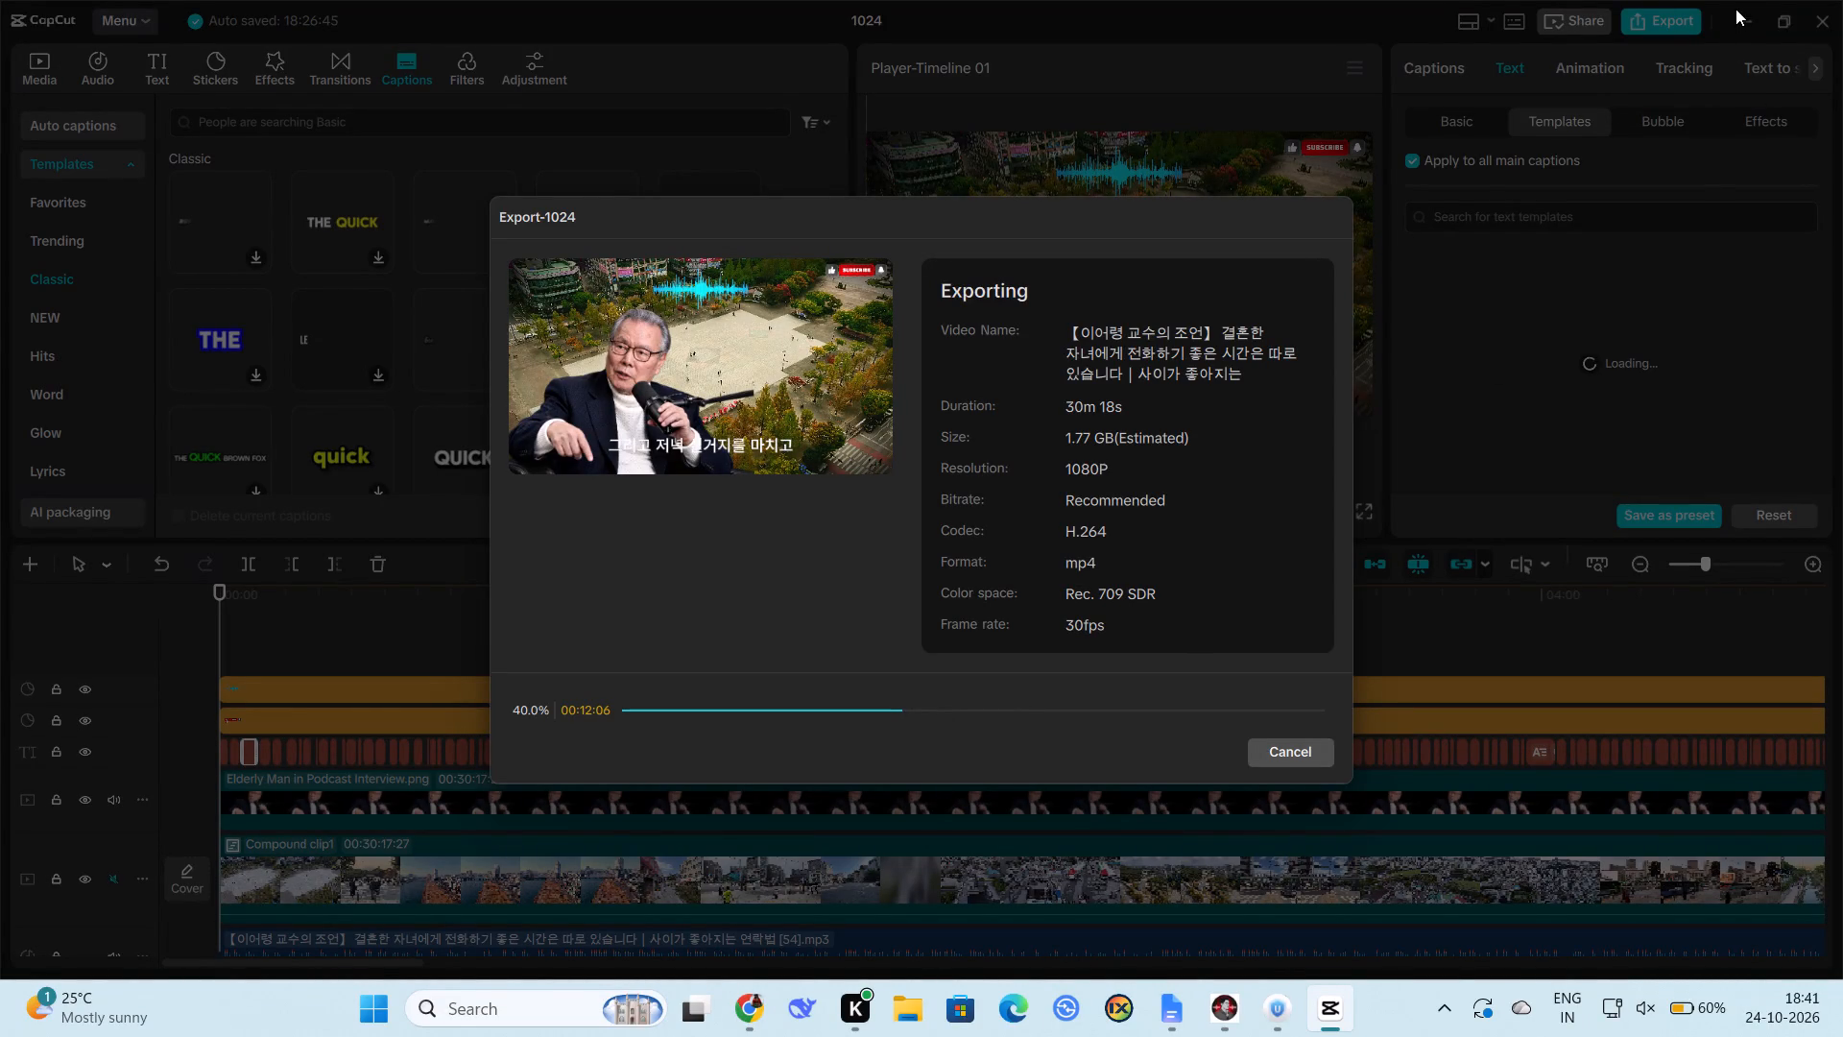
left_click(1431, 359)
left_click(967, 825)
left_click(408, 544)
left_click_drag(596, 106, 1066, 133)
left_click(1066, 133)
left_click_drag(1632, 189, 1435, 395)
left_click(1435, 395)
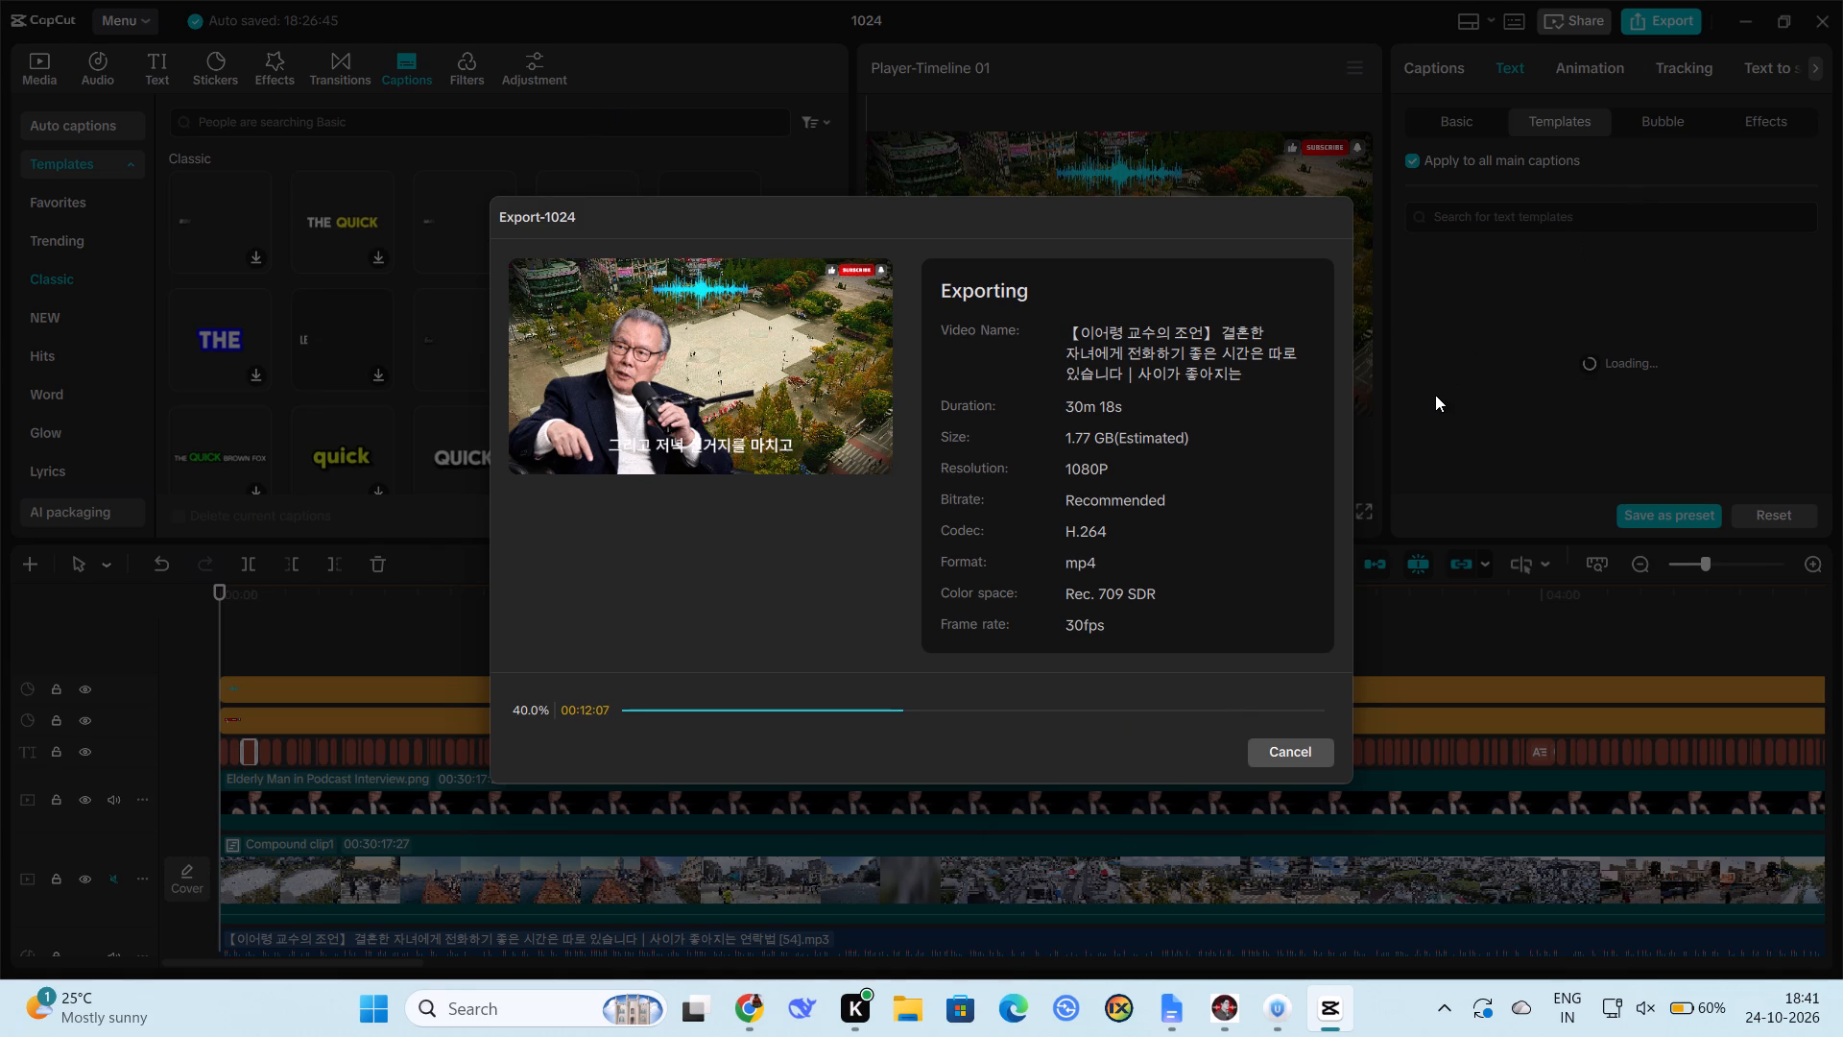
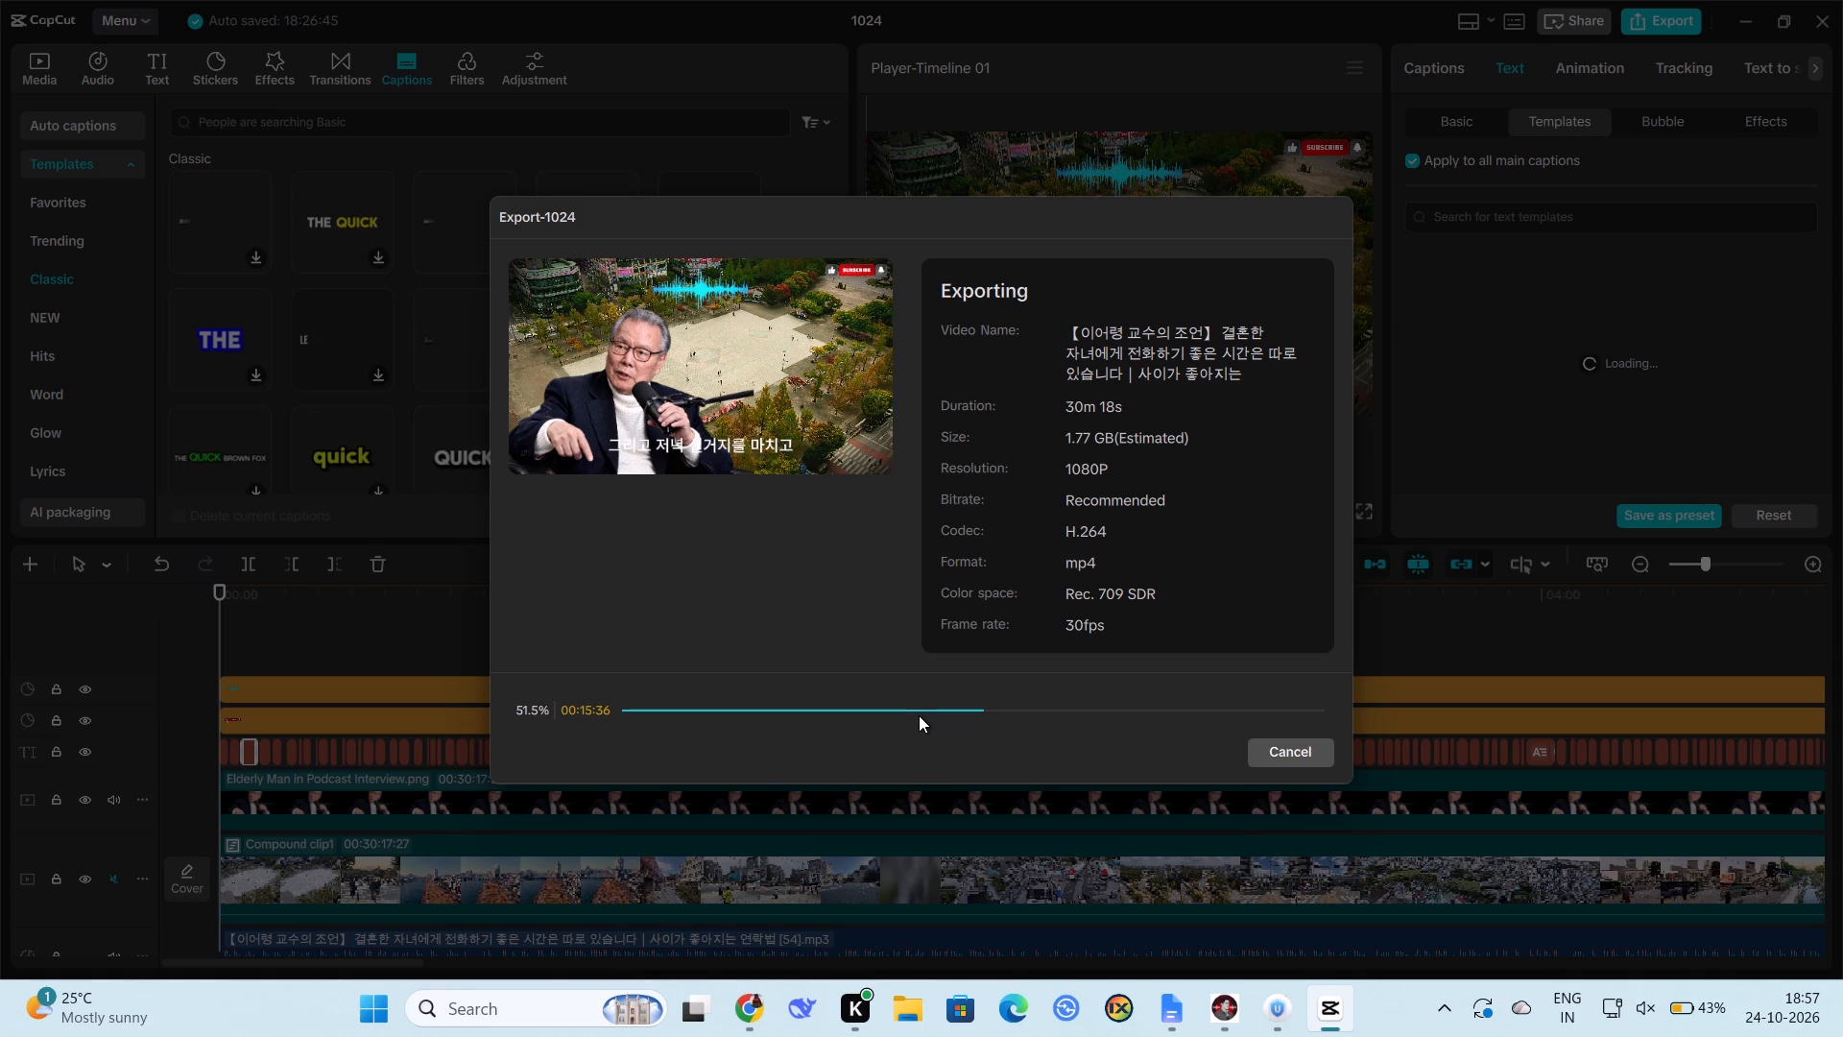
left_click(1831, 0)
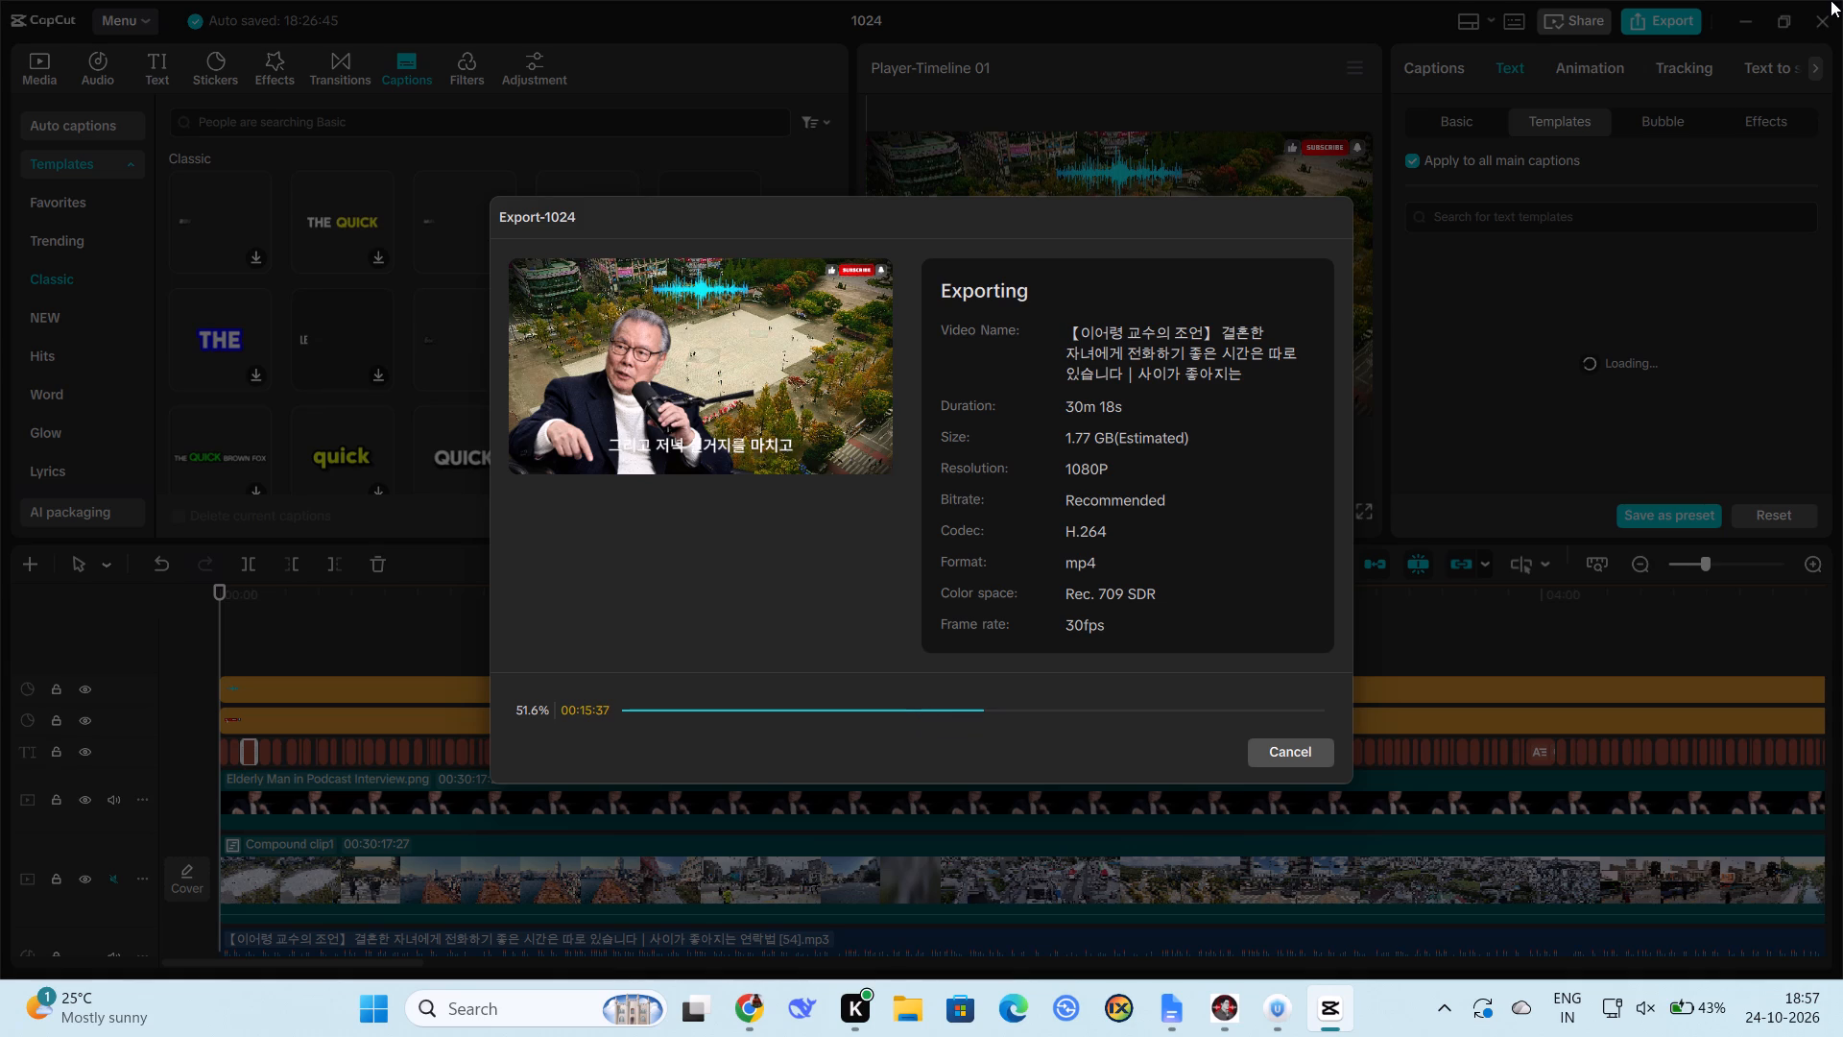